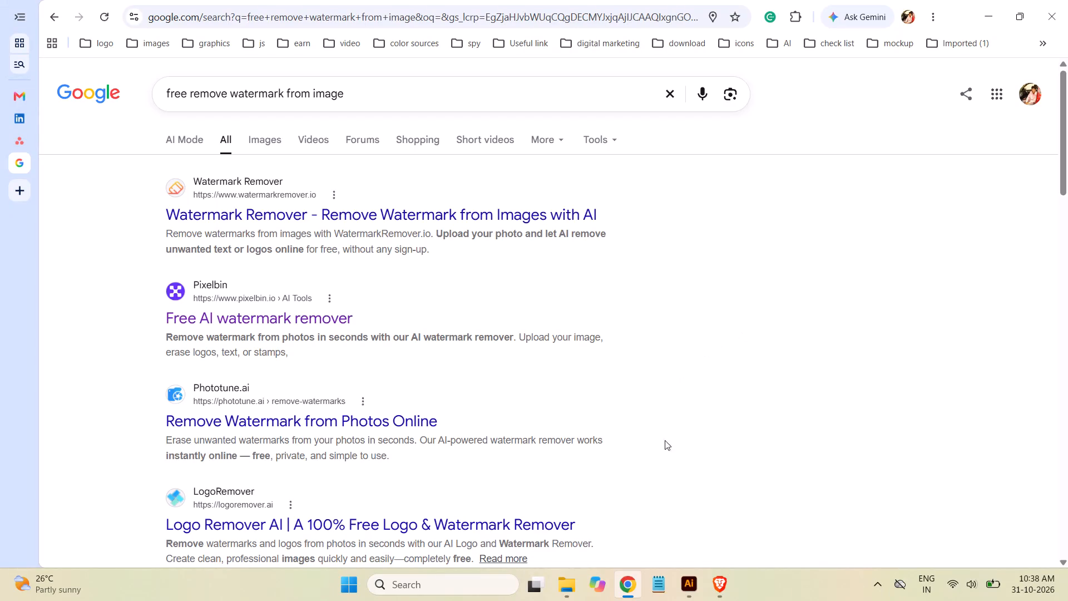
Switch to the Healthcare-Australia training document in Illustrator and lock Layer 20, which holds the travel reference design.
left_click(718, 581)
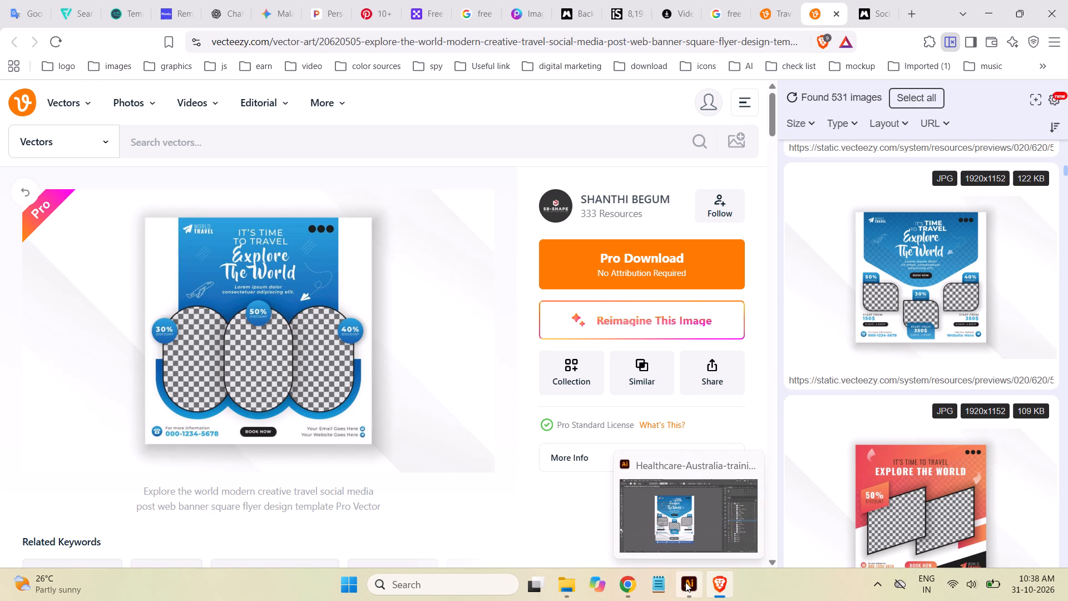
left_click(685, 582)
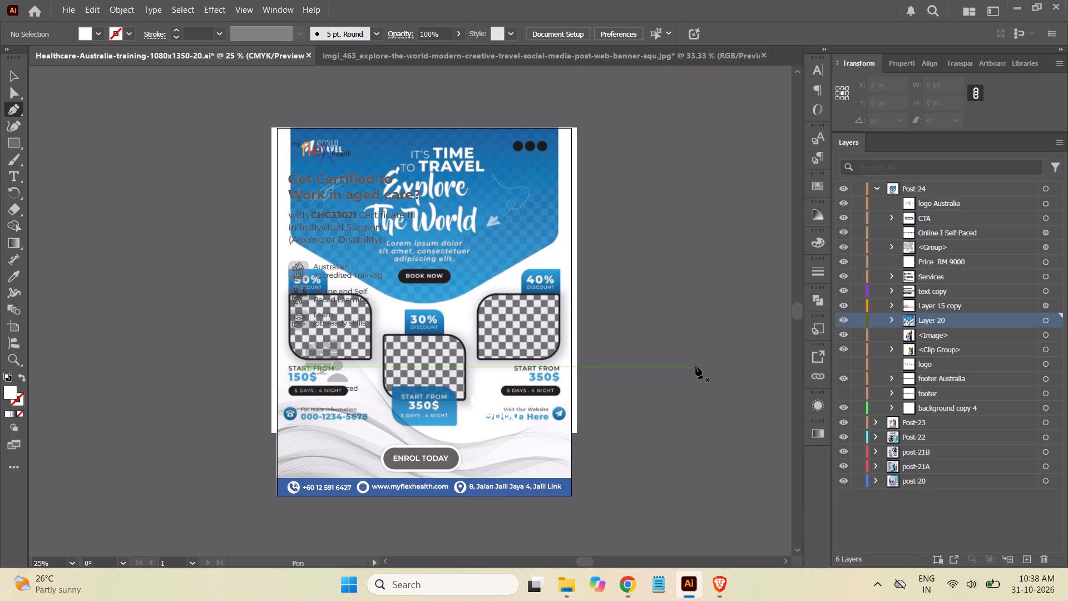
left_click(858, 321)
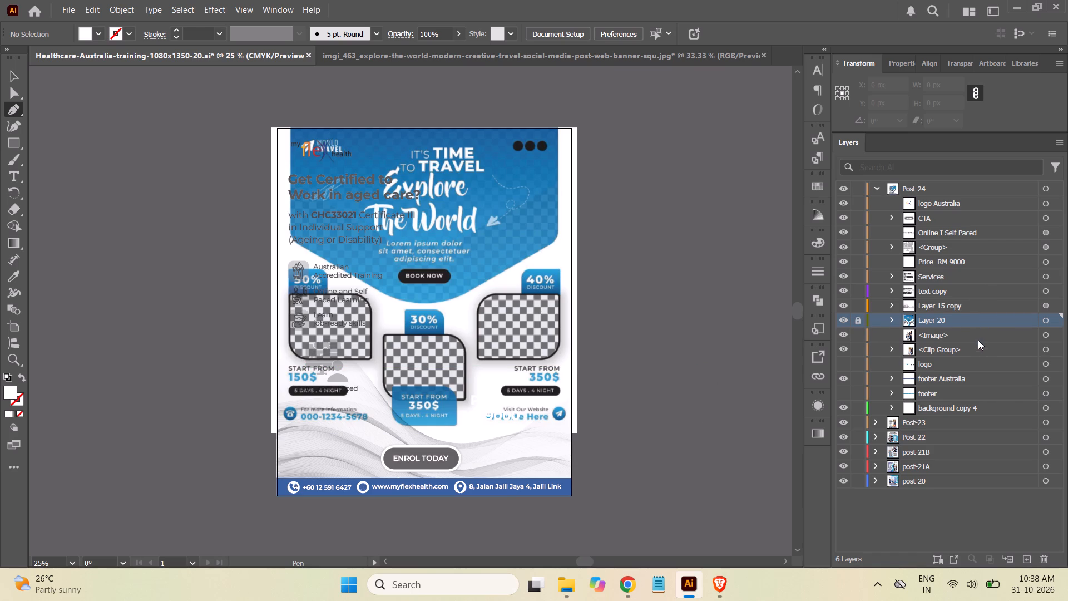
Delete the clip group beneath Layer 20 in the Post-24 layer.
left_click(1047, 348)
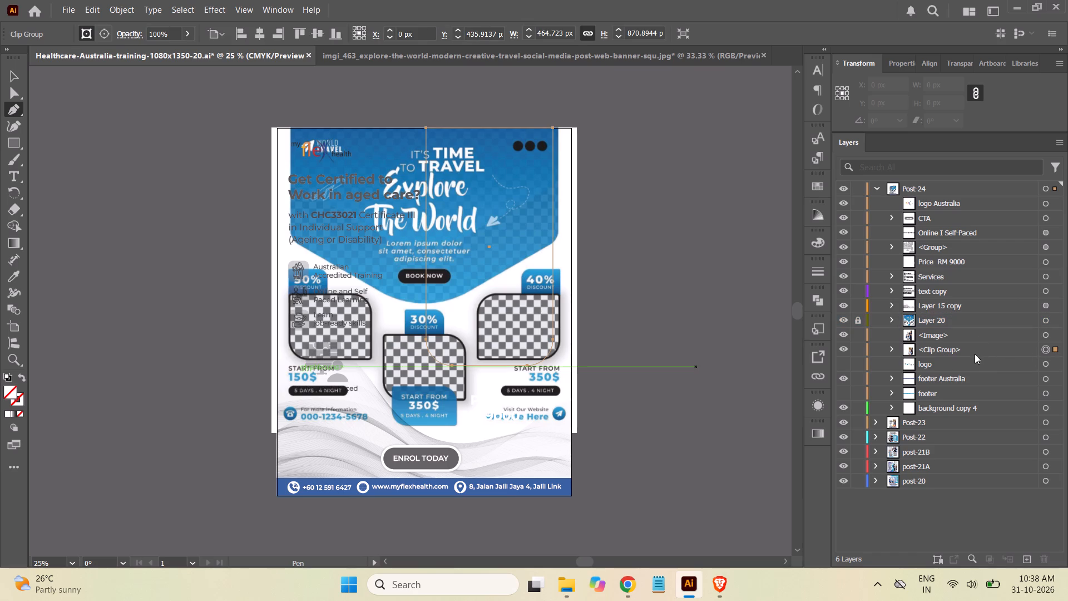
left_click(974, 348)
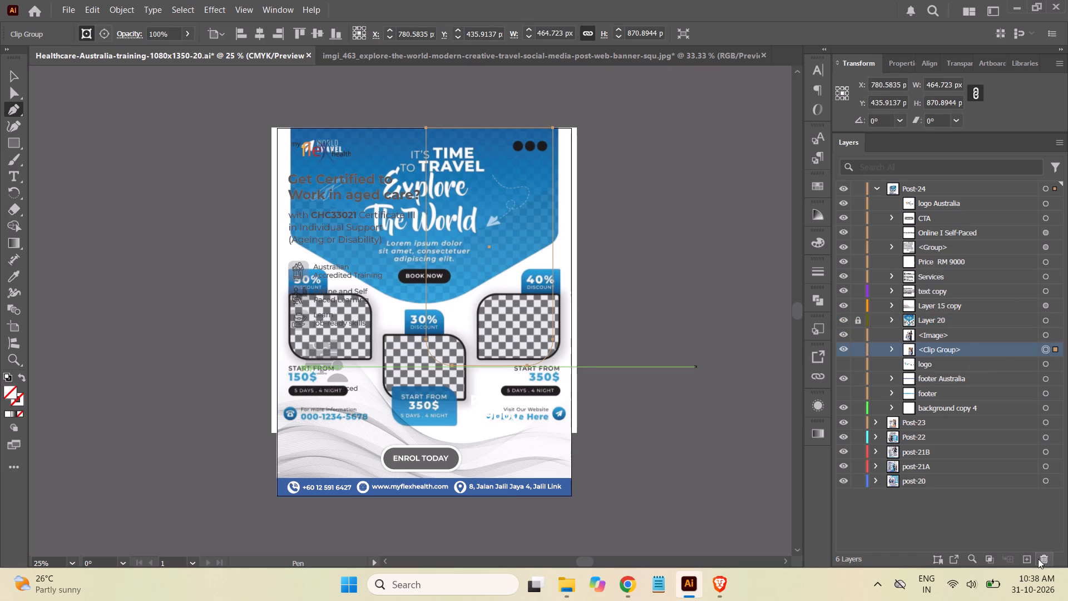
left_click(1049, 560)
Select the embedded image directly beneath Layer 20 in the Post-24 layer.
left_click(1046, 337)
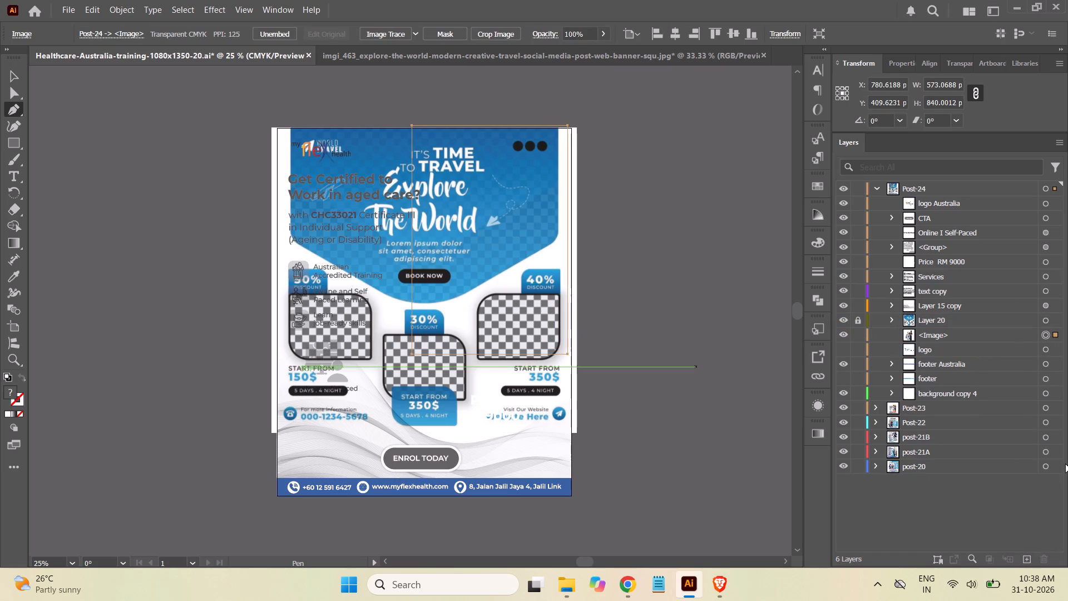
left_click(960, 334)
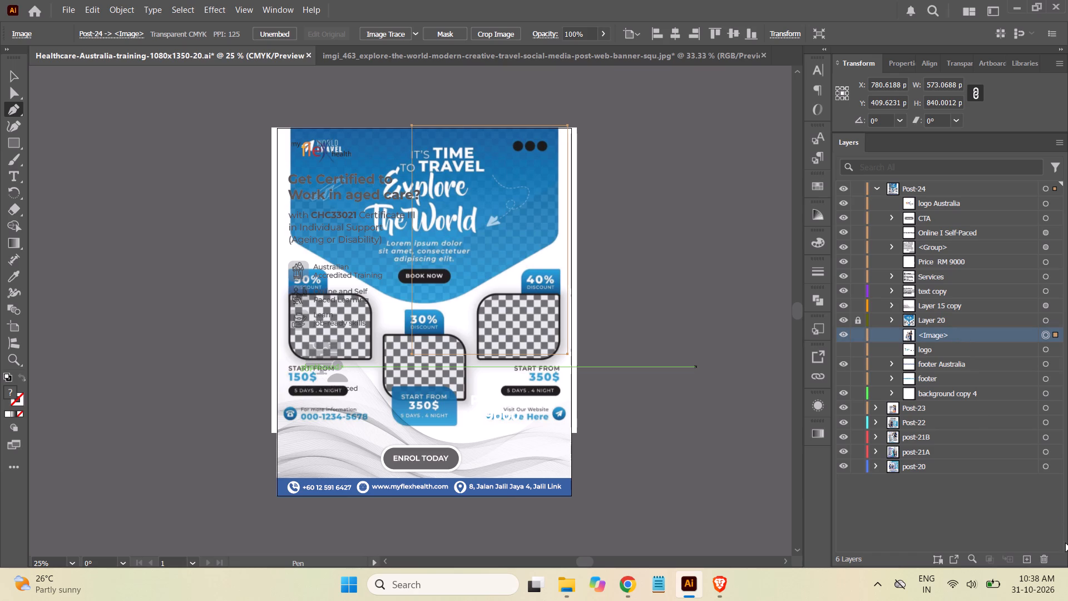
Delete the selected embedded image beneath Layer 20 in the Post-24 layer.
left_click(1042, 557)
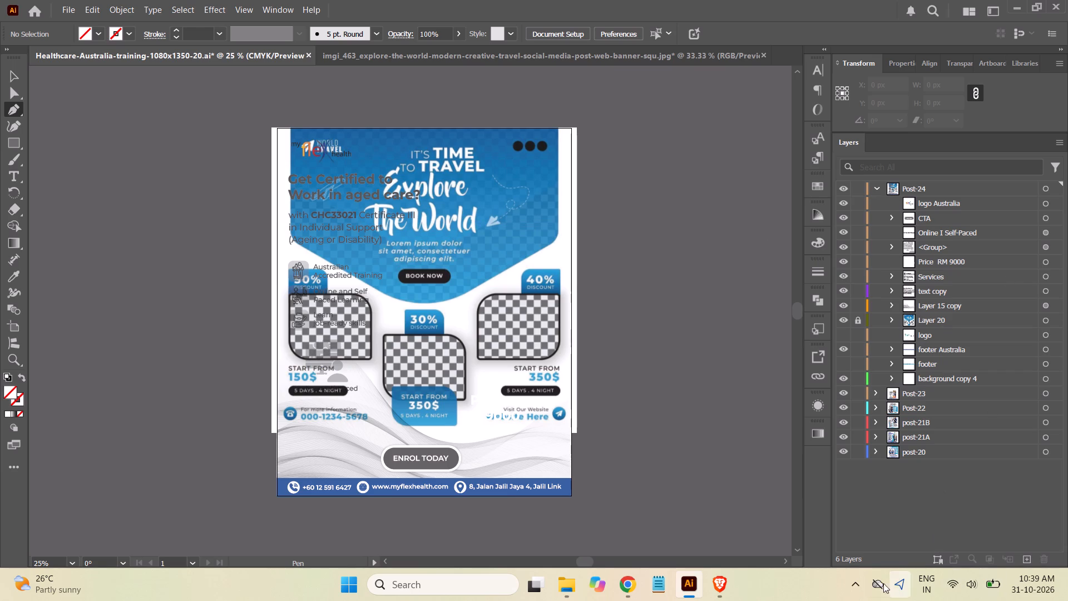
Show the hidden background apps in the Windows system tray.
left_click(855, 582)
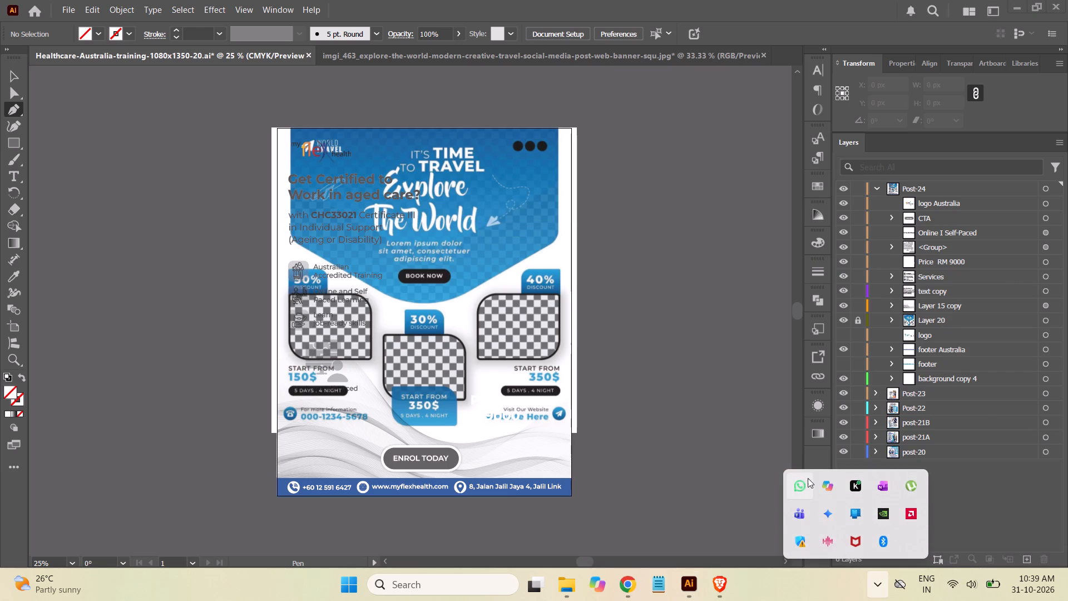
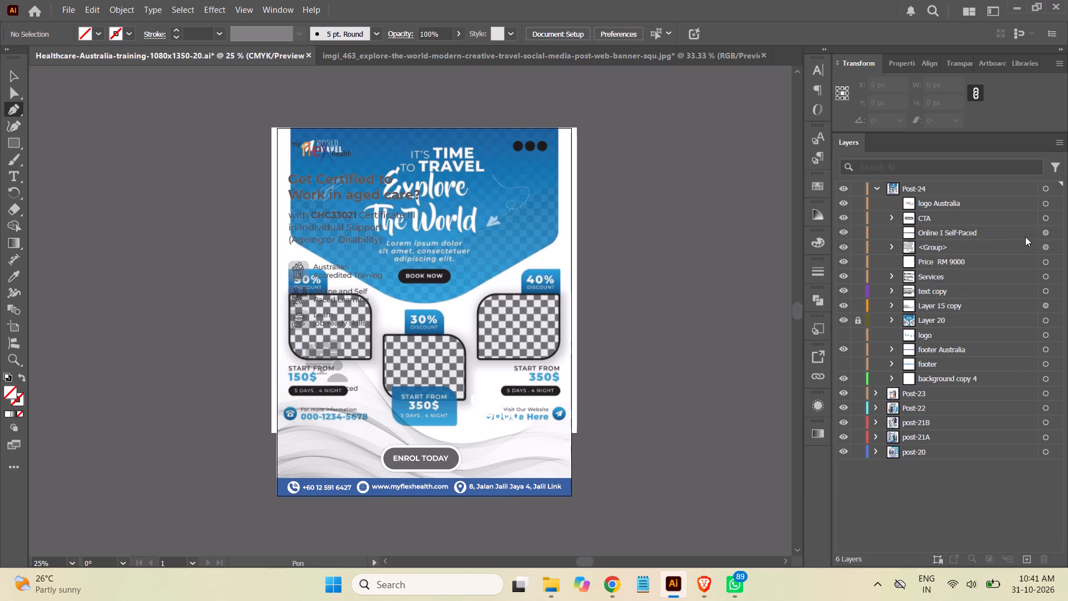
Select the "Online I Self-Paced" text object in the Post-24 layer.
left_click(1044, 232)
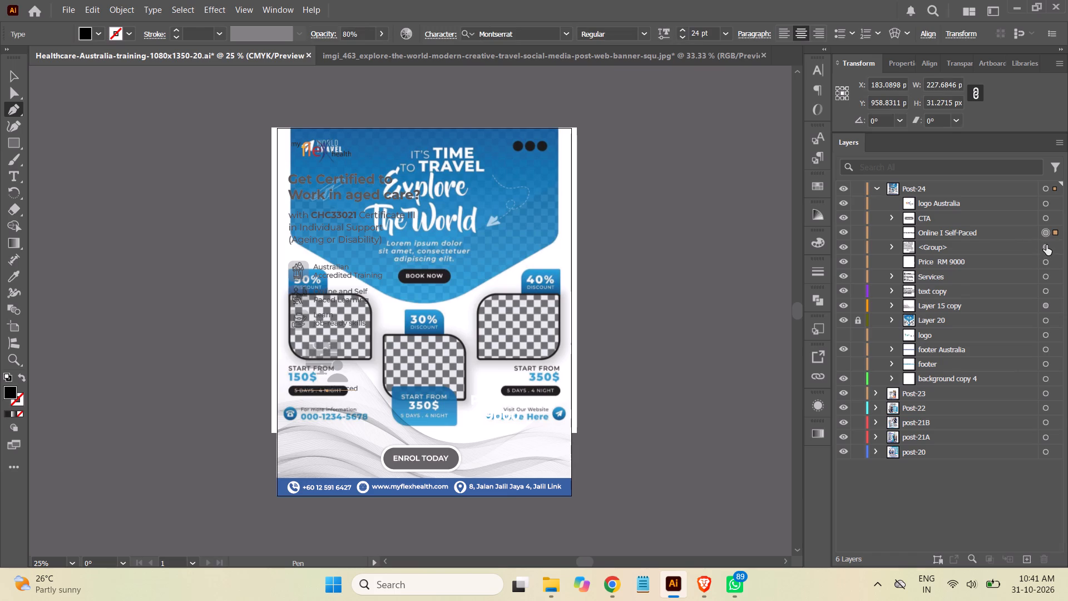
Delete the Online I Self-Paced text and the group directly beneath it in the Post-24 layer.
left_click(1046, 245, "shift")
left_click(990, 231)
left_click(985, 248, "shift")
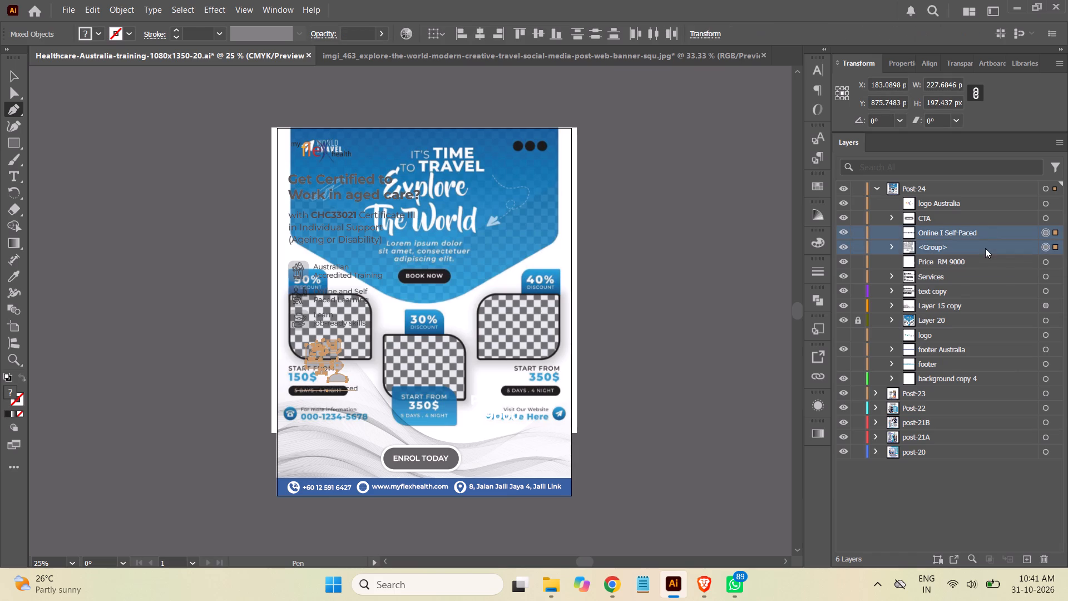
left_click(1044, 555)
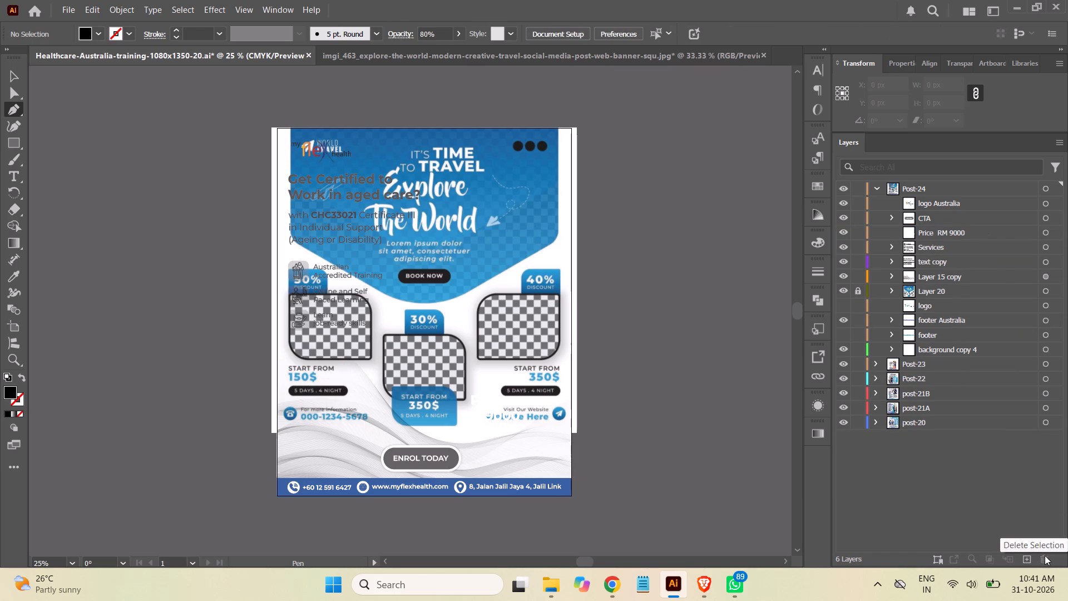
Delete the Price RM 9000 text object from the Post-24 layer.
left_click(1045, 232)
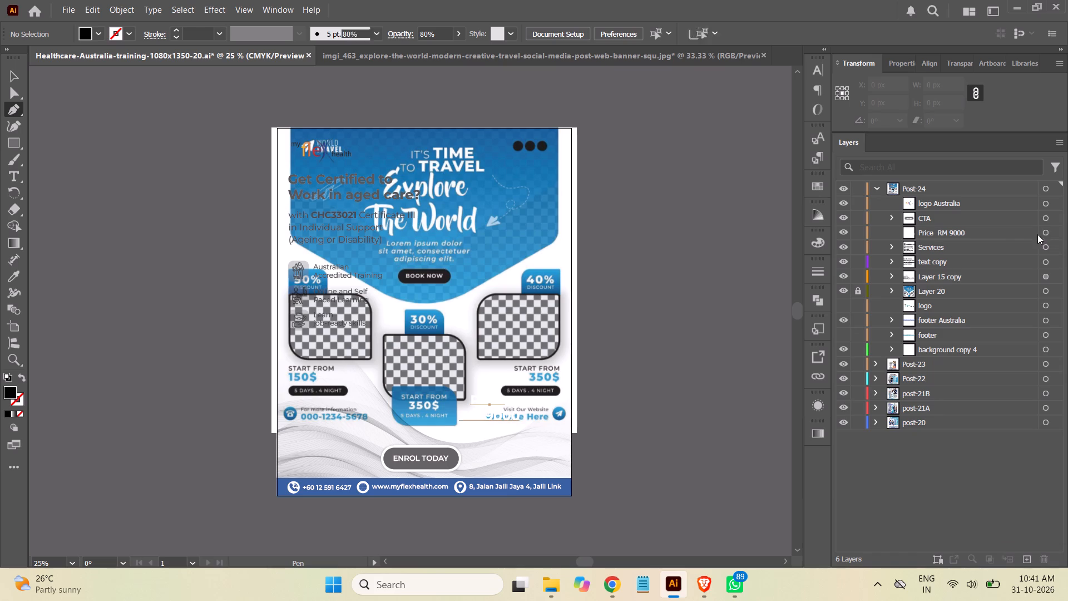
left_click(997, 234)
left_click(1043, 561)
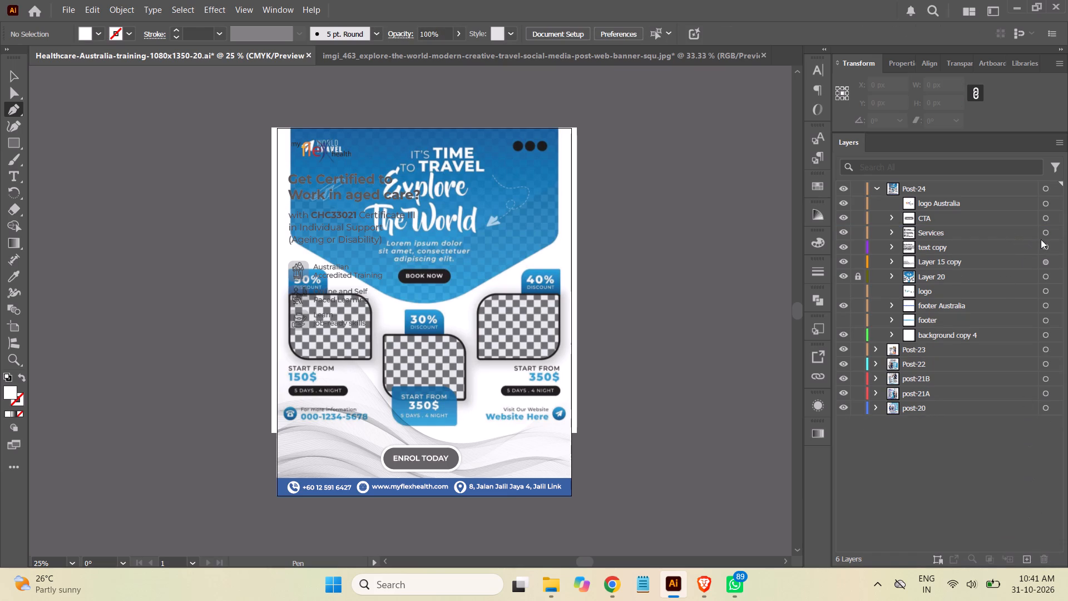
Delete the Layer 15 copy sublayer containing the wavy line artwork from Post-24.
left_click(933, 248)
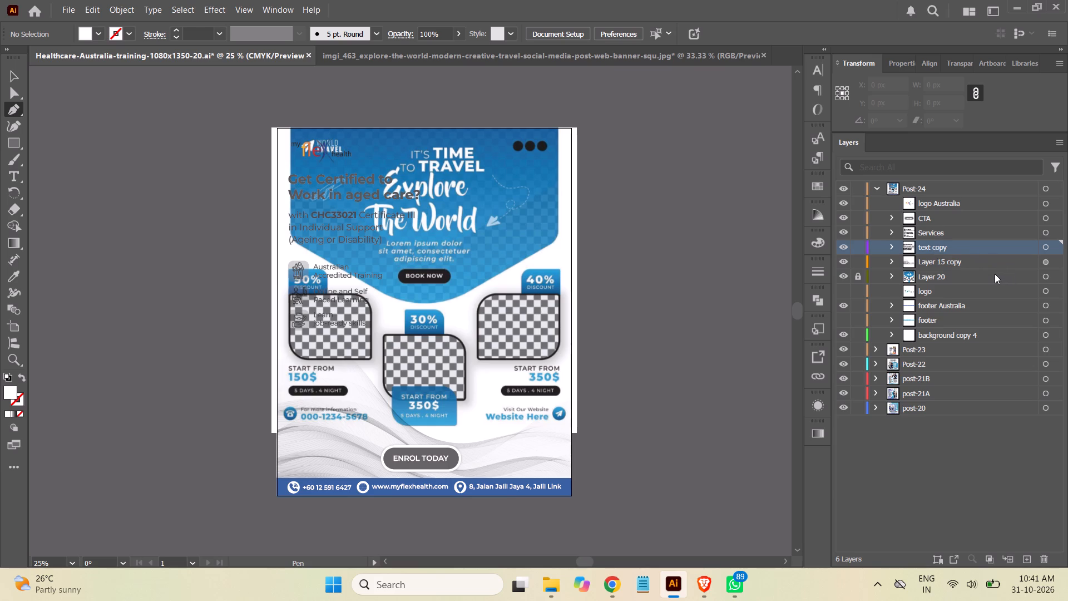
left_click(1046, 264)
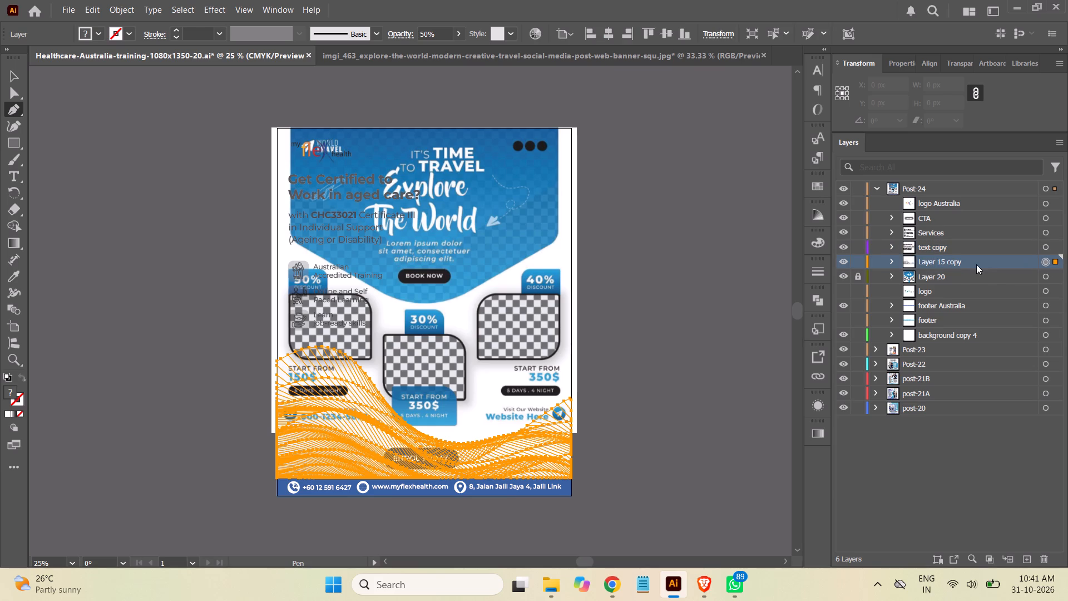
left_click(975, 265)
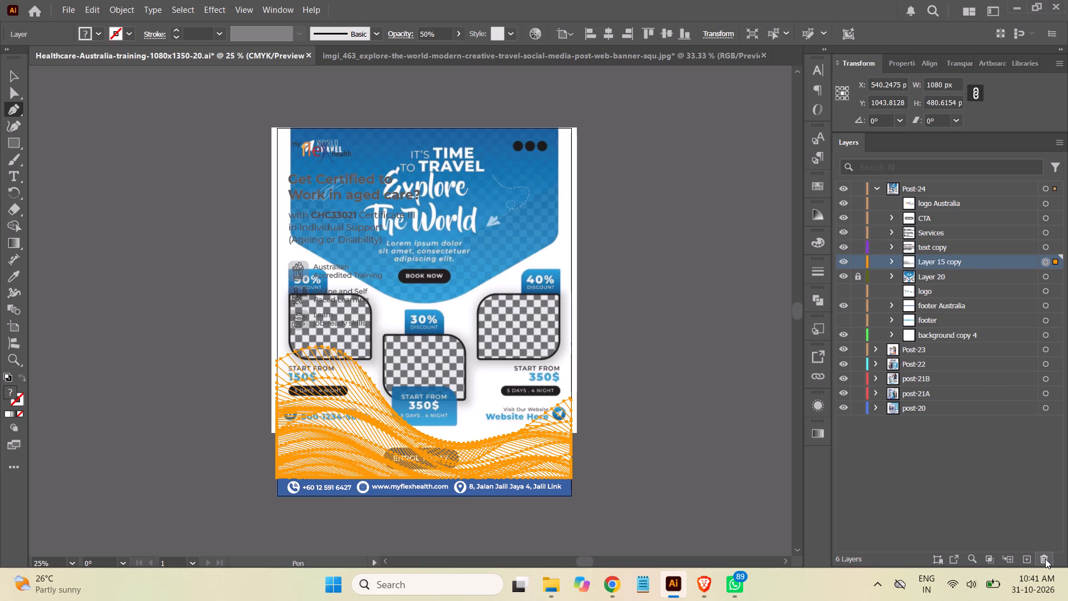
left_click(1045, 559)
left_click(586, 308)
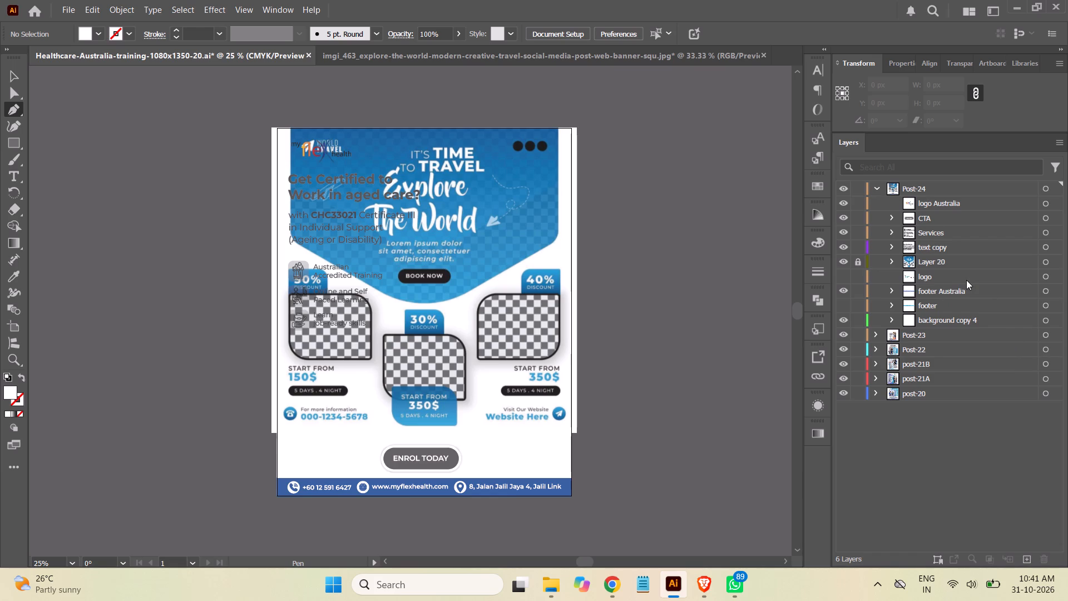
Create a new layer, place it inside Post-24 between text copy and Layer 20, and name it design.
left_click(1026, 561)
left_click_drag(943, 188, 943, 202)
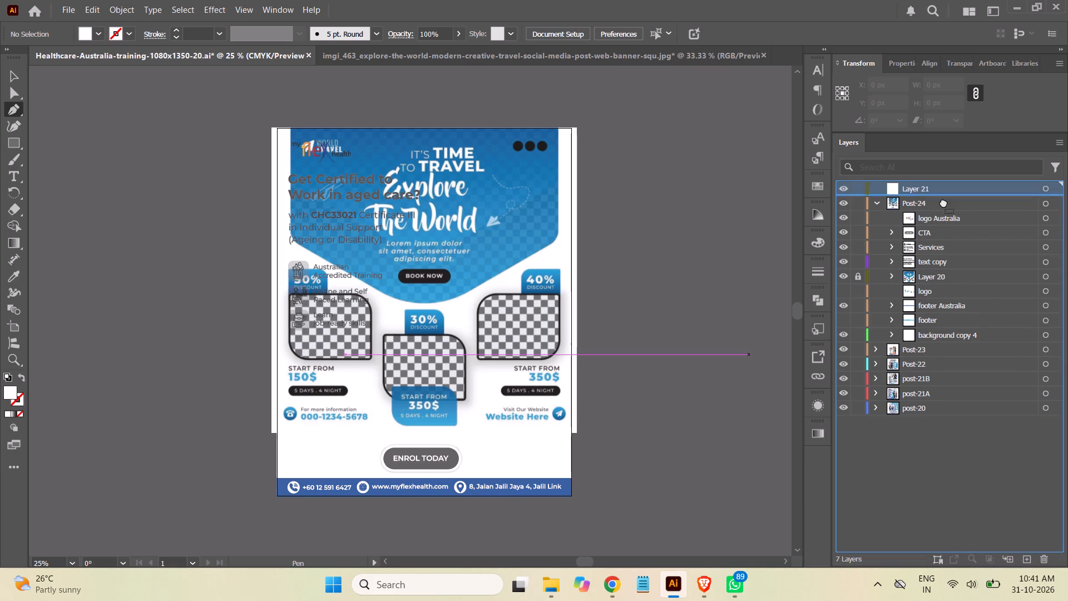
left_click_drag(943, 202, 940, 273)
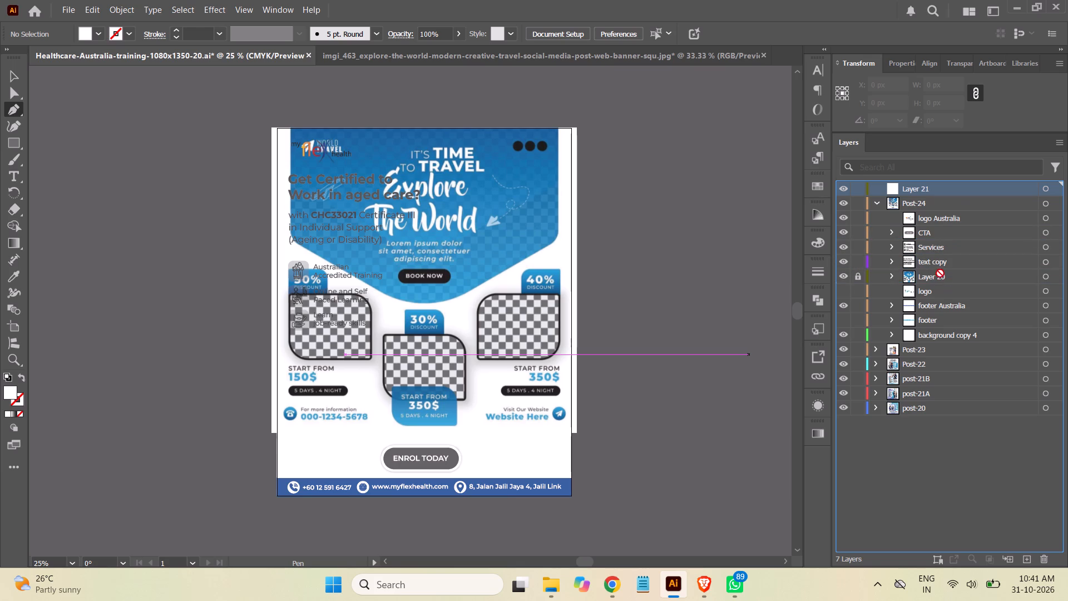
left_click_drag(940, 273, 940, 272)
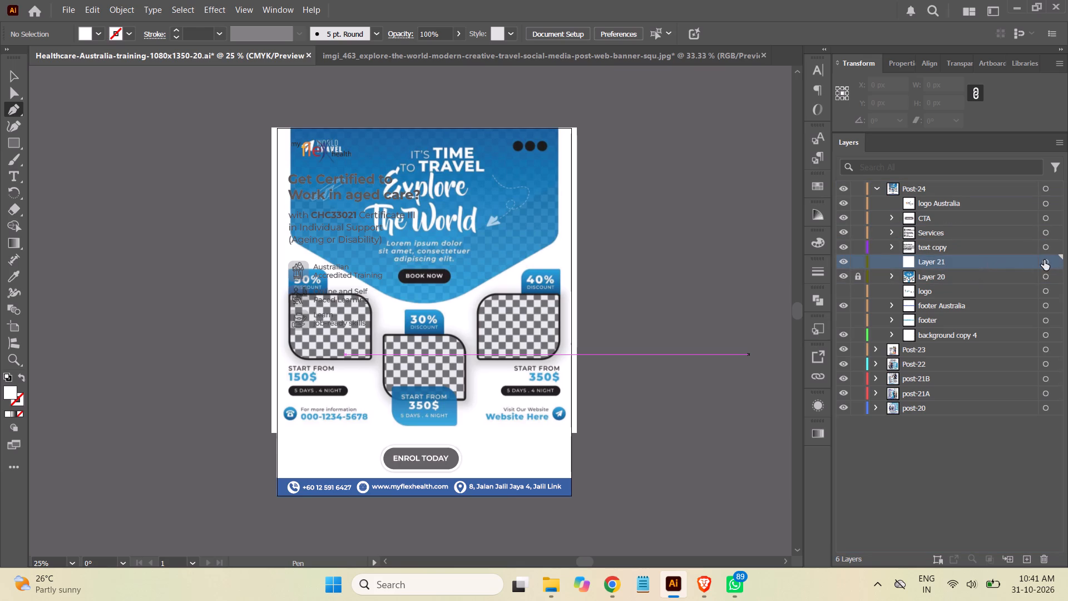
double_click(927, 264)
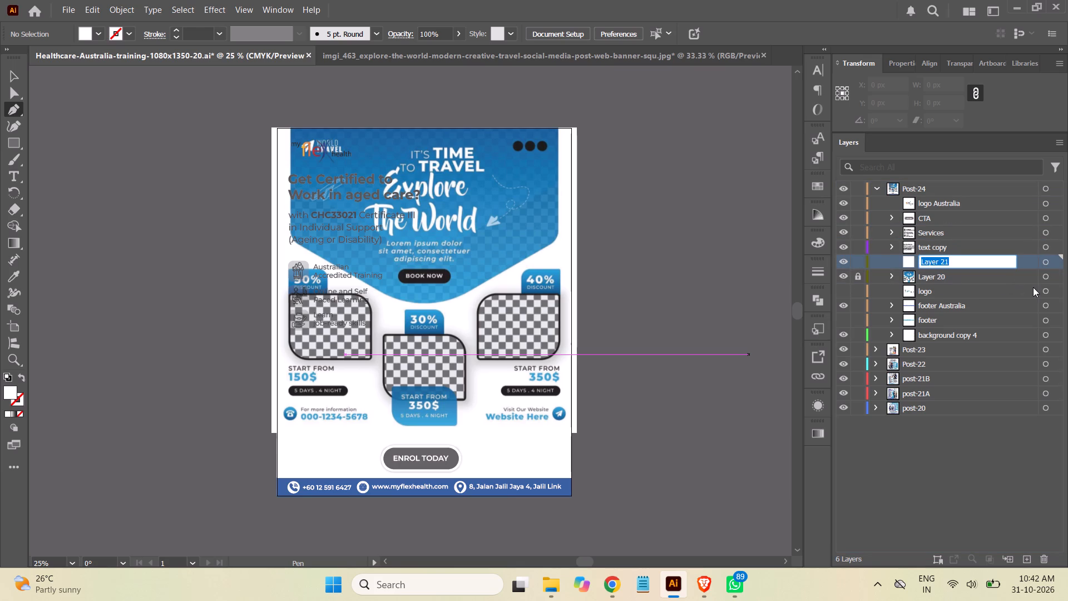
type("design")
left_click(703, 288)
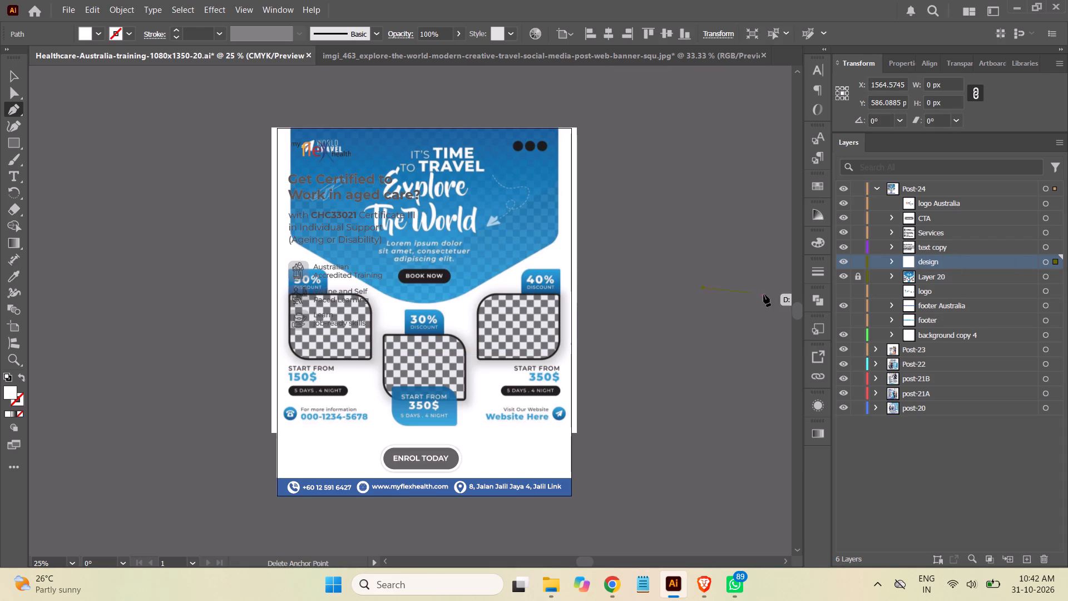
Draw a white rectangle about 987 by 1034 px over the blue travel header, extending above the artboard's top edge.
left_click(11, 79)
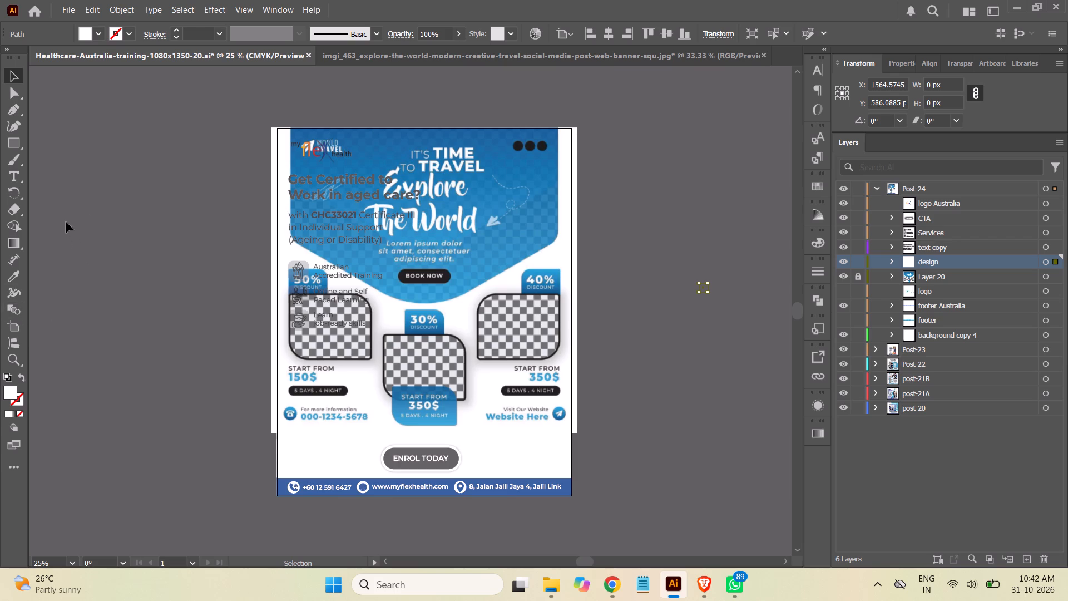
left_click(18, 144)
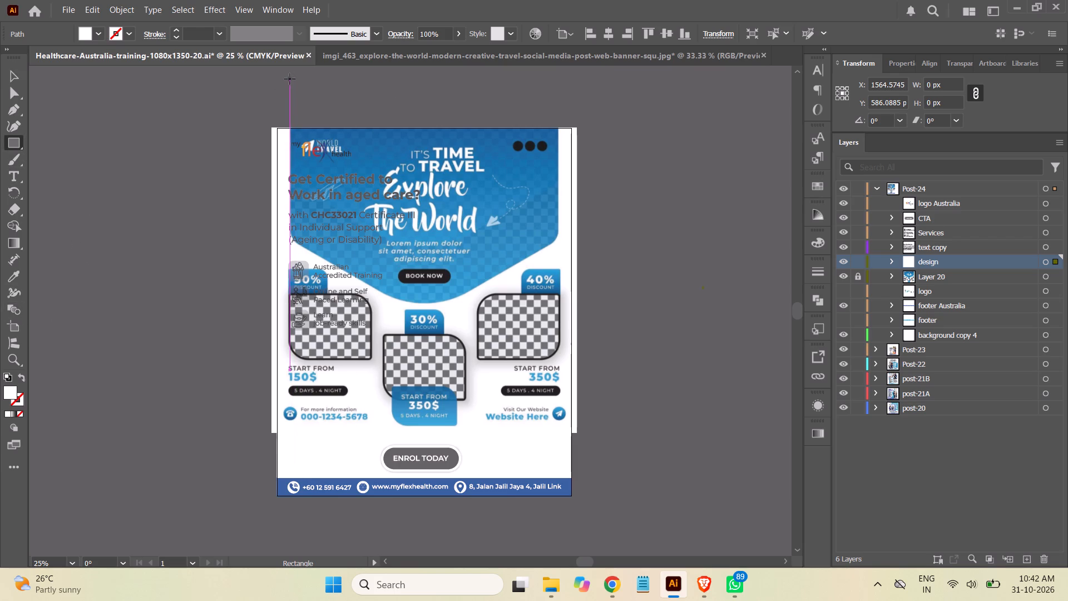
left_click_drag(290, 79, 424, 183)
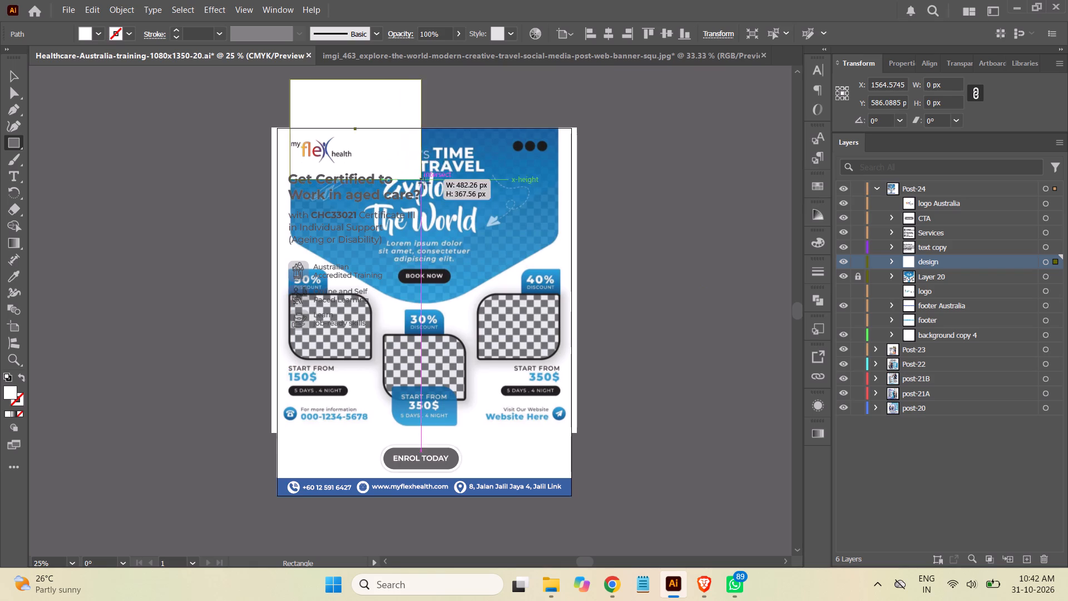
left_click_drag(424, 183, 546, 277)
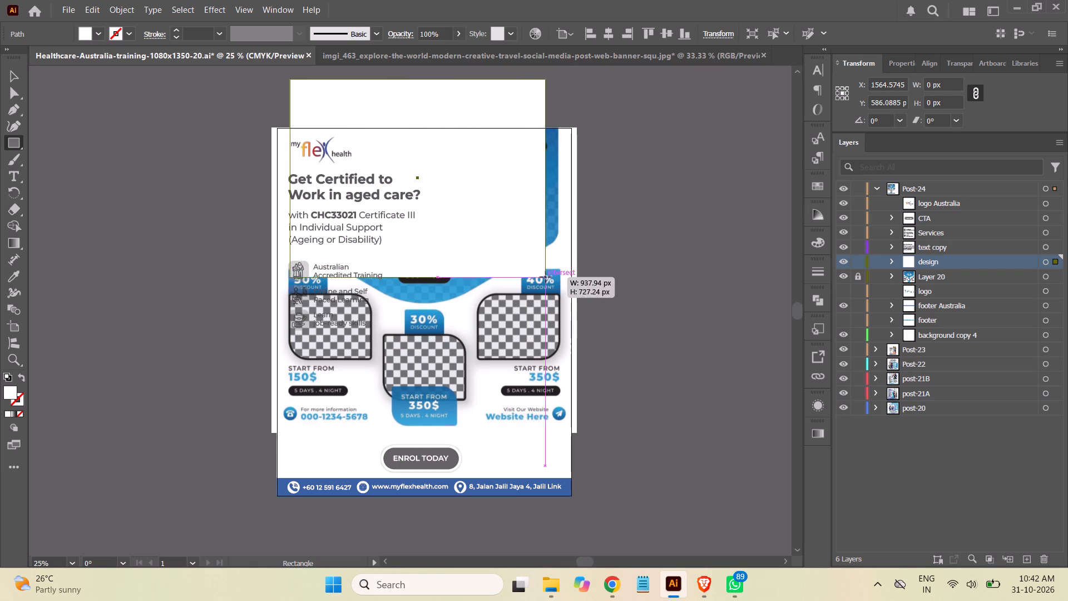
left_click_drag(546, 277, 558, 304)
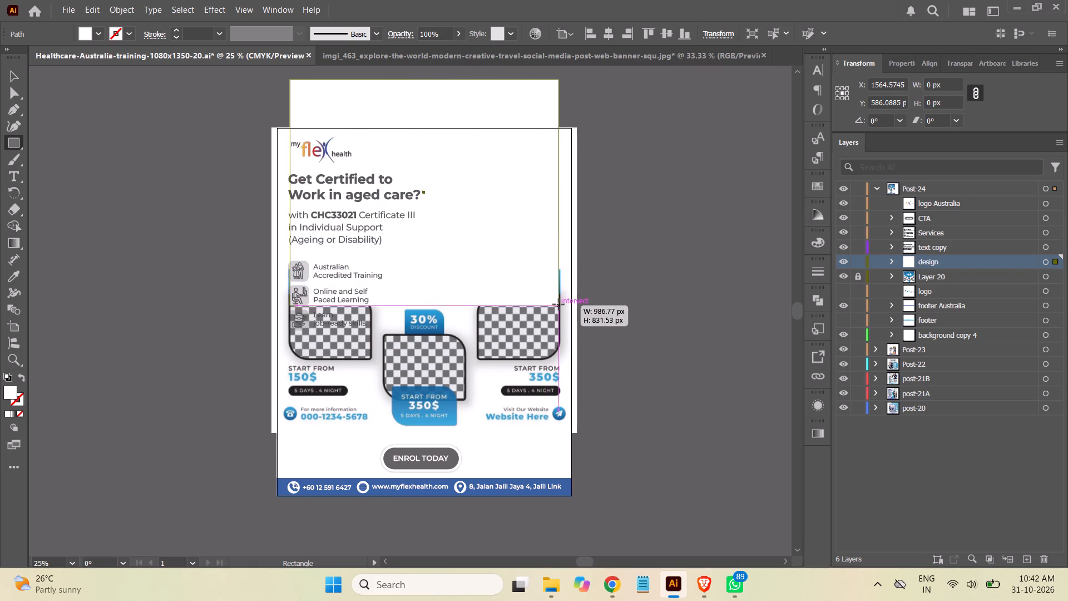
left_click_drag(558, 304, 558, 305)
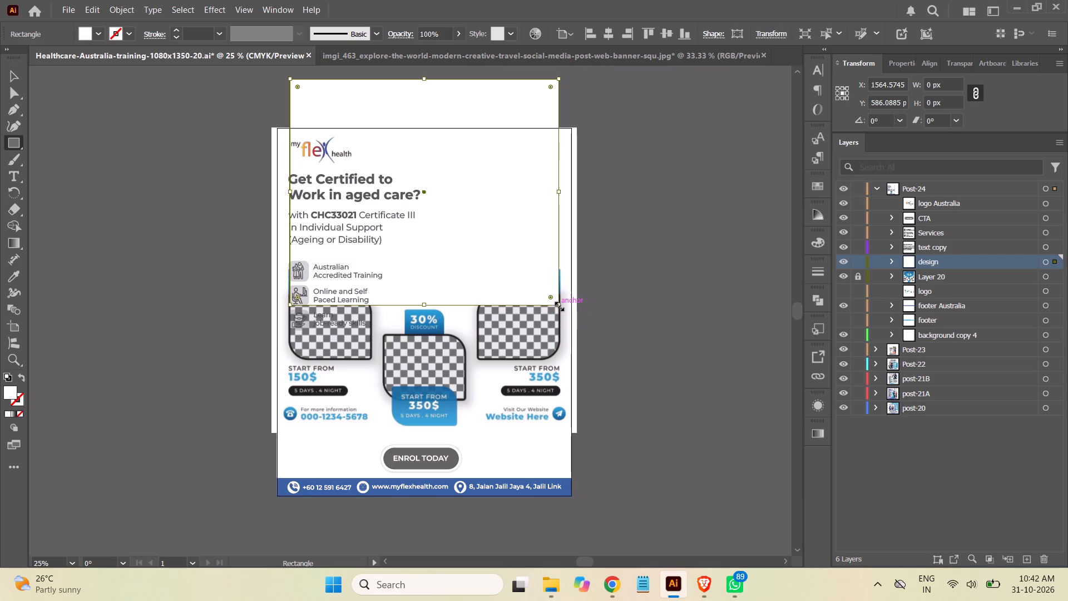
scroll(730, 258, "up", 8)
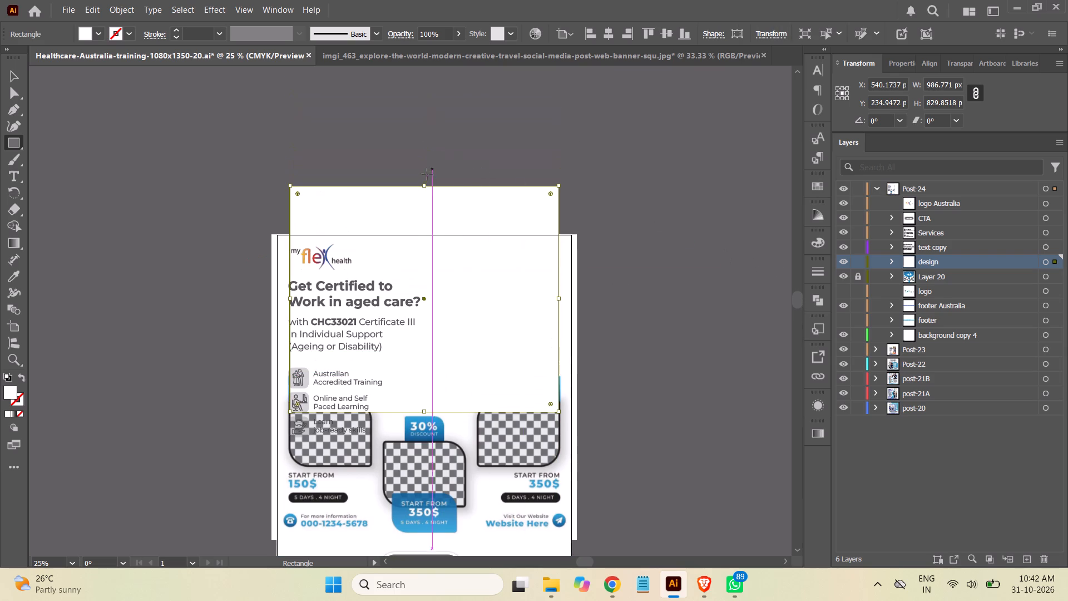
left_click_drag(423, 184, 425, 170)
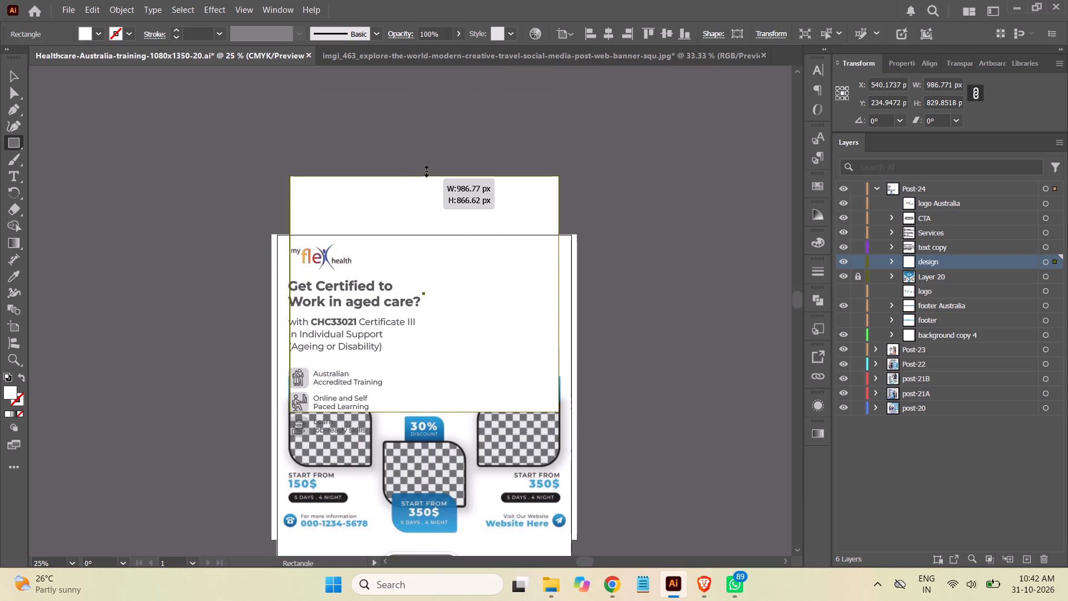
left_click_drag(425, 170, 433, 130)
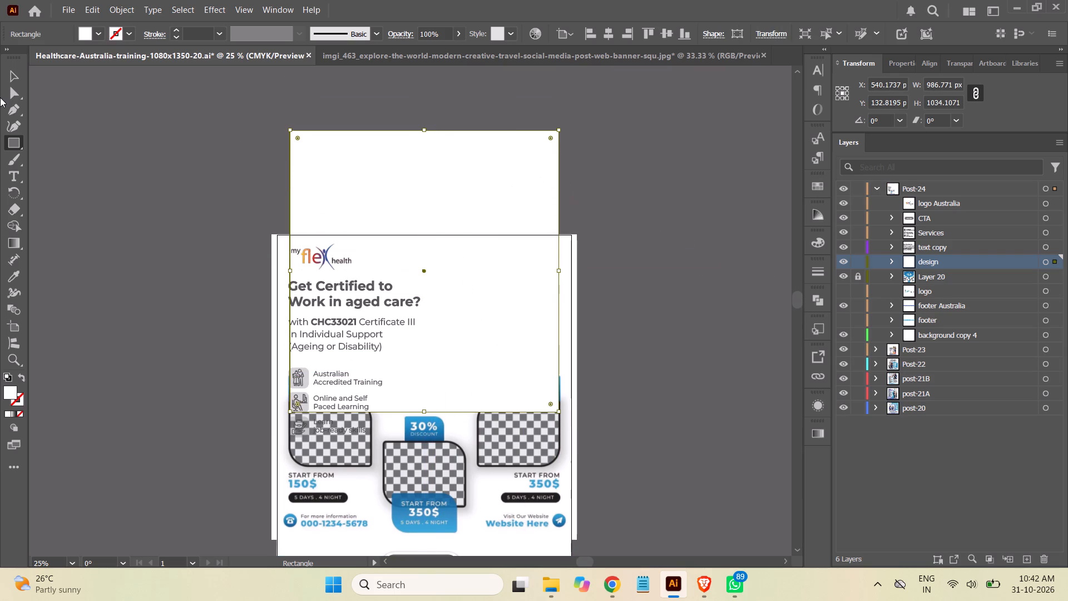
Set the white rectangle's opacity to 50%.
left_click(13, 75)
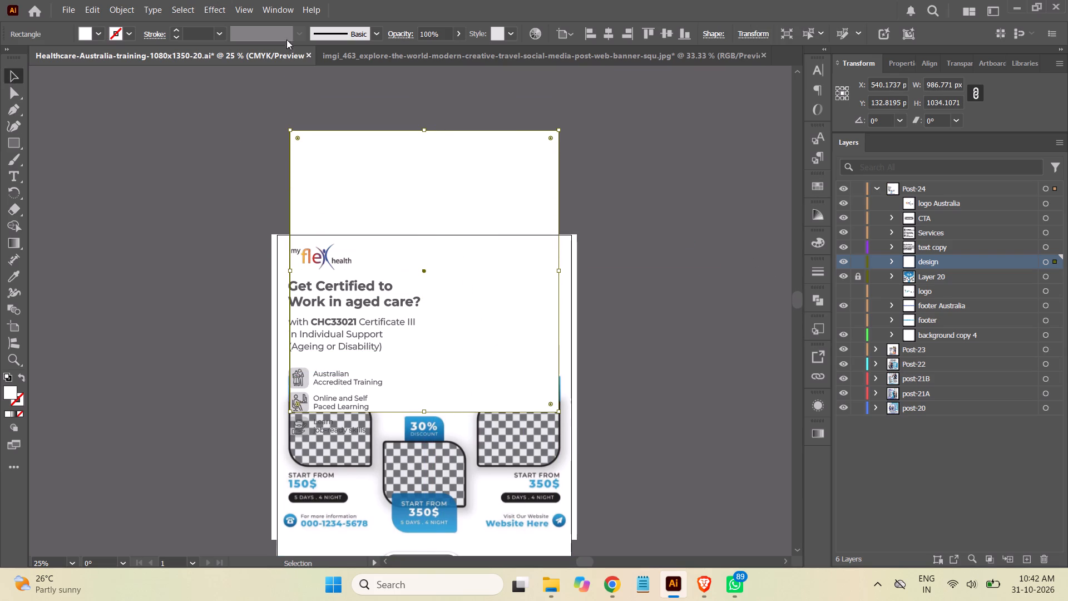
left_click_drag(443, 36, 339, 38)
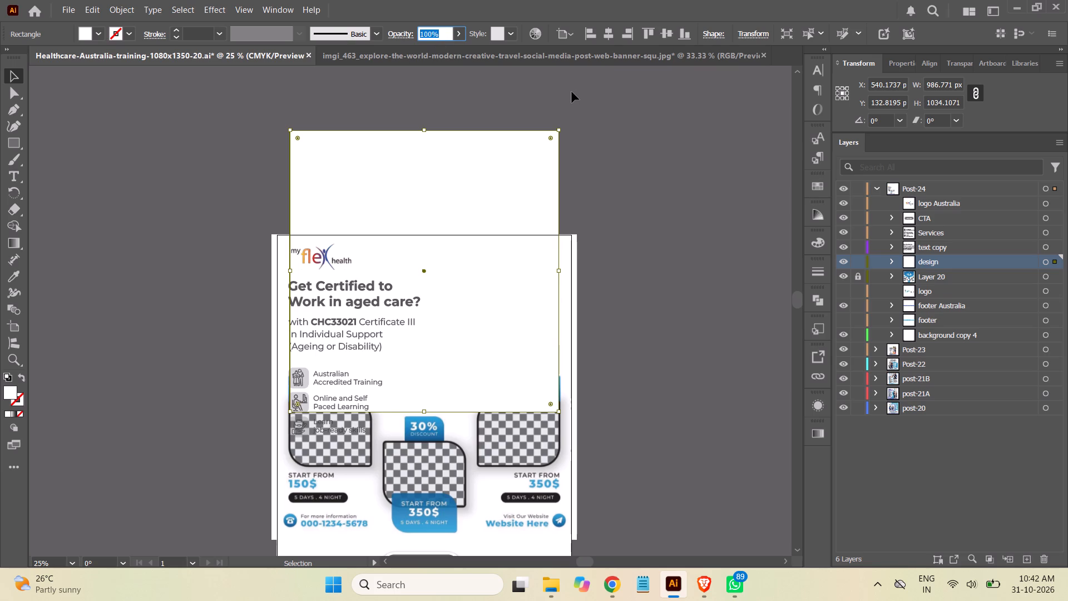
type("50")
key("Return")
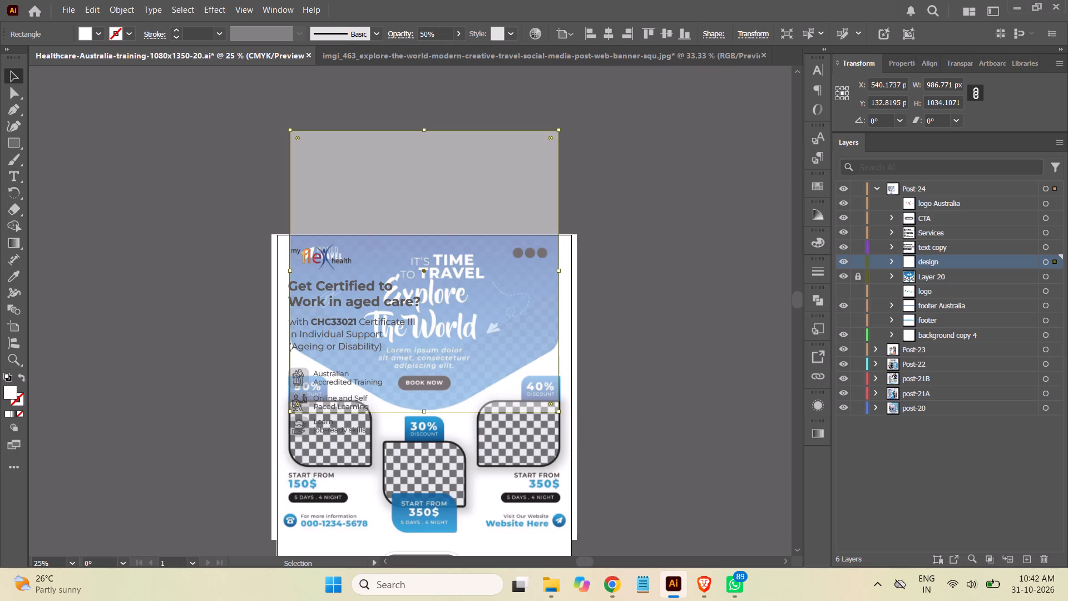
left_click(672, 196)
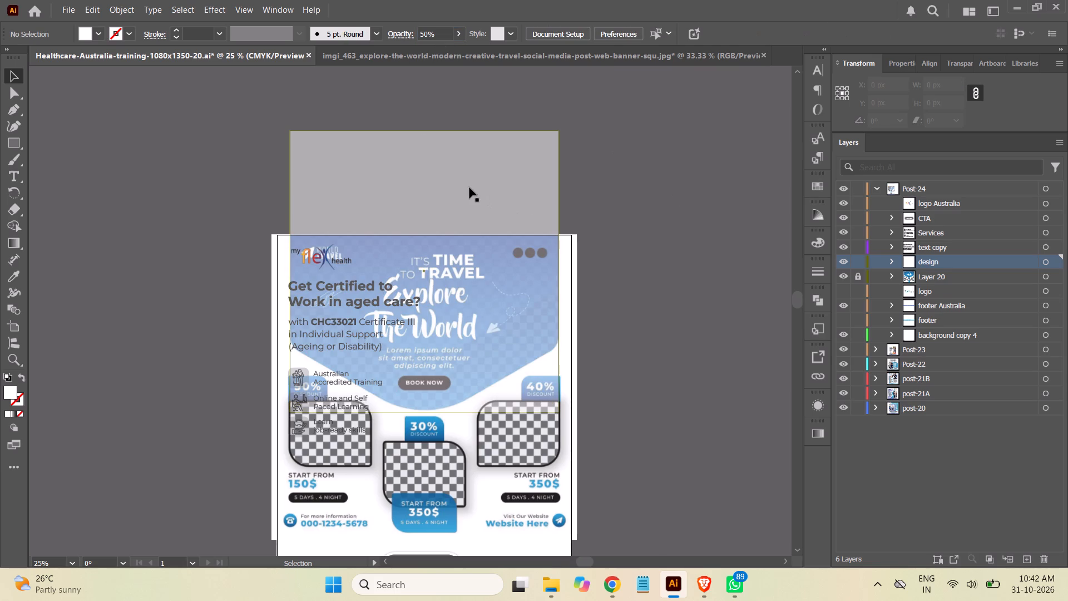
Nudge the rectangle slightly upward to a Y position of about 128 px.
left_click(469, 187)
key("Up")
key("Up")
key("Up")
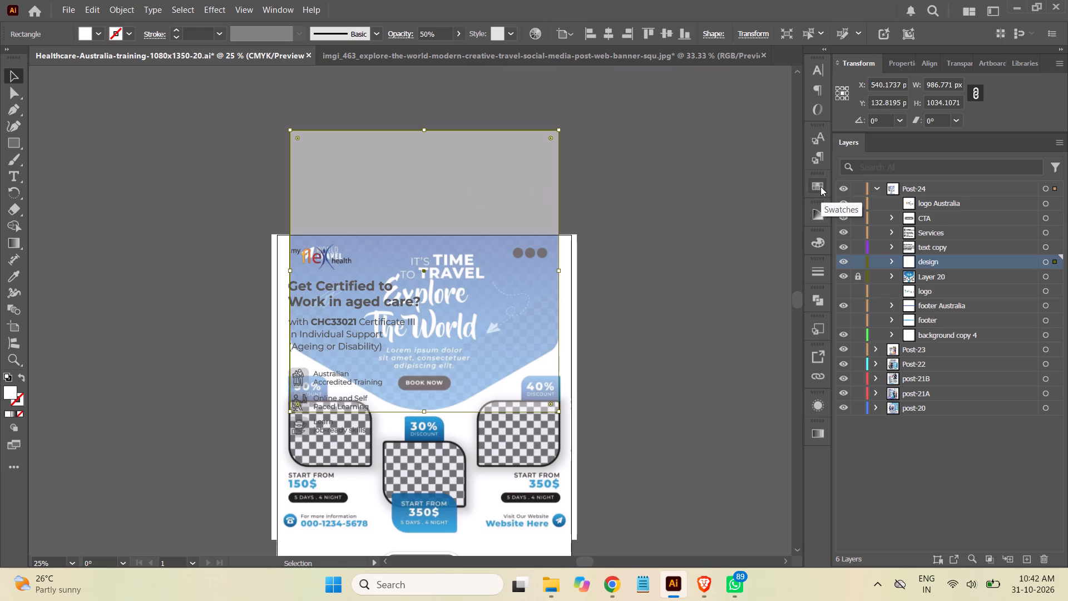
key("Up")
key("Up")
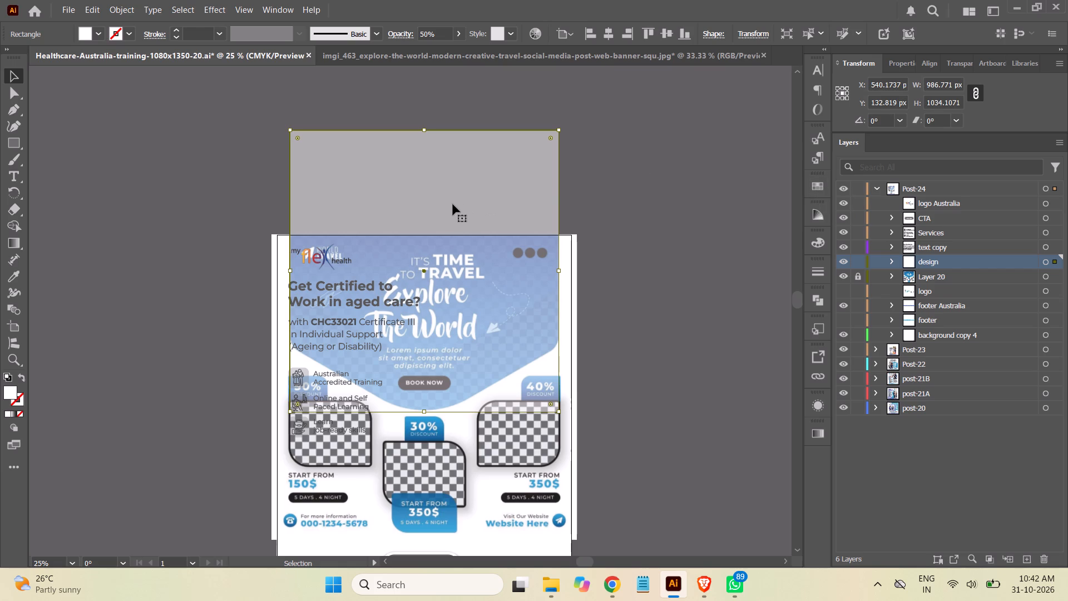
left_click(453, 204)
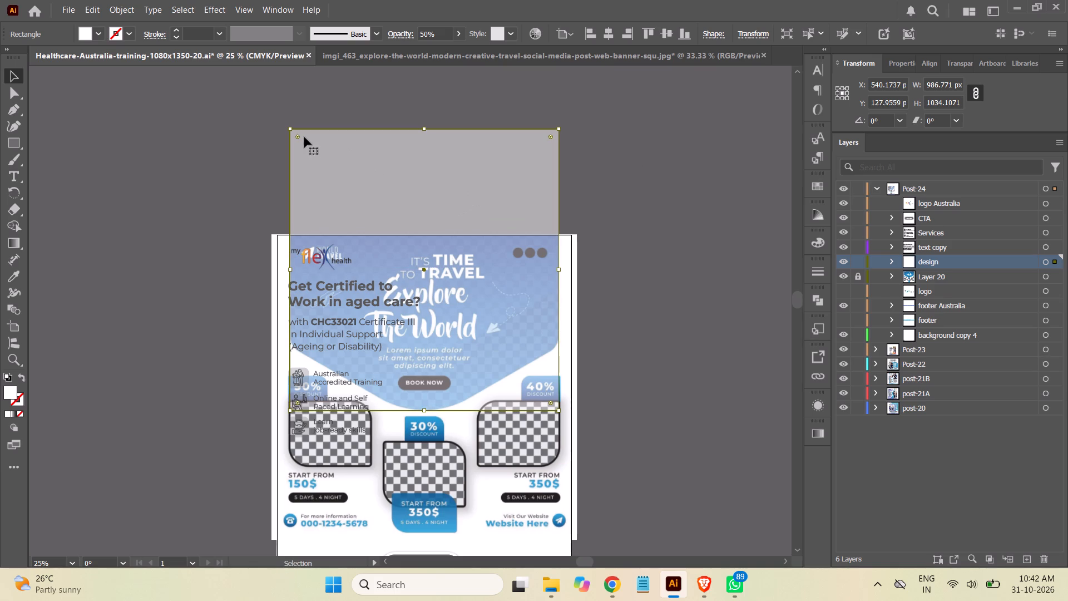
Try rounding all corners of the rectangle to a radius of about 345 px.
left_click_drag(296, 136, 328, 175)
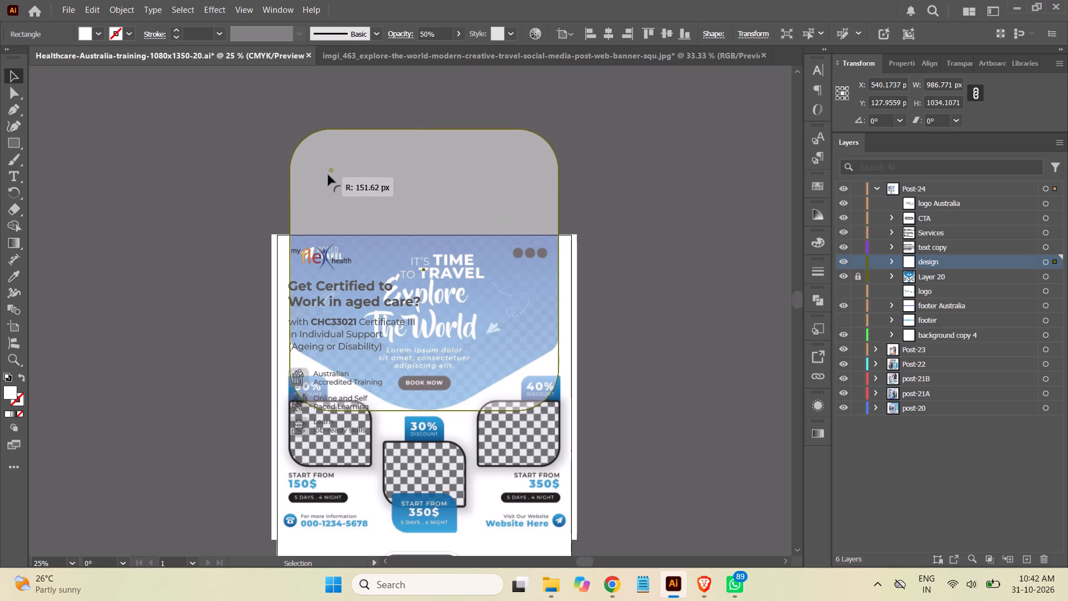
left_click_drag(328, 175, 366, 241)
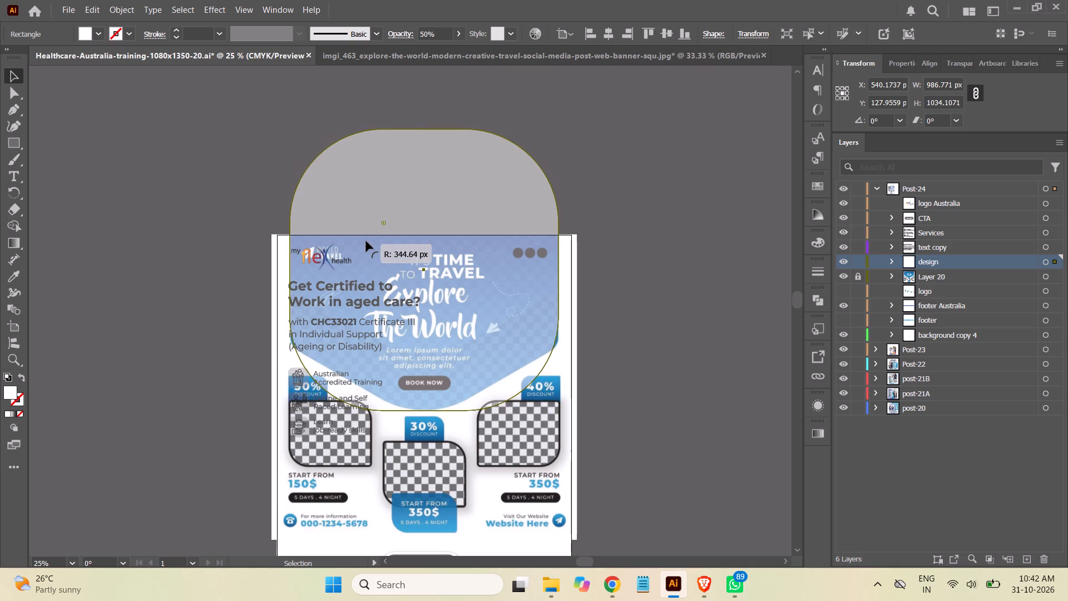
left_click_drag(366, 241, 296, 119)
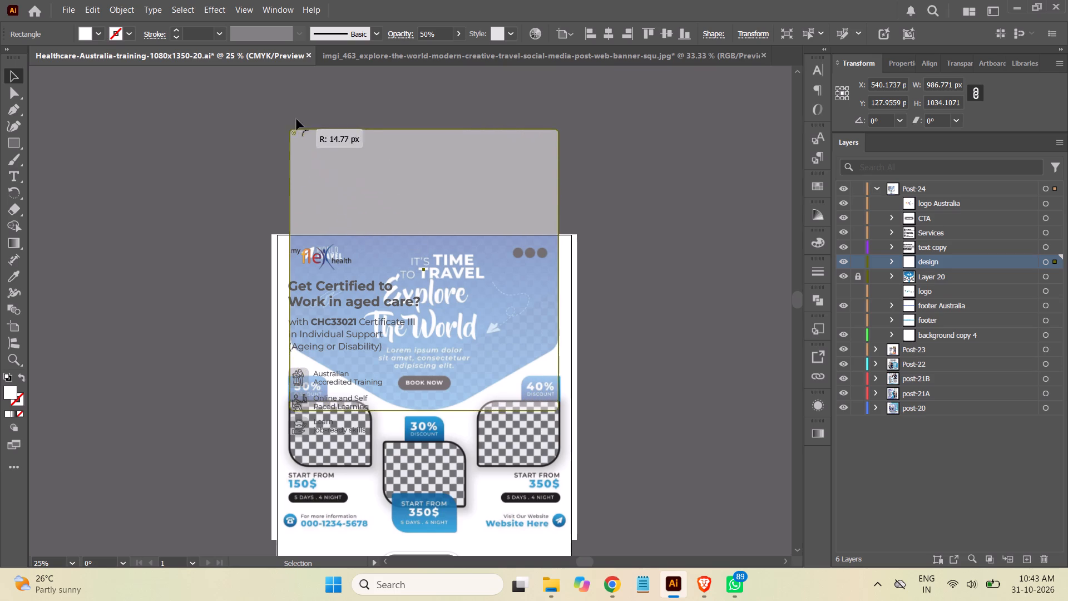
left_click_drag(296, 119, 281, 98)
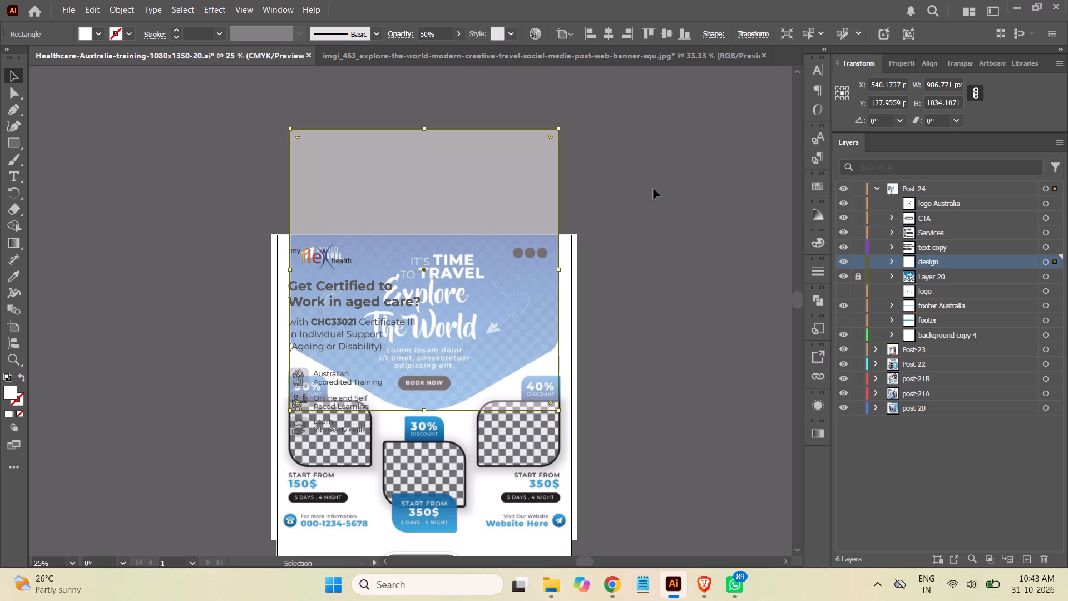
Select all artwork on the design layer.
left_click(654, 189)
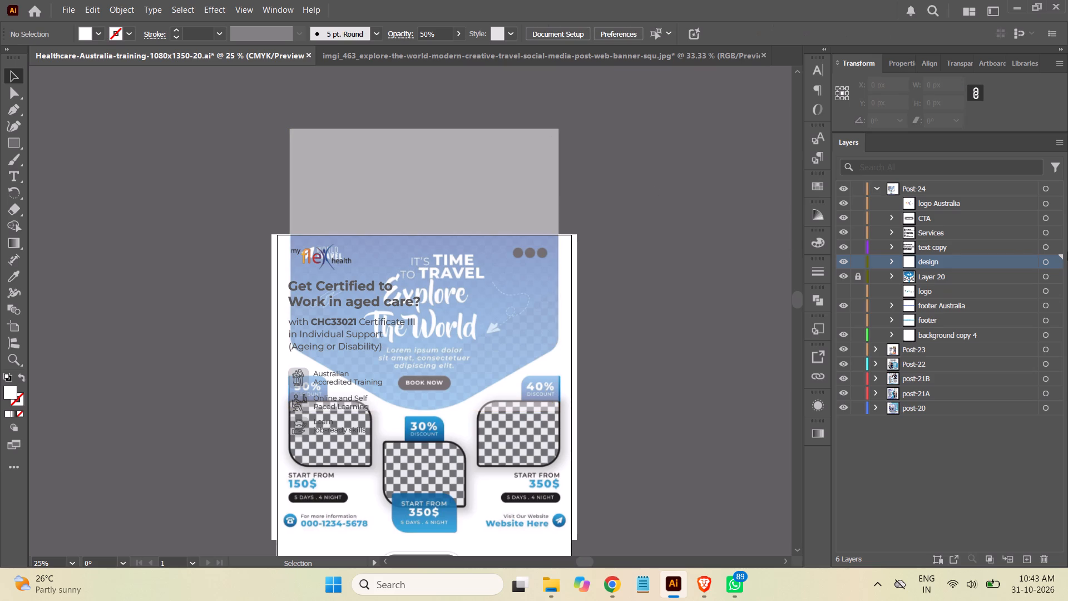
left_click(1046, 263)
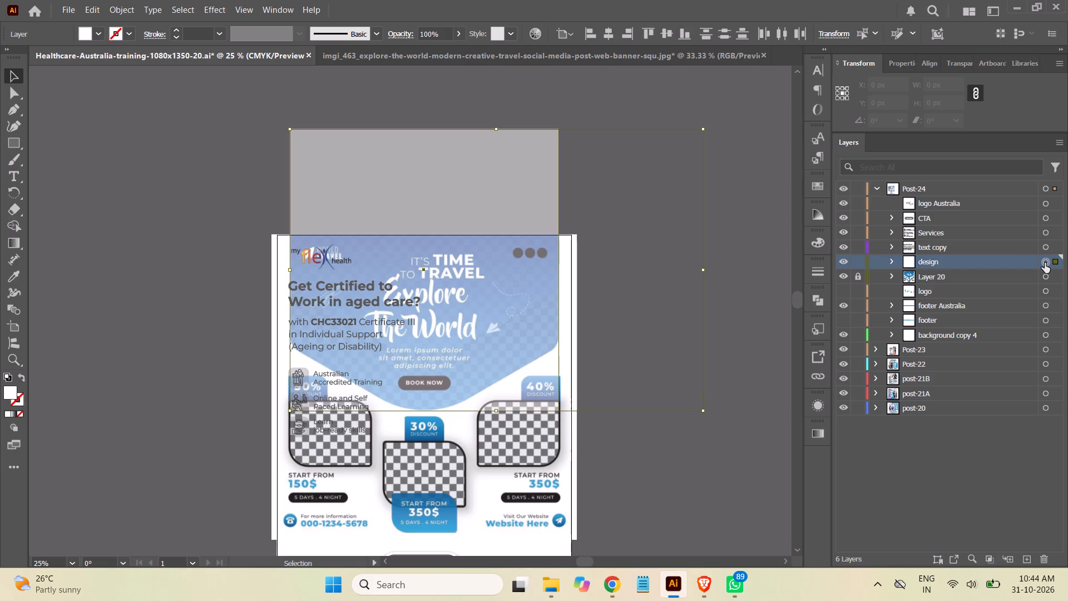
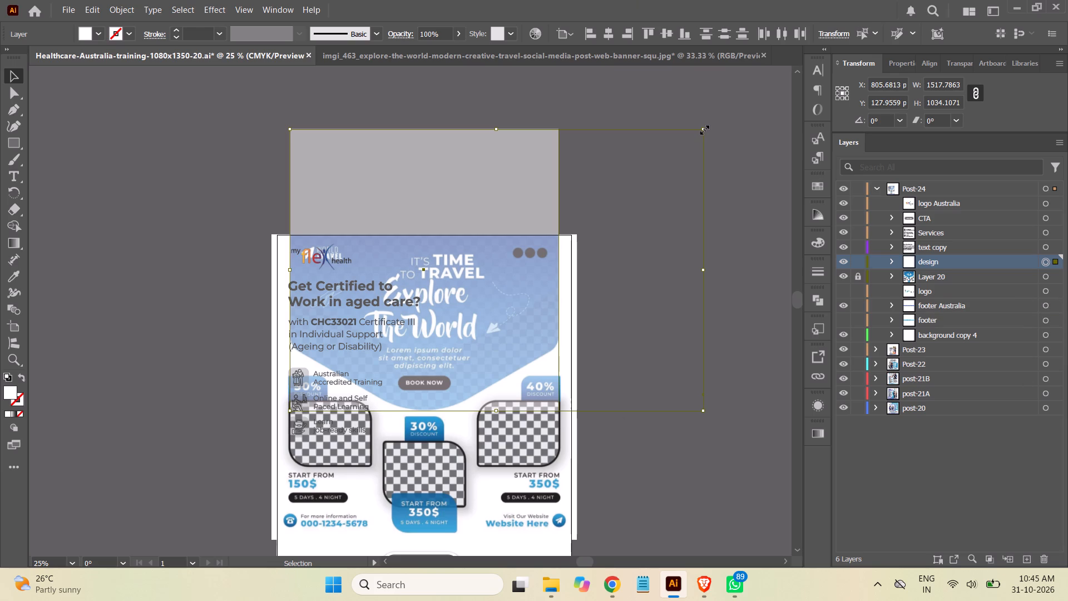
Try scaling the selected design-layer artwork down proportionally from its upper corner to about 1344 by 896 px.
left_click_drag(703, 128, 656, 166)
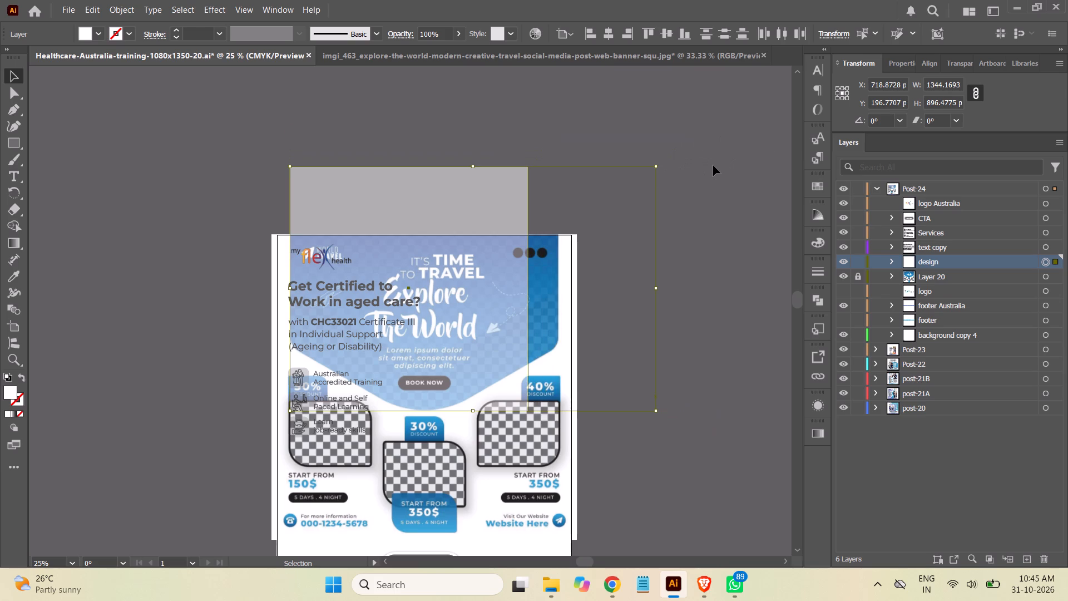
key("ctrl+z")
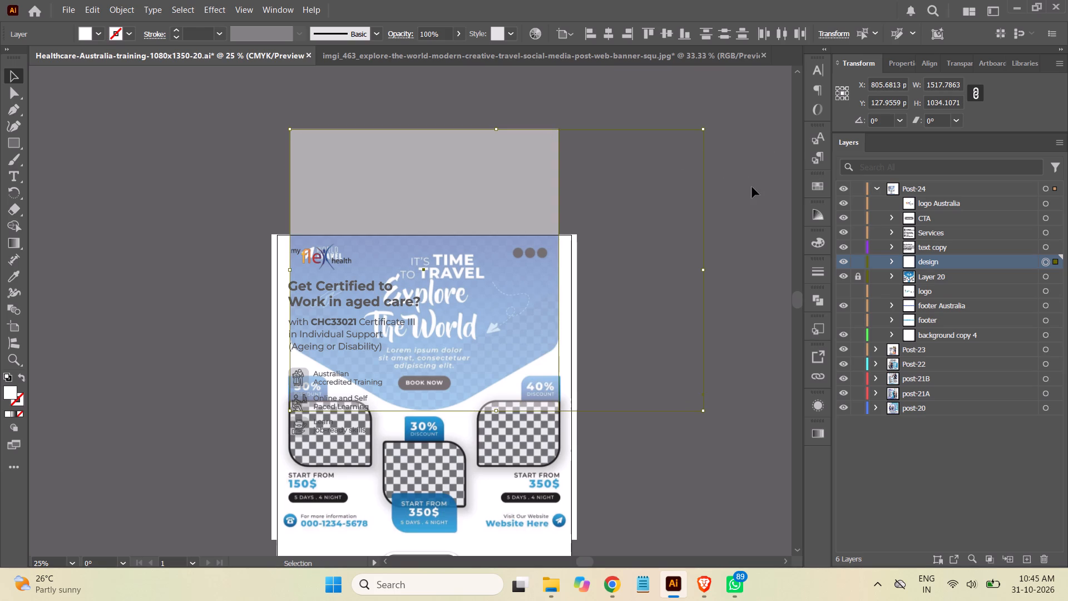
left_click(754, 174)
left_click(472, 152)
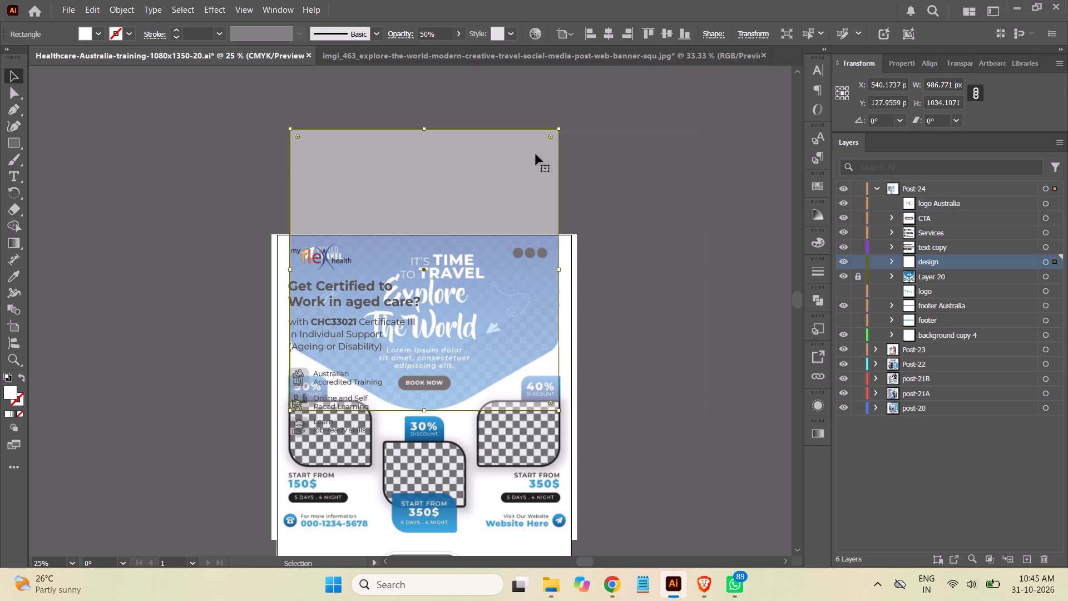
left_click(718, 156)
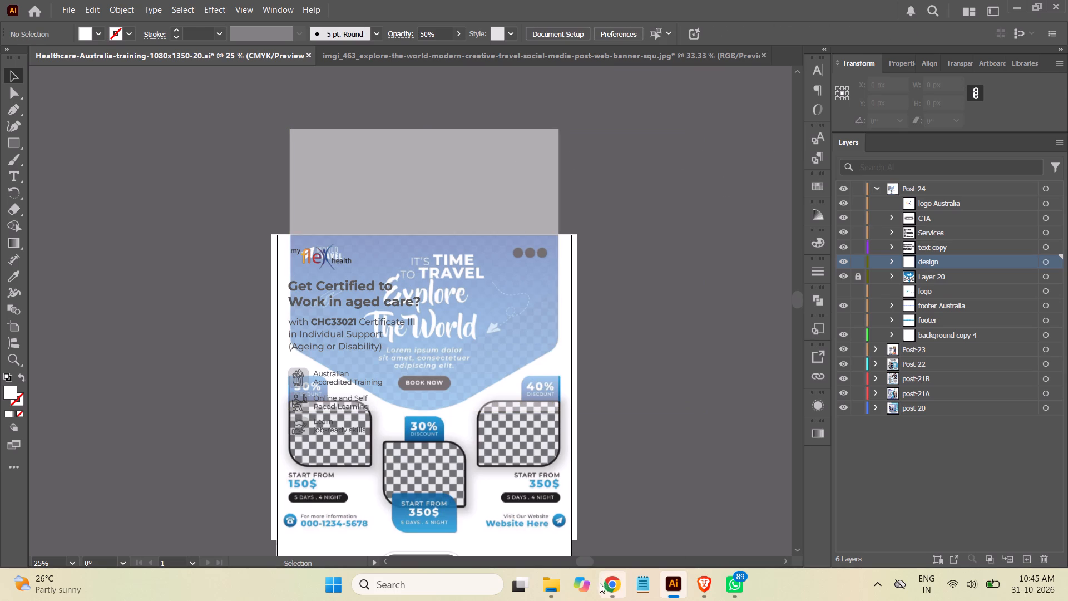
Switch to Chrome, open youtube.com and play the Malgudi Days Episode 28 - Iswaran video.
left_click(613, 585)
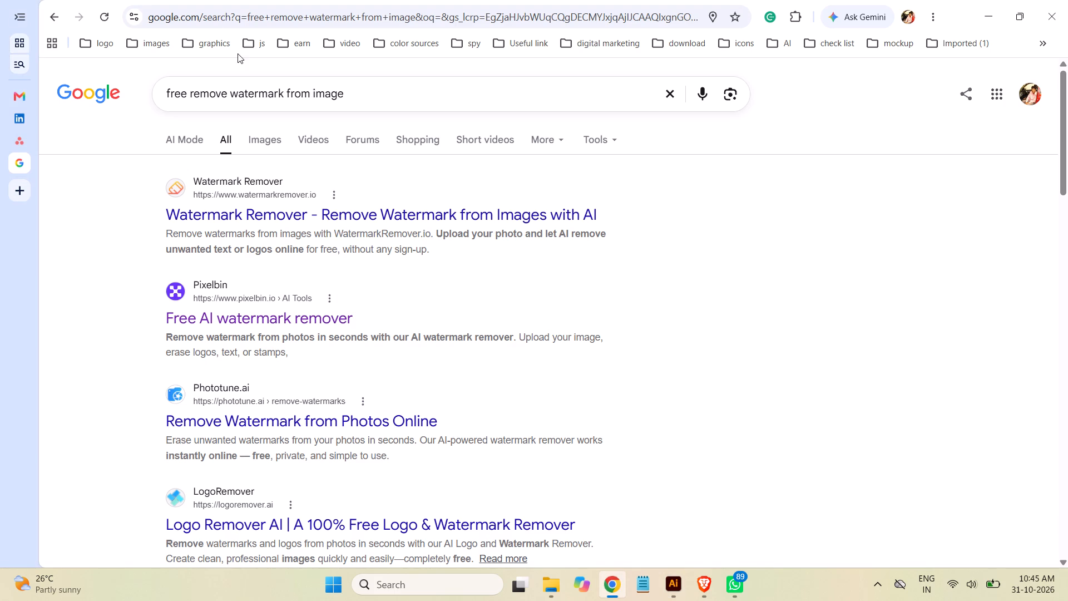
left_click(250, 16)
key("y")
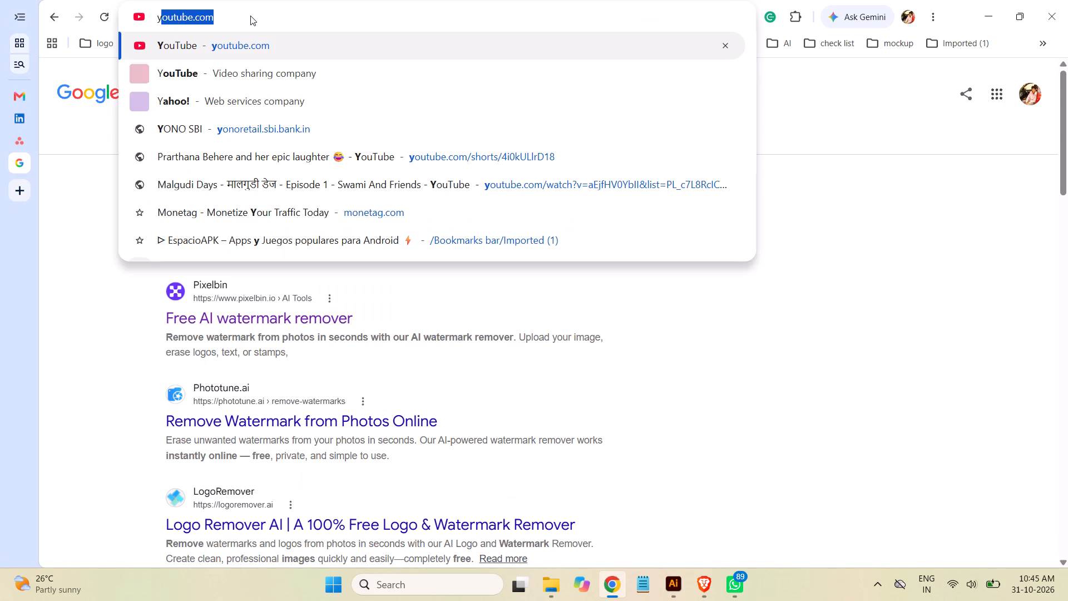
key("Right")
key("Return")
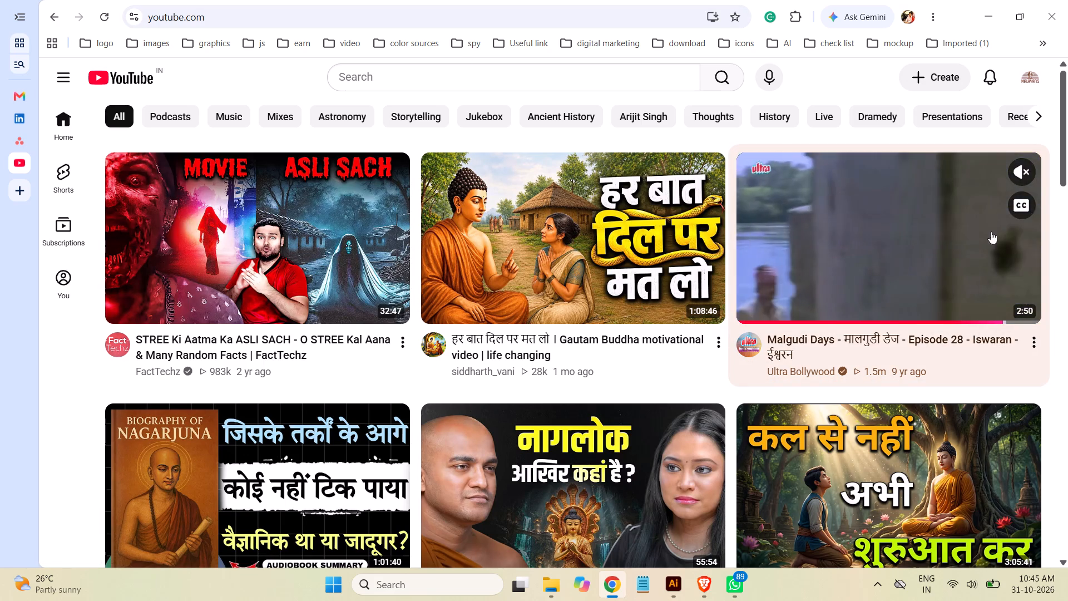
left_click(946, 235)
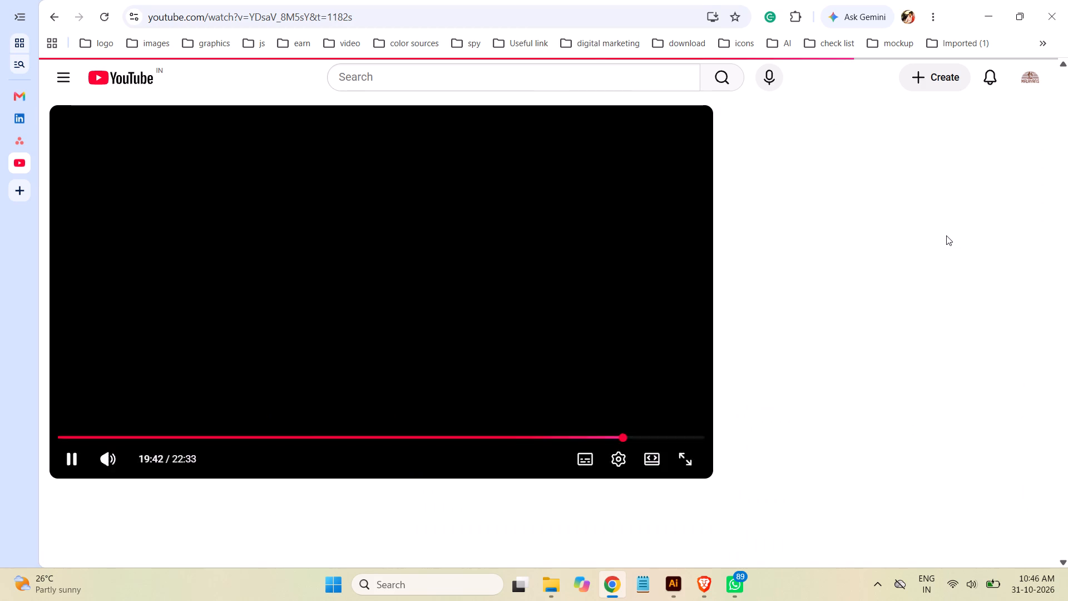
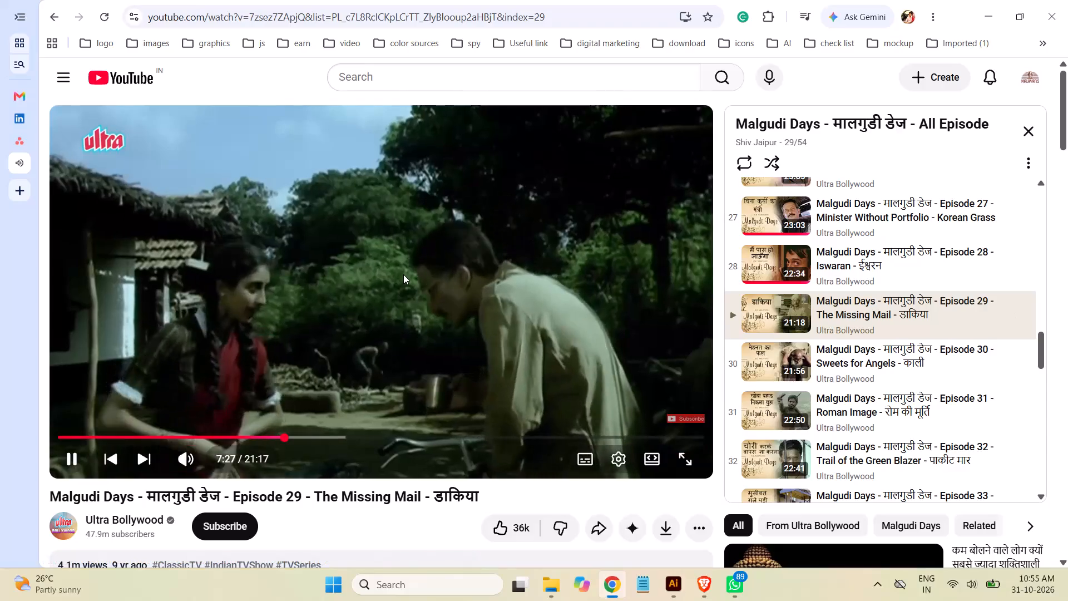
Close the Malgudi Days YouTube video tab in Chrome.
left_click(403, 274)
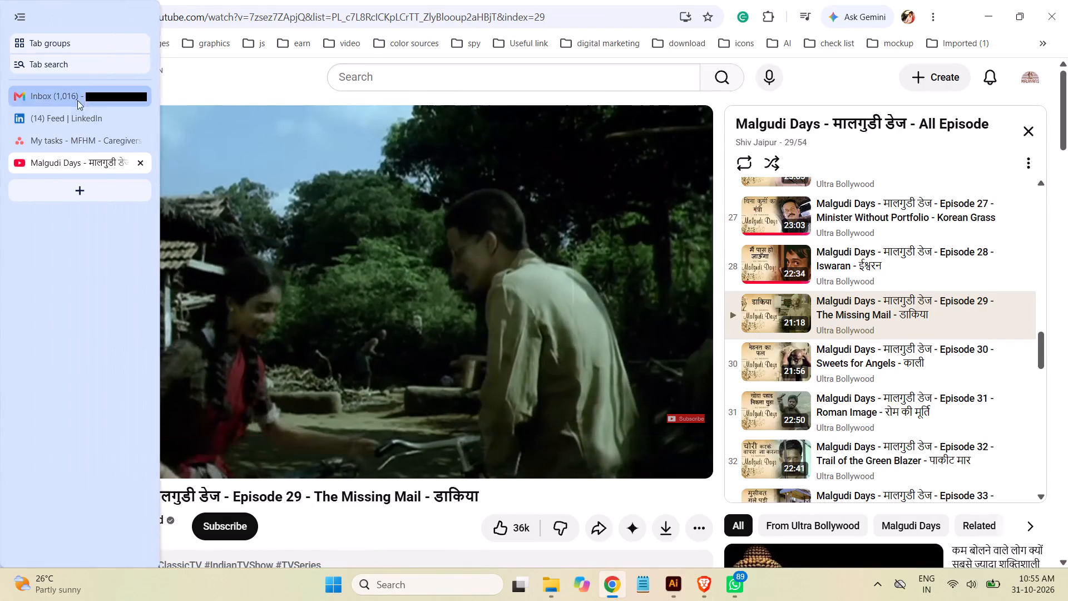
left_click(146, 163)
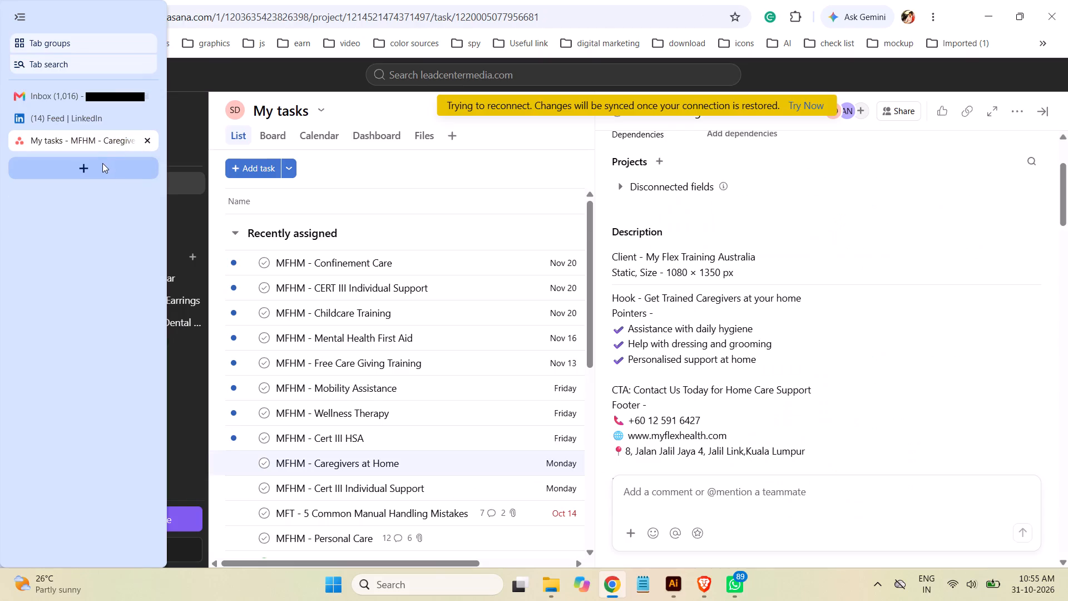
Look through the posts in the LinkedIn home feed.
left_click(68, 121)
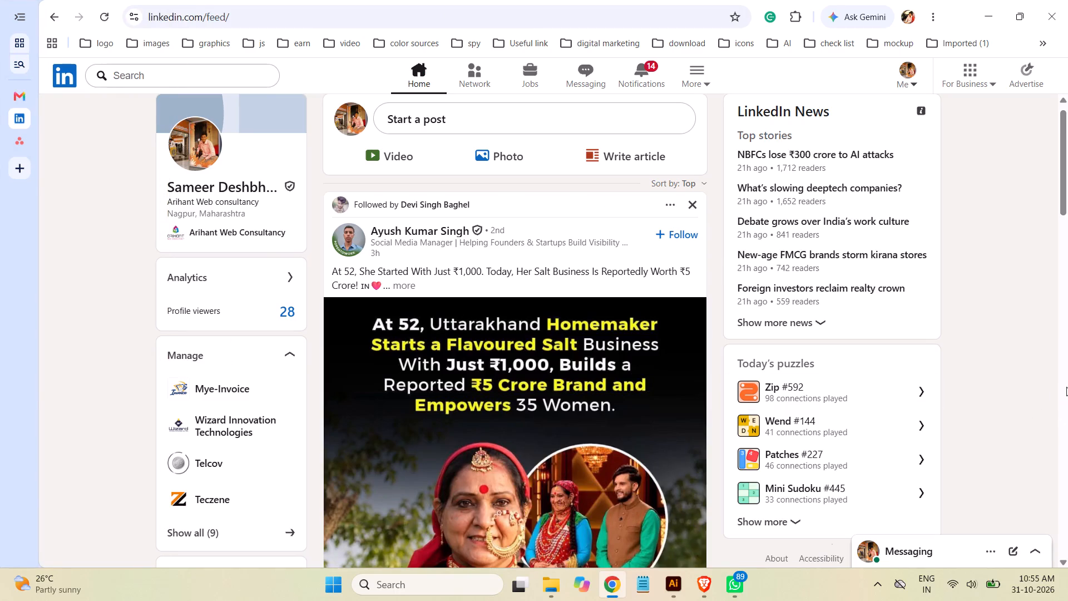
scroll(1067, 387, "down", 2)
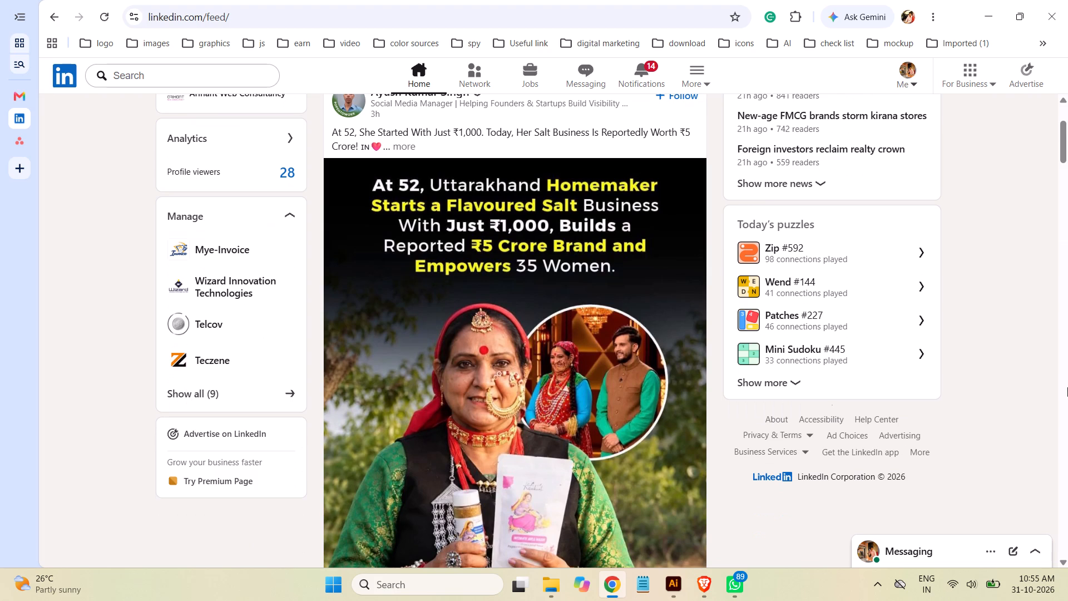
scroll(1067, 387, "down", 2)
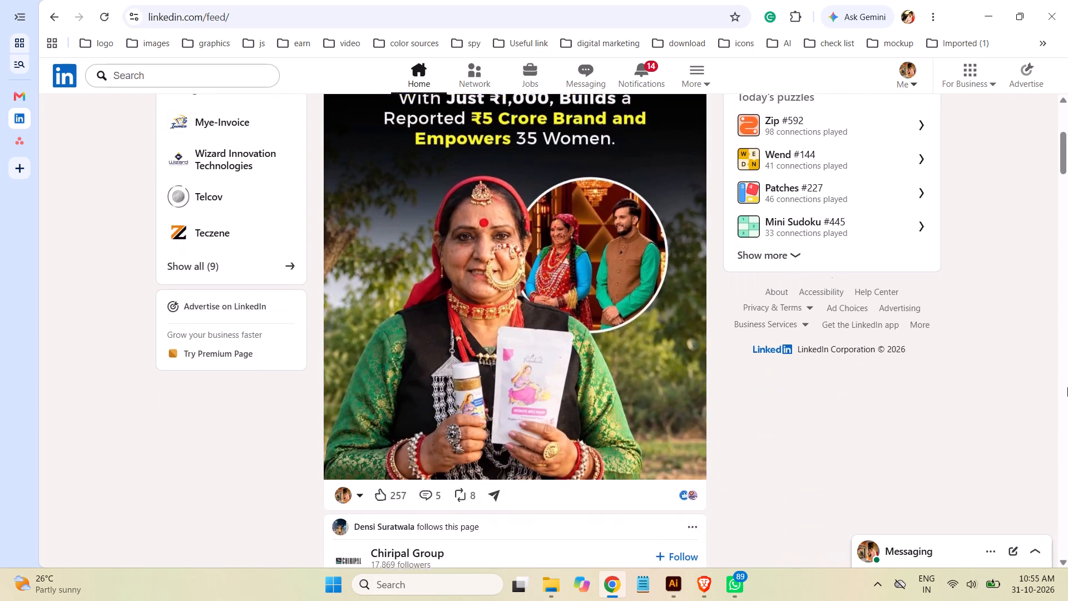
scroll(1067, 387, "down", 1)
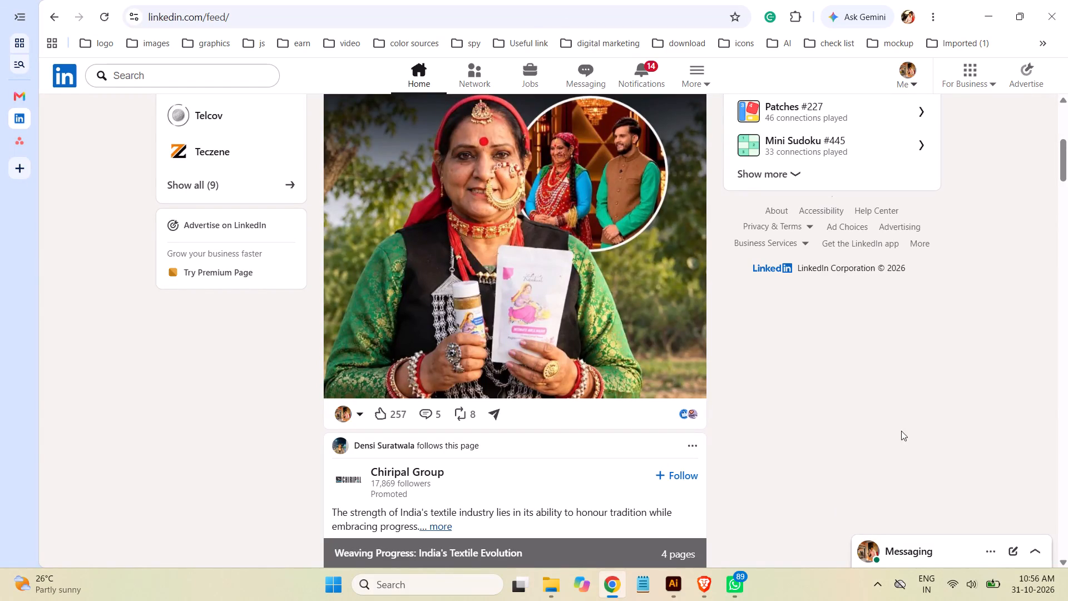
left_click(814, 431)
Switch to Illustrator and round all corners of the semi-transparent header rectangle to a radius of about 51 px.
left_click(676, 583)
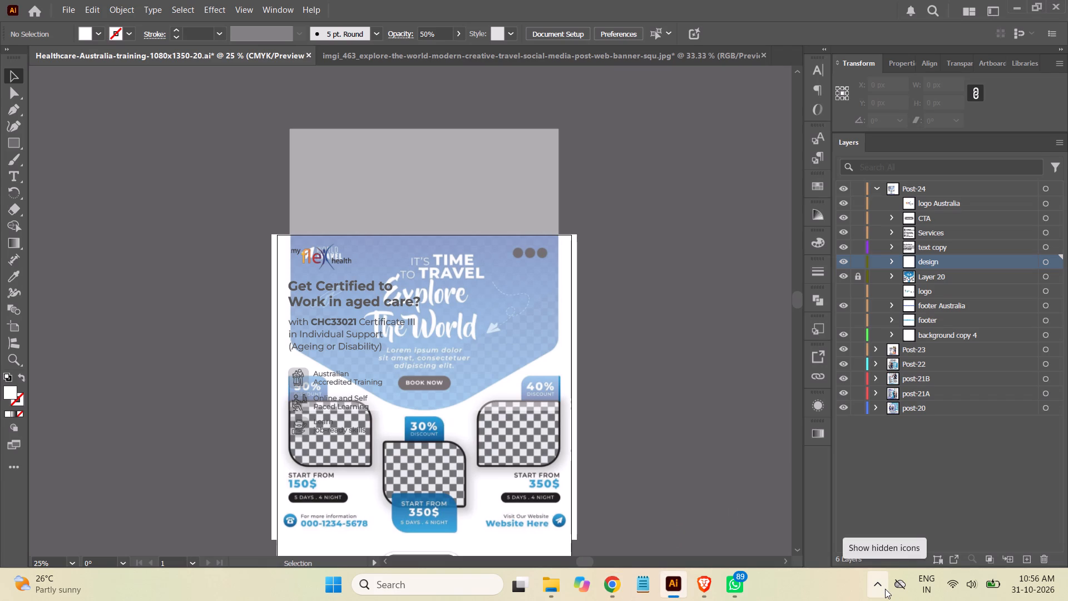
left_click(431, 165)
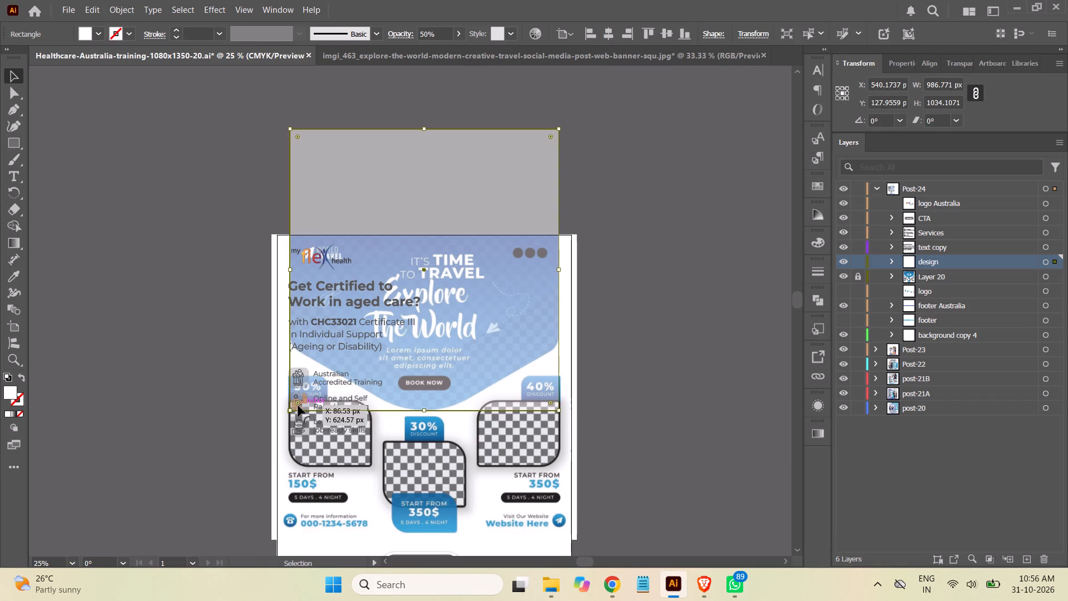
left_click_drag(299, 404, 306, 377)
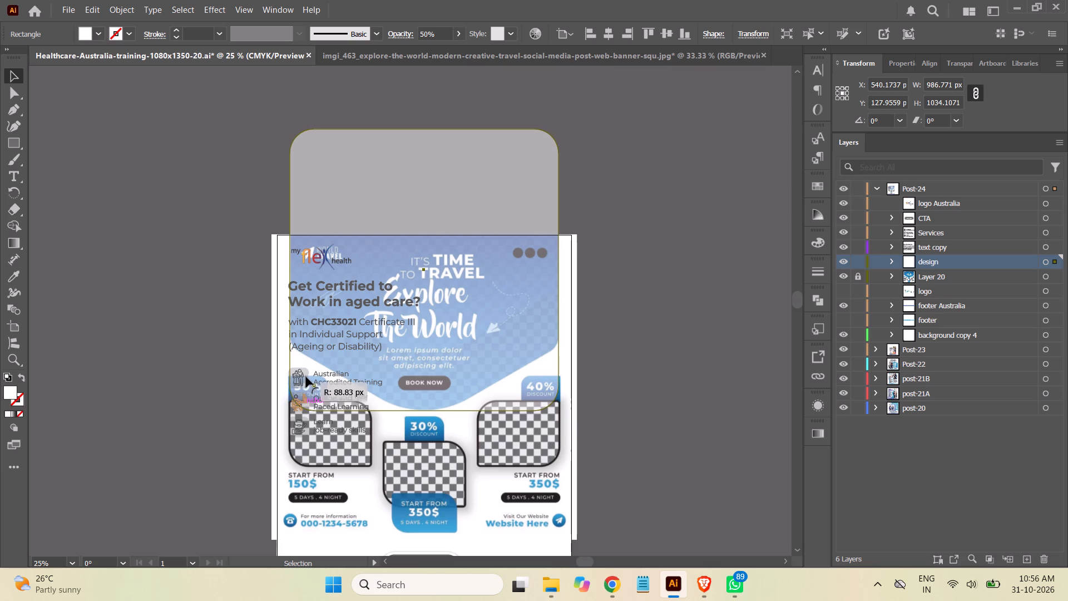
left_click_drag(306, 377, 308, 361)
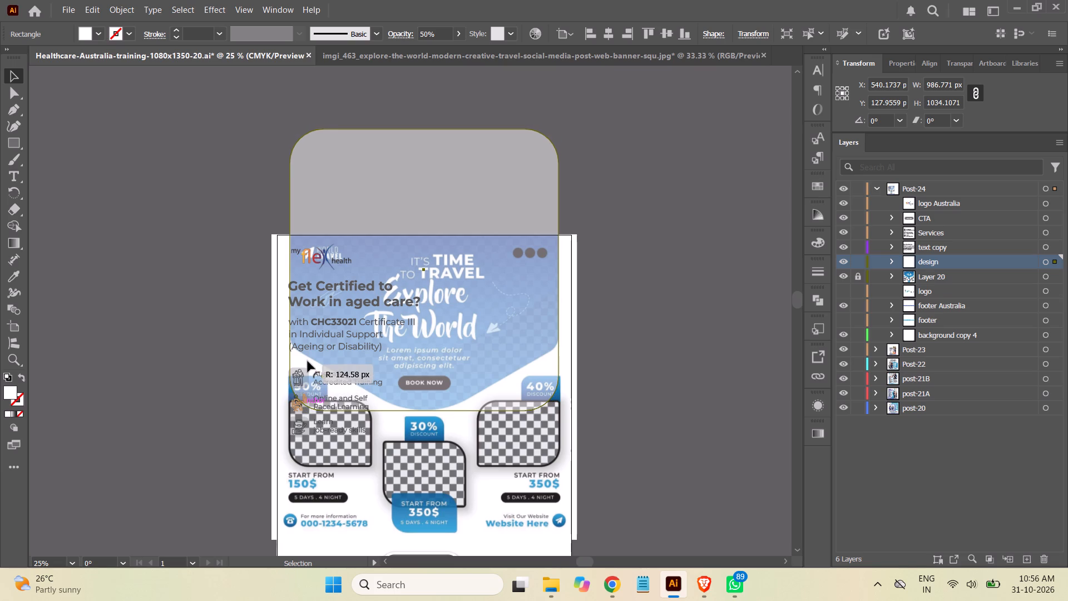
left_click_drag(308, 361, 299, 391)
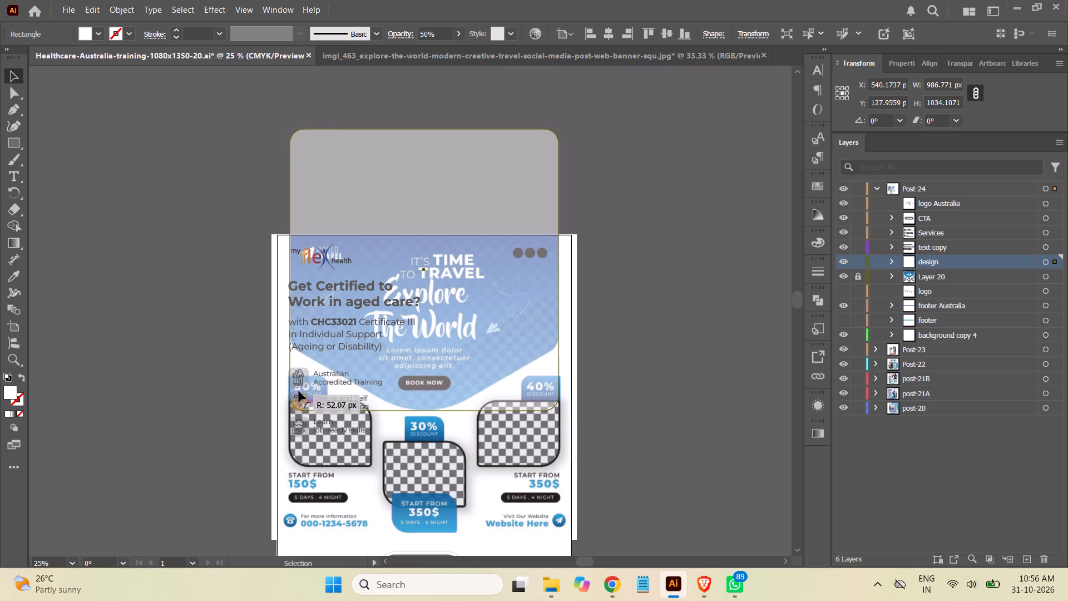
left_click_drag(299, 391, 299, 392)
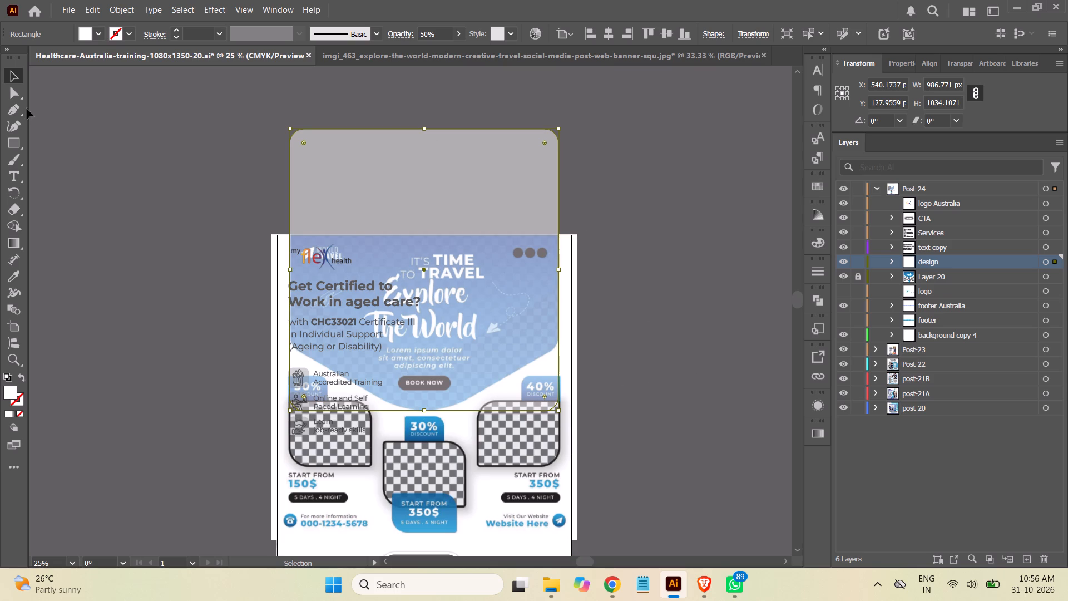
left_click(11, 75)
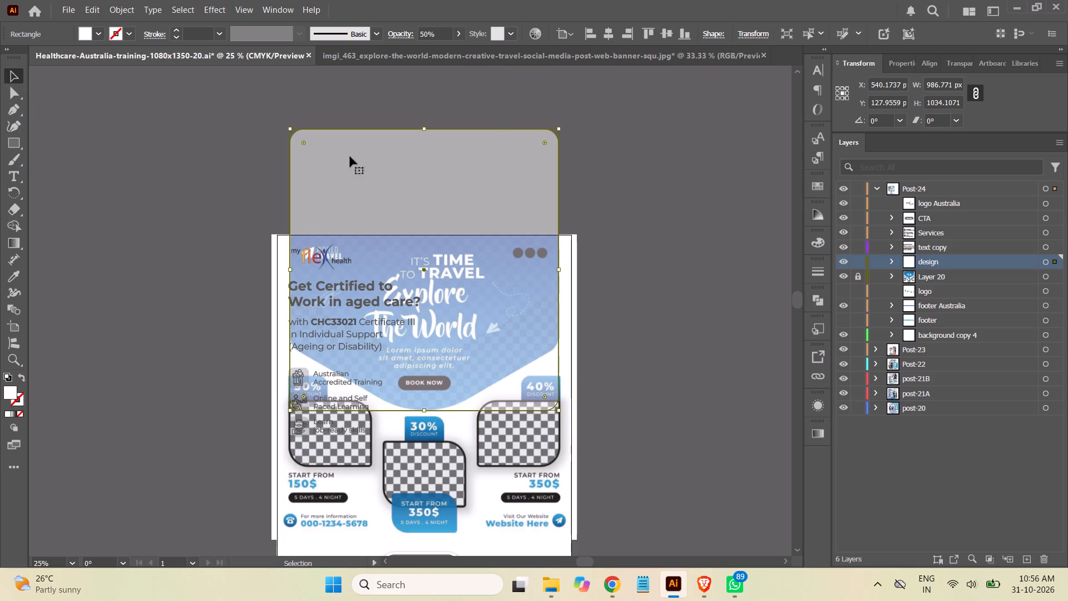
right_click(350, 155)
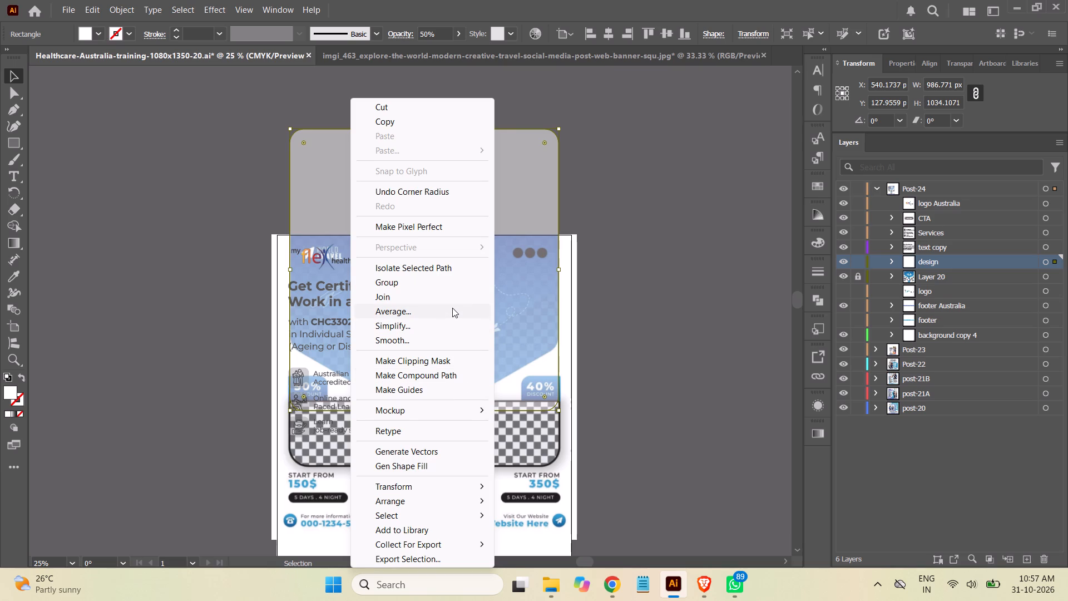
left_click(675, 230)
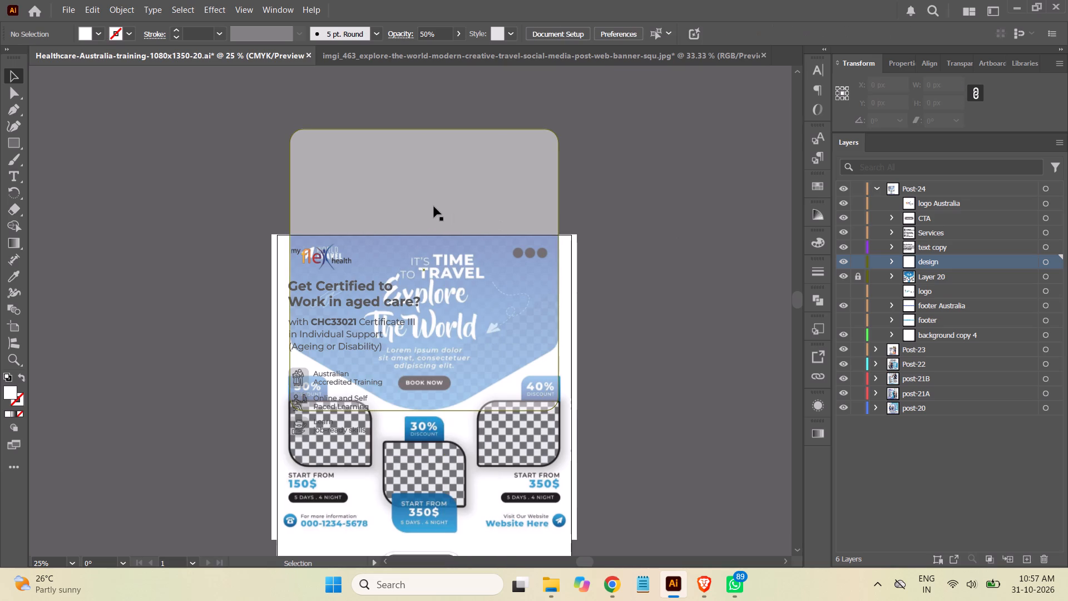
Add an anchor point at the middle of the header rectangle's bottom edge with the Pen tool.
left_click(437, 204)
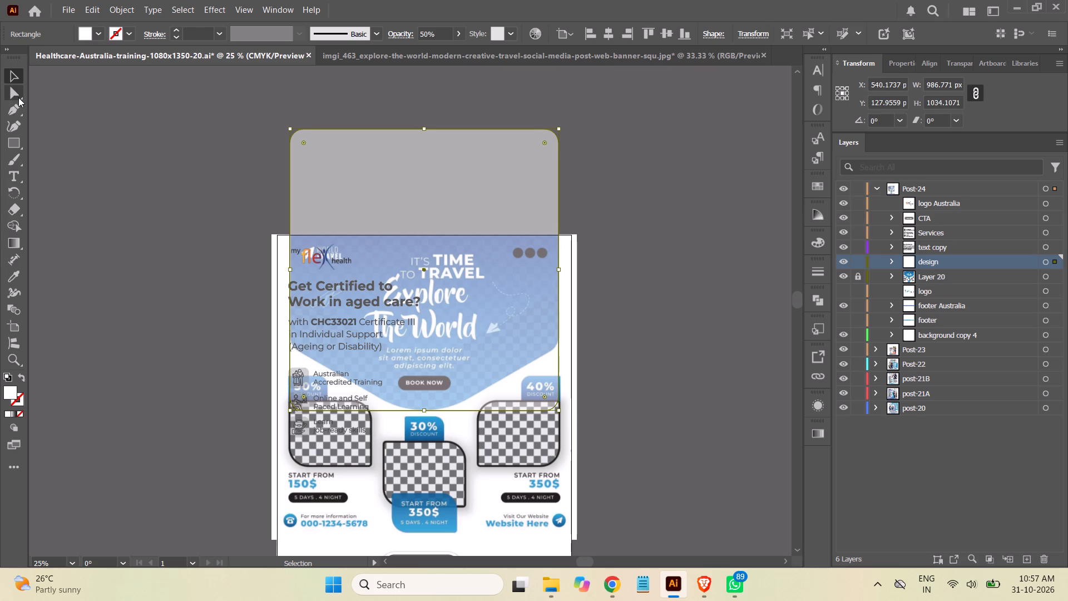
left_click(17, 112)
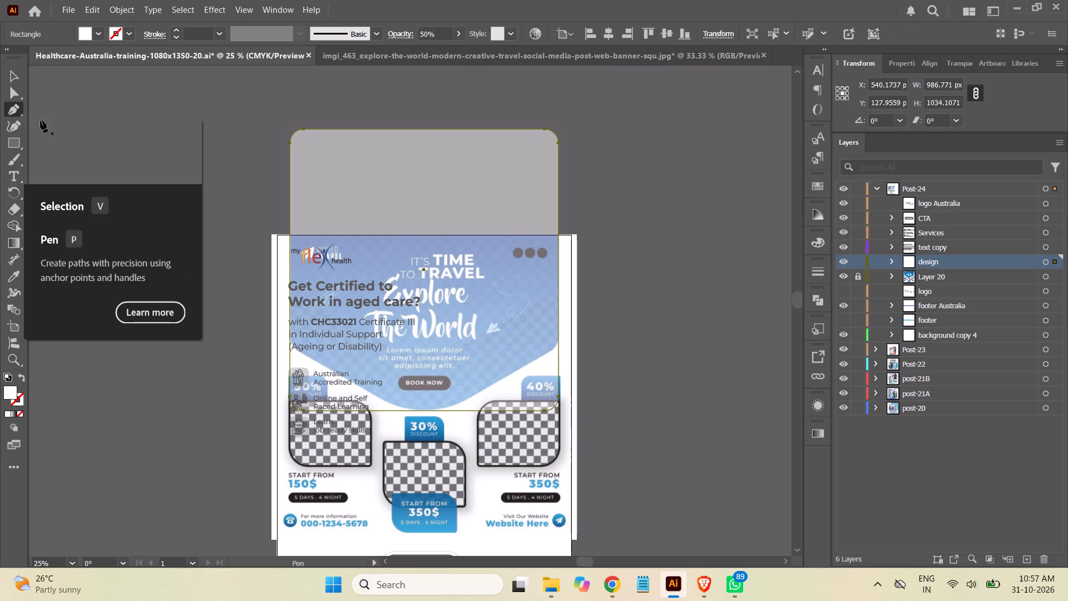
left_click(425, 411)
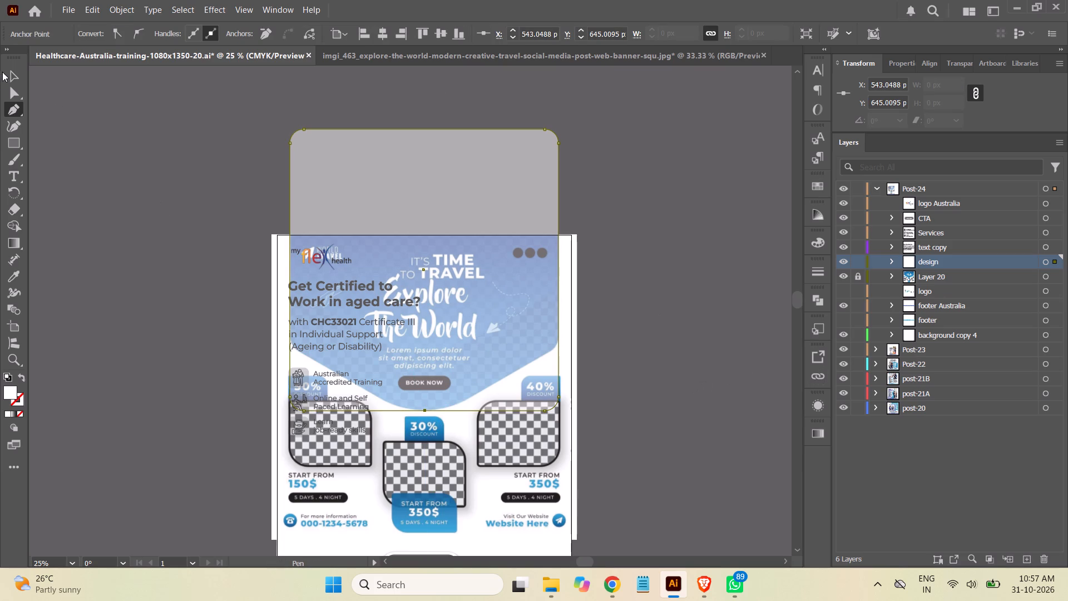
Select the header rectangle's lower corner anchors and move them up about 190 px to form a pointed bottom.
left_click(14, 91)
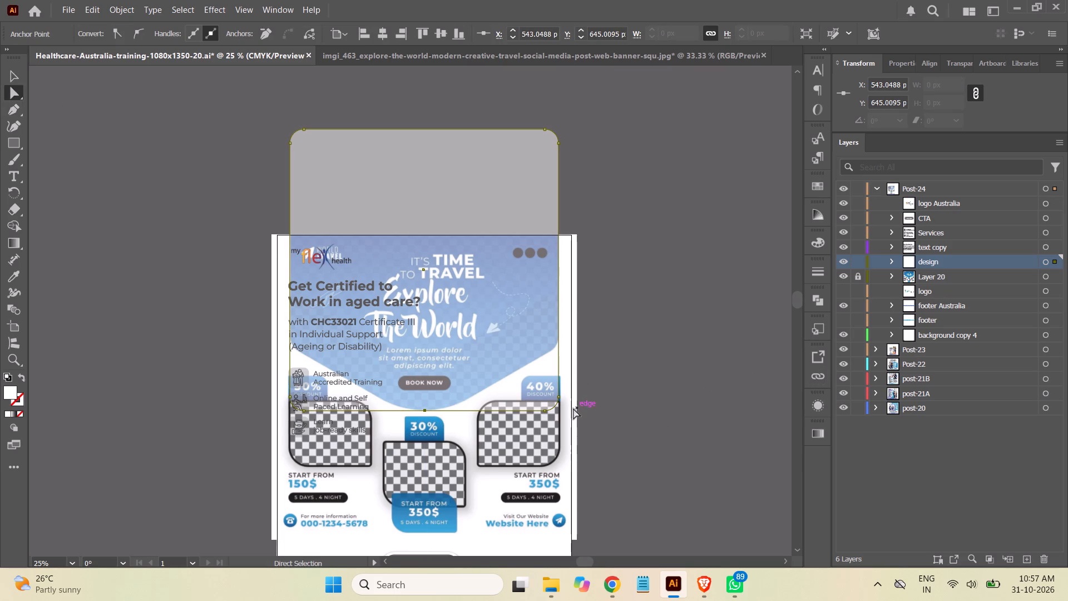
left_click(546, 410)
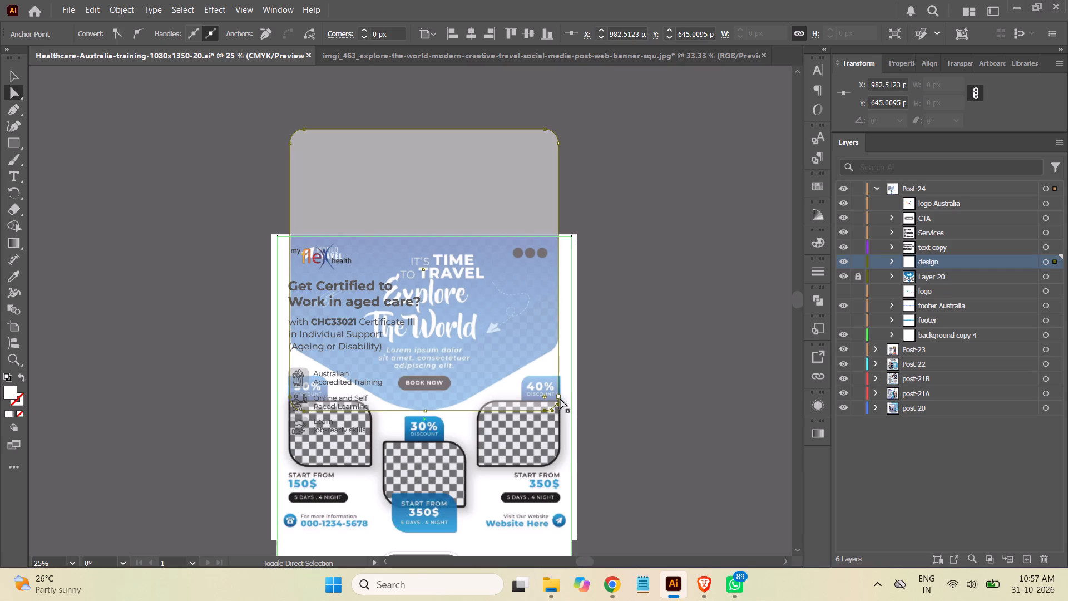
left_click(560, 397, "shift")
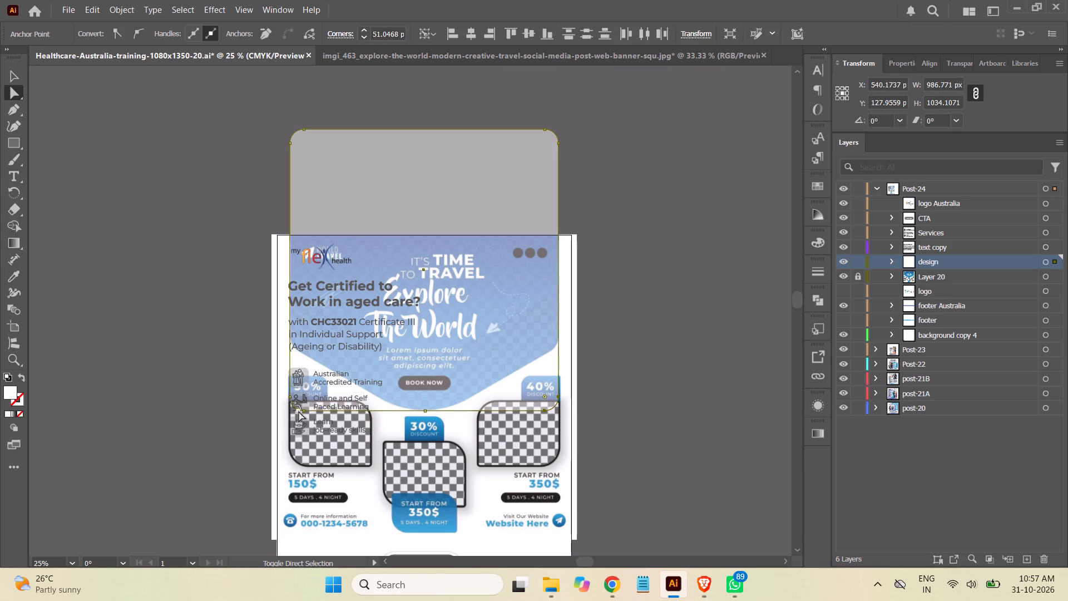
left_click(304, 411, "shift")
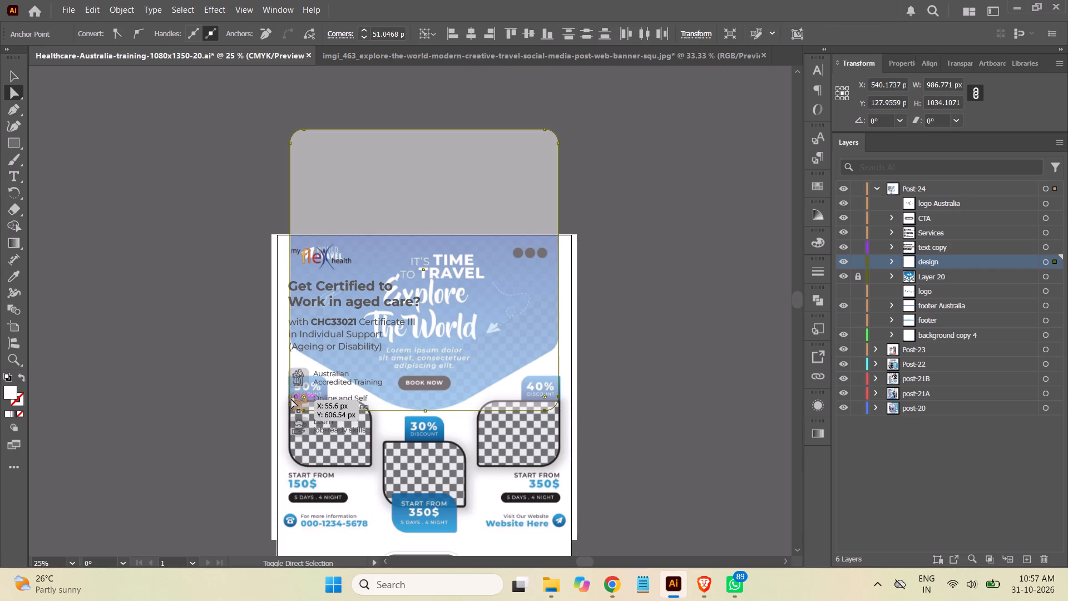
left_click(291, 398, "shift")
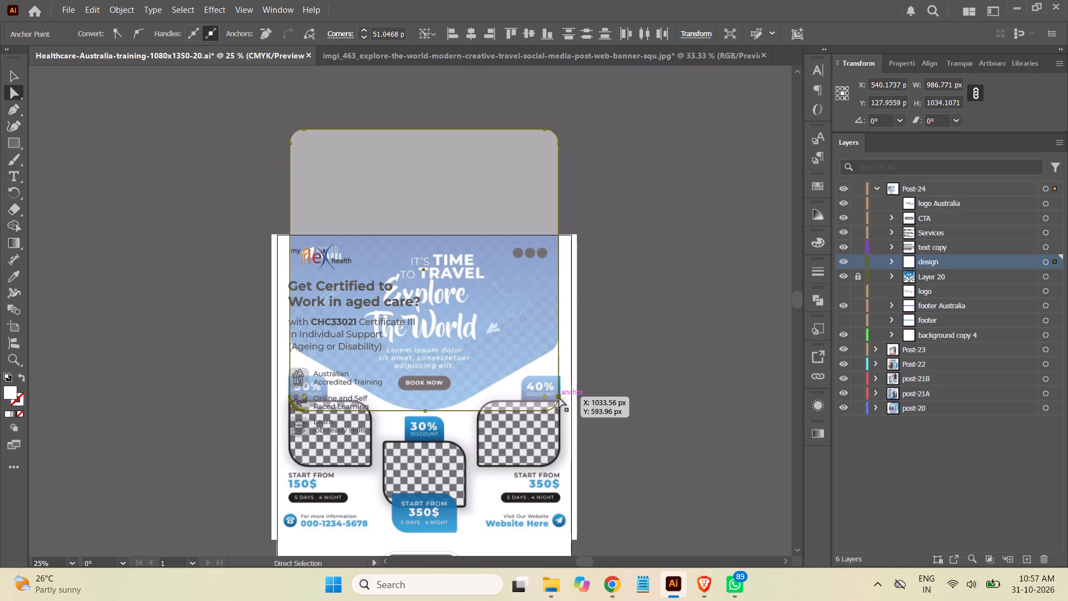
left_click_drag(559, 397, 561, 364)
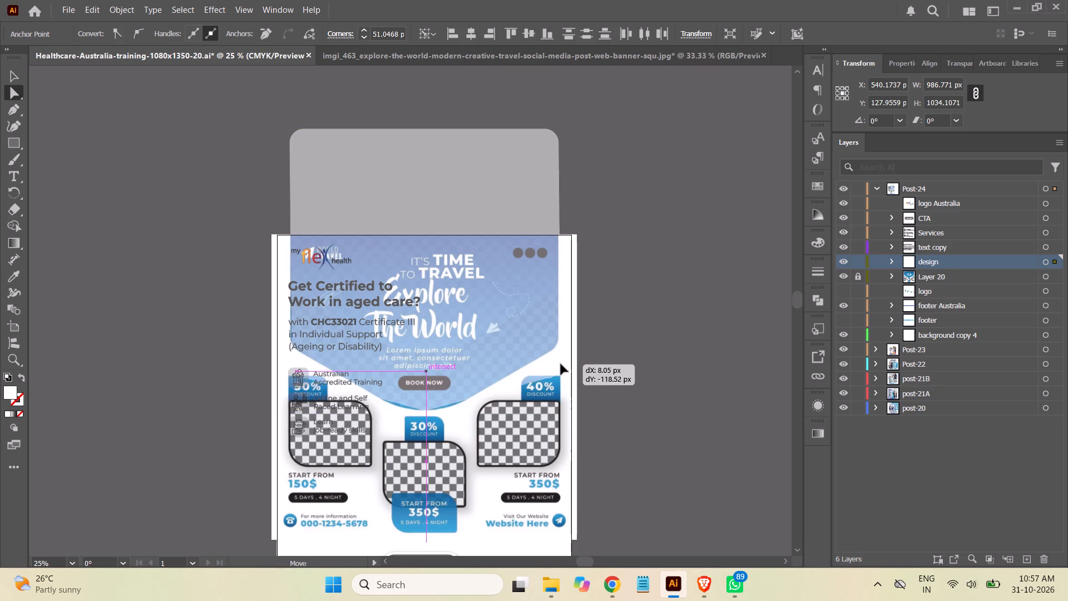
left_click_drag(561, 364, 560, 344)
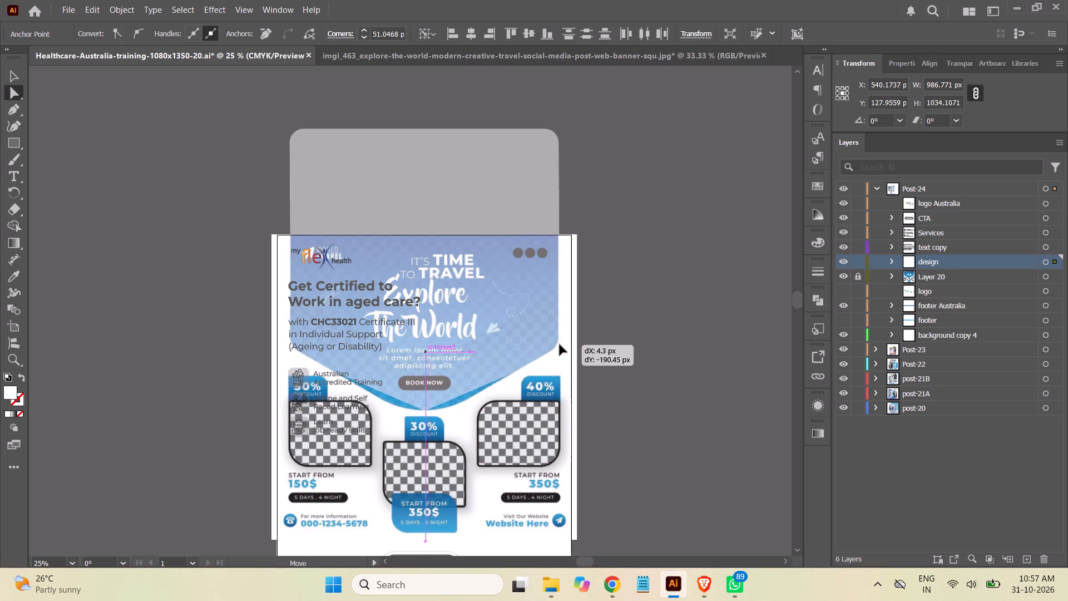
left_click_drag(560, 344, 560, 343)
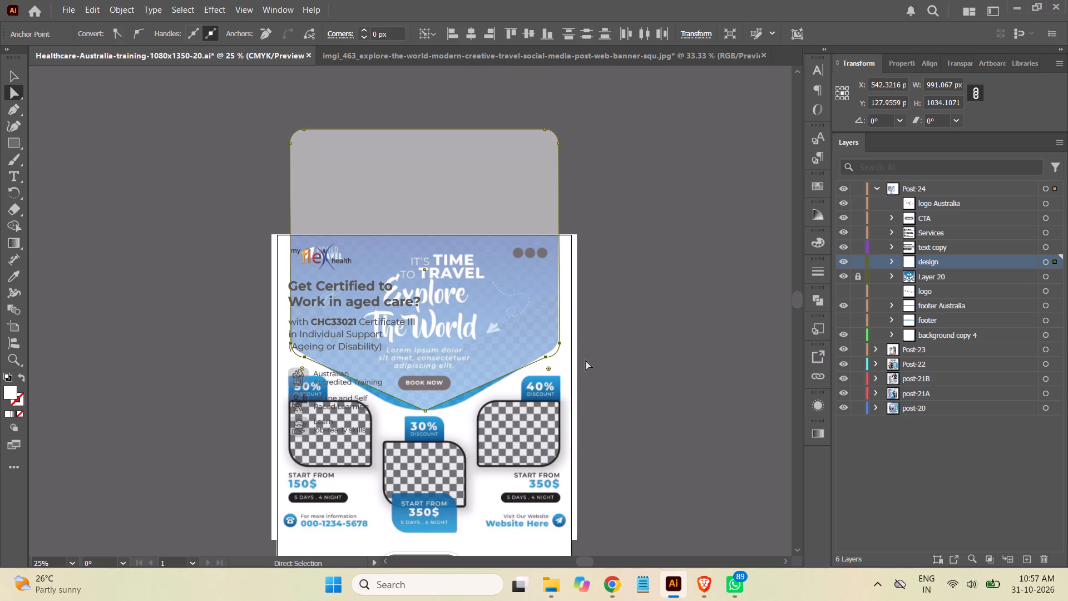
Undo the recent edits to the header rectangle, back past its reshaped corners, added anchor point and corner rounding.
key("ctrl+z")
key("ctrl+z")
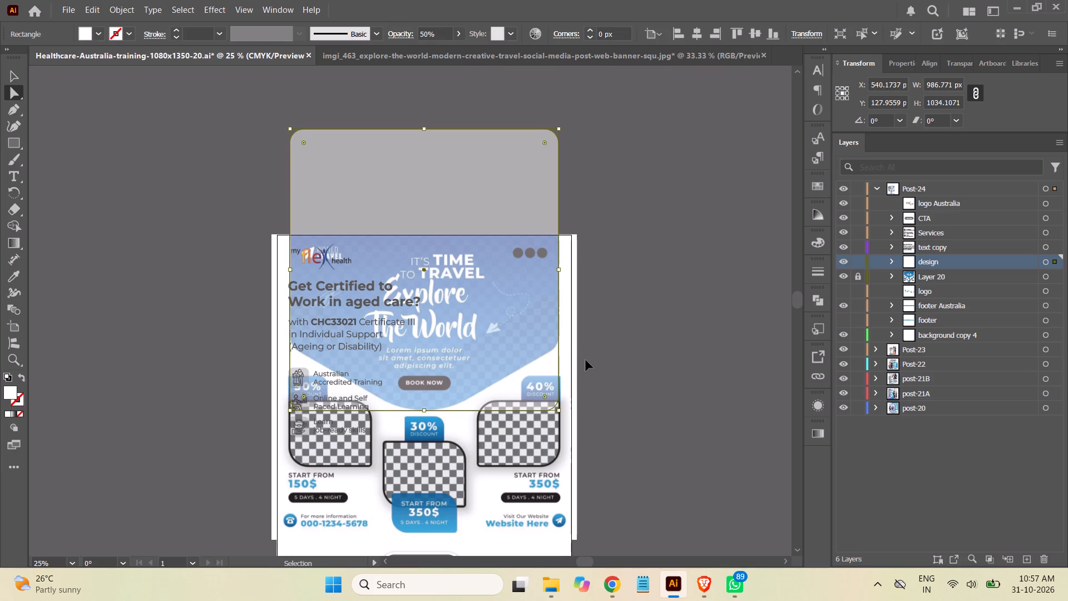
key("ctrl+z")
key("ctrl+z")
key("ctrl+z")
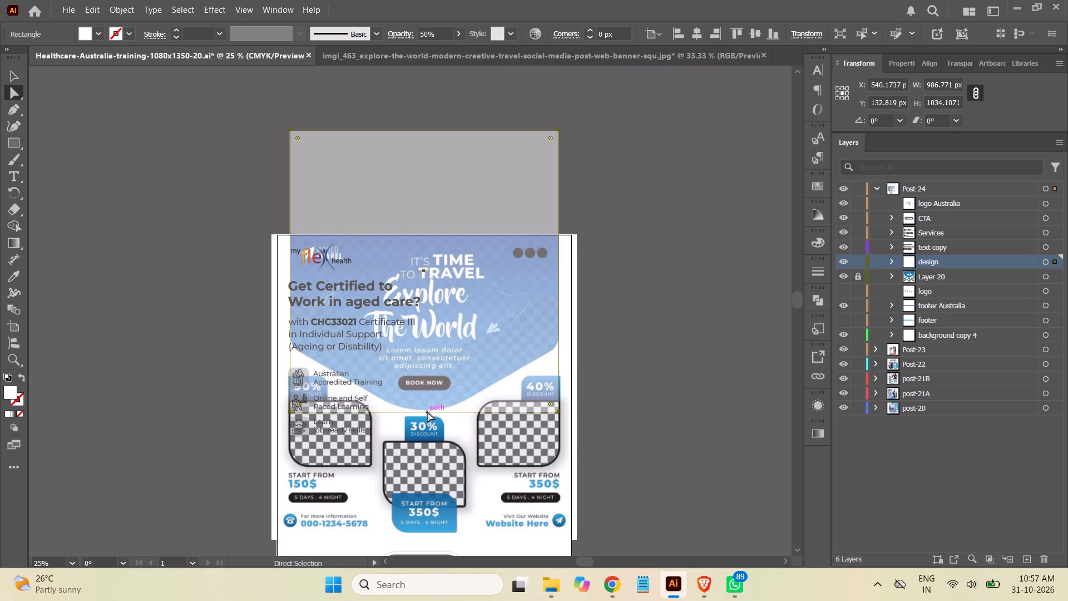
Shorten the header rectangle from its bottom edge to a height of about 823 px, keeping its width.
left_click(443, 413)
left_click(9, 73)
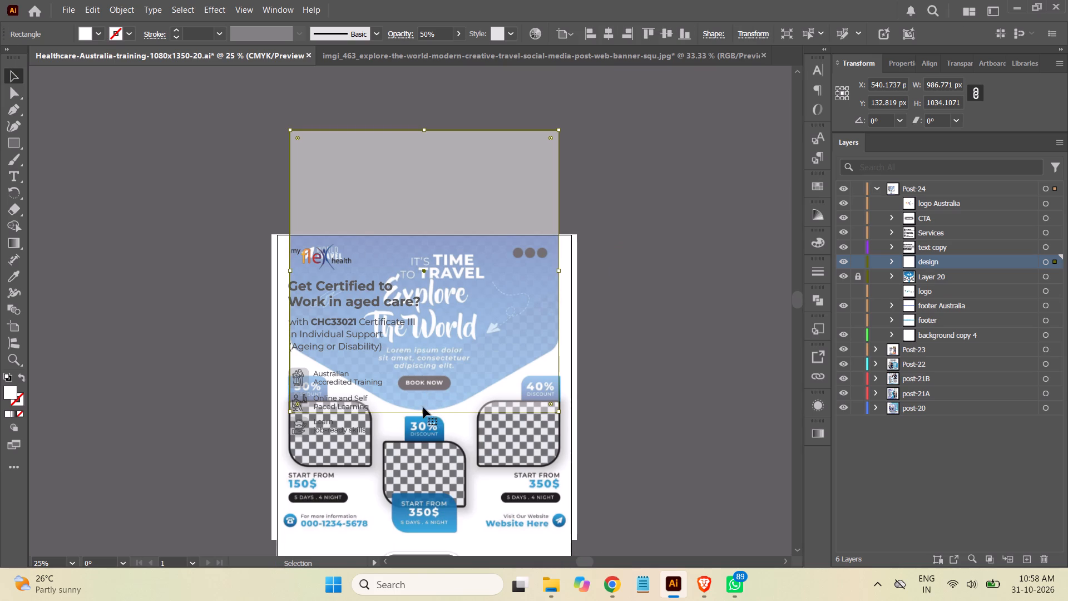
left_click_drag(423, 413, 428, 379)
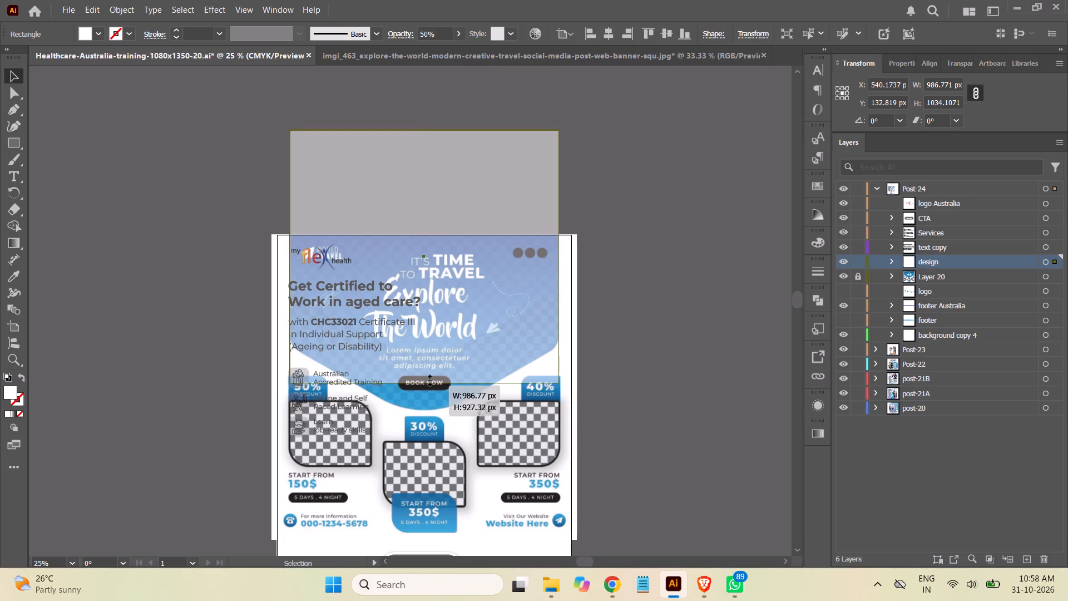
left_click_drag(428, 379, 428, 339)
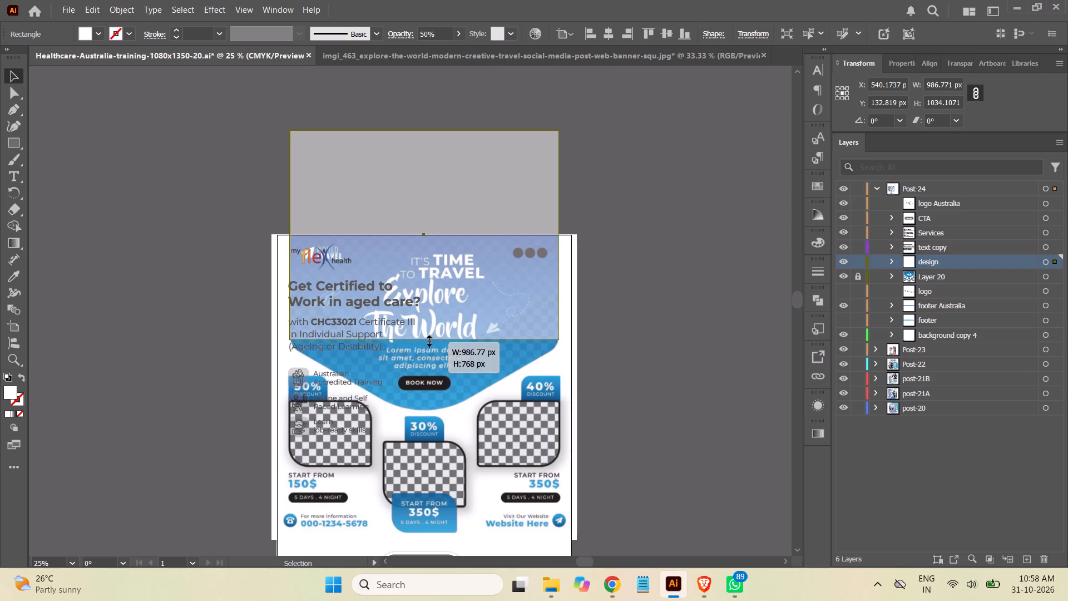
left_click_drag(428, 339, 428, 338)
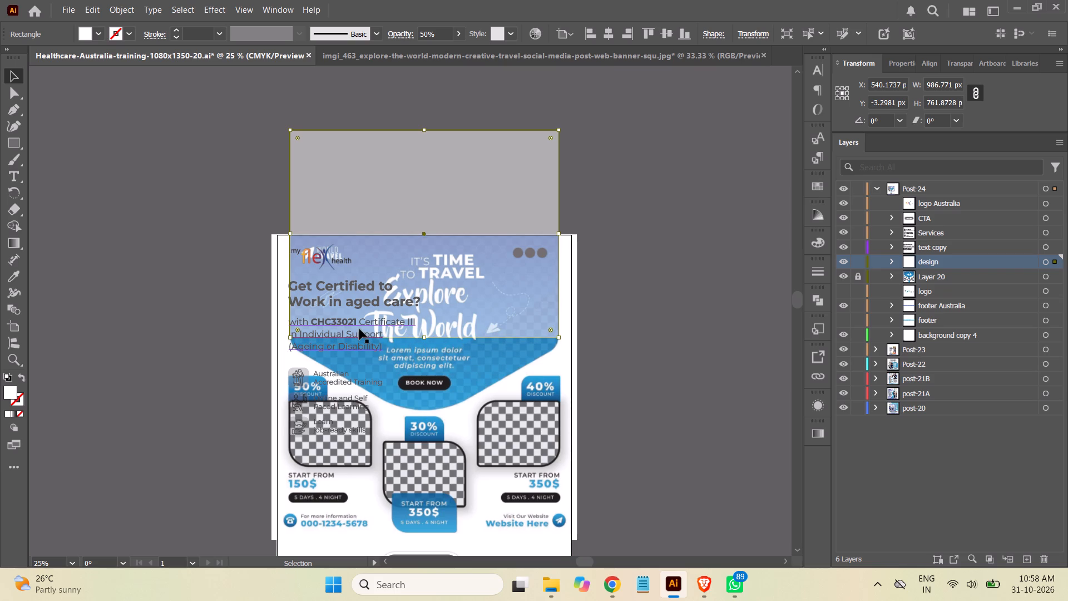
left_click_drag(422, 338, 422, 356)
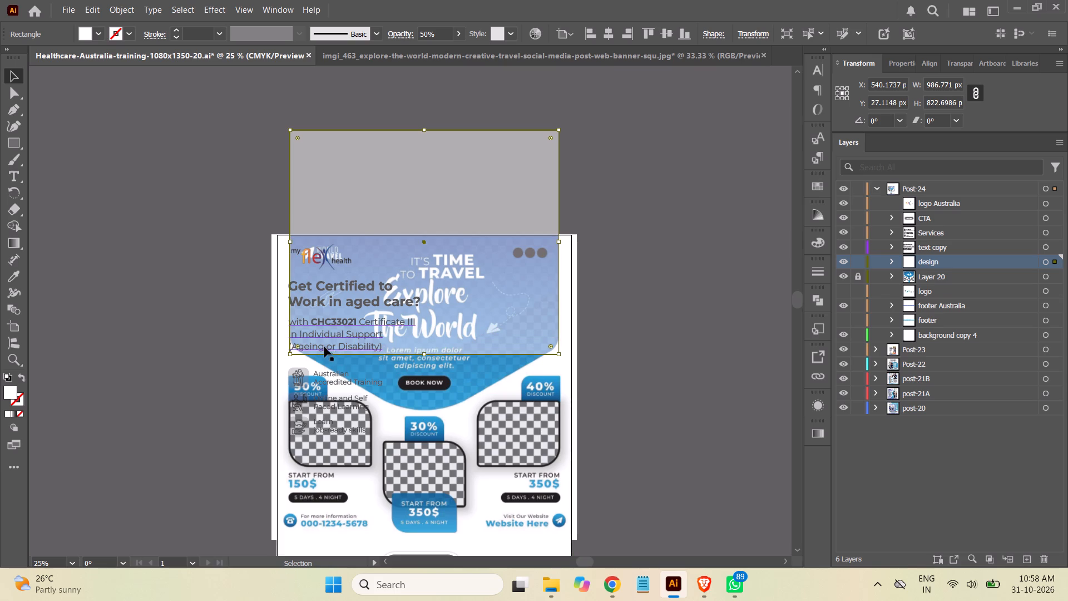
Round all four corners of the shortened header rectangle to match the travel flyer's rounded shoulders.
left_click_drag(298, 346, 305, 338)
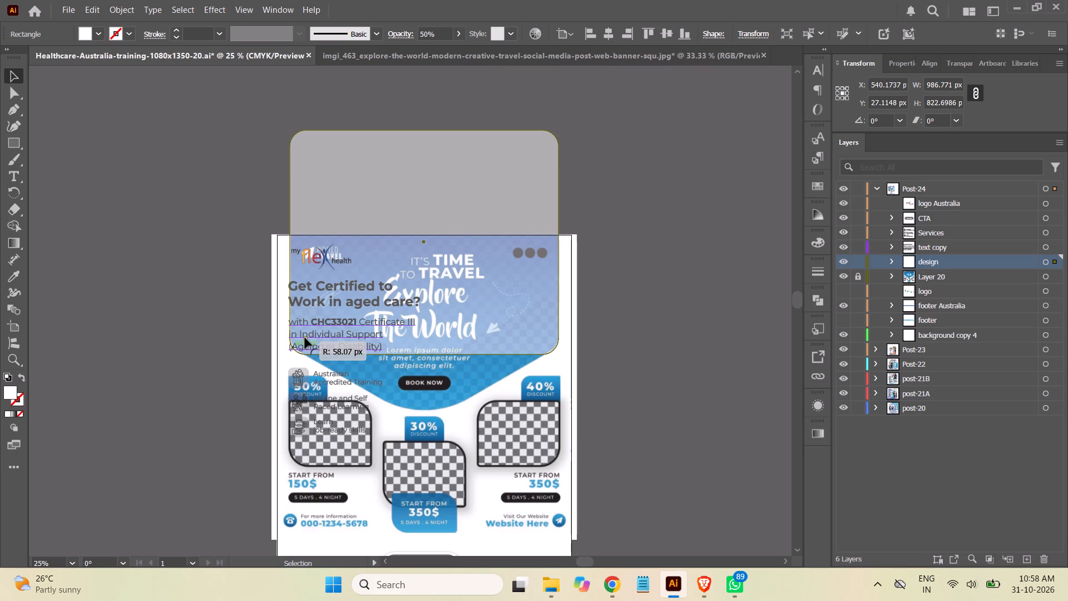
left_click_drag(305, 338, 306, 335)
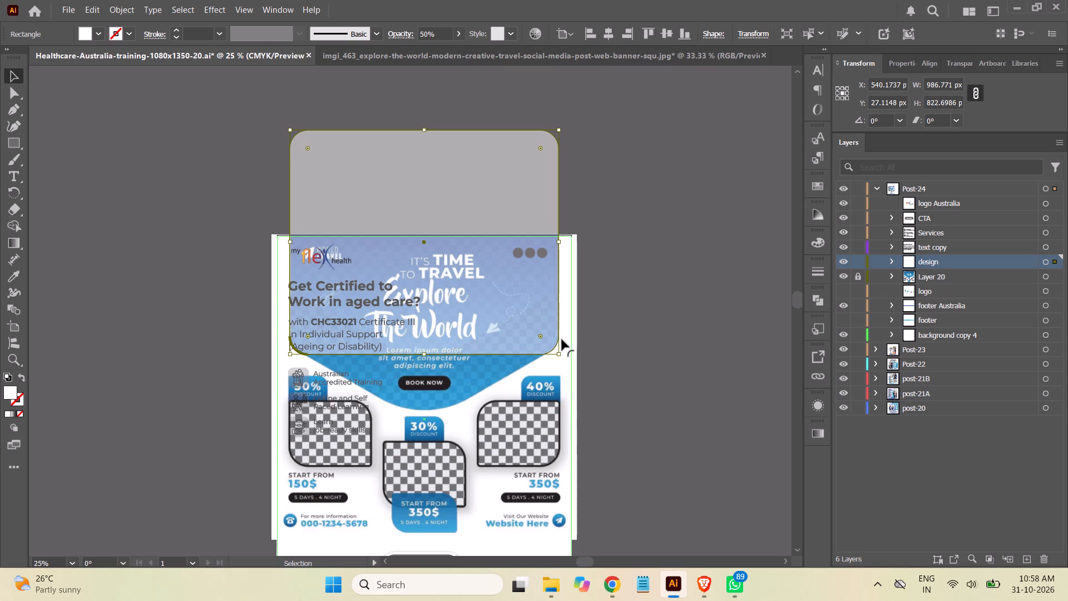
Add an anchor point mid-bottom on the header shape and pull it down to about X 541, Y 647 px as a point.
left_click(14, 111)
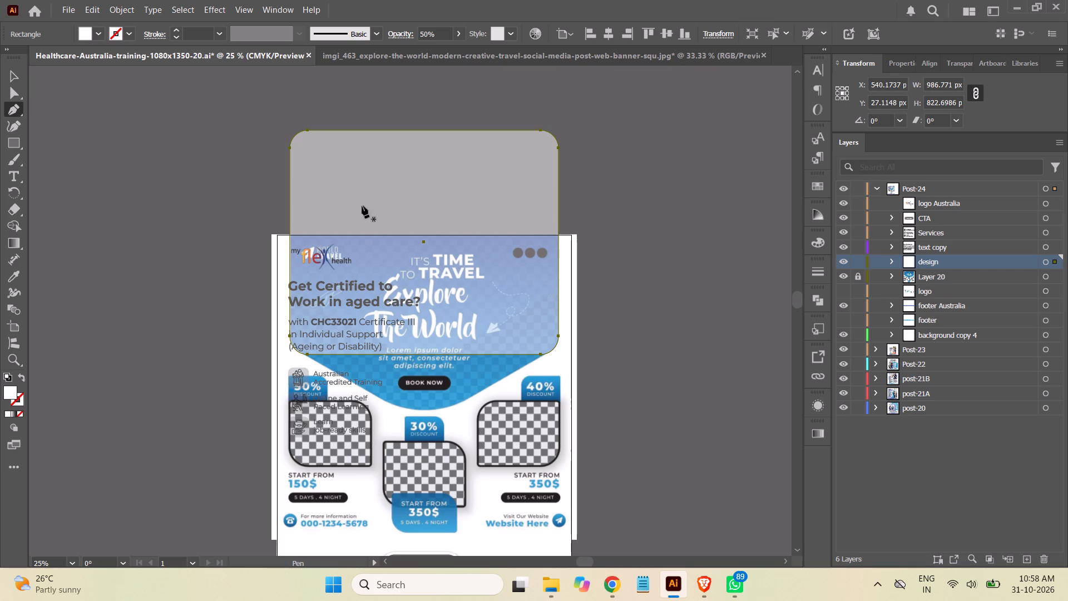
left_click(422, 354)
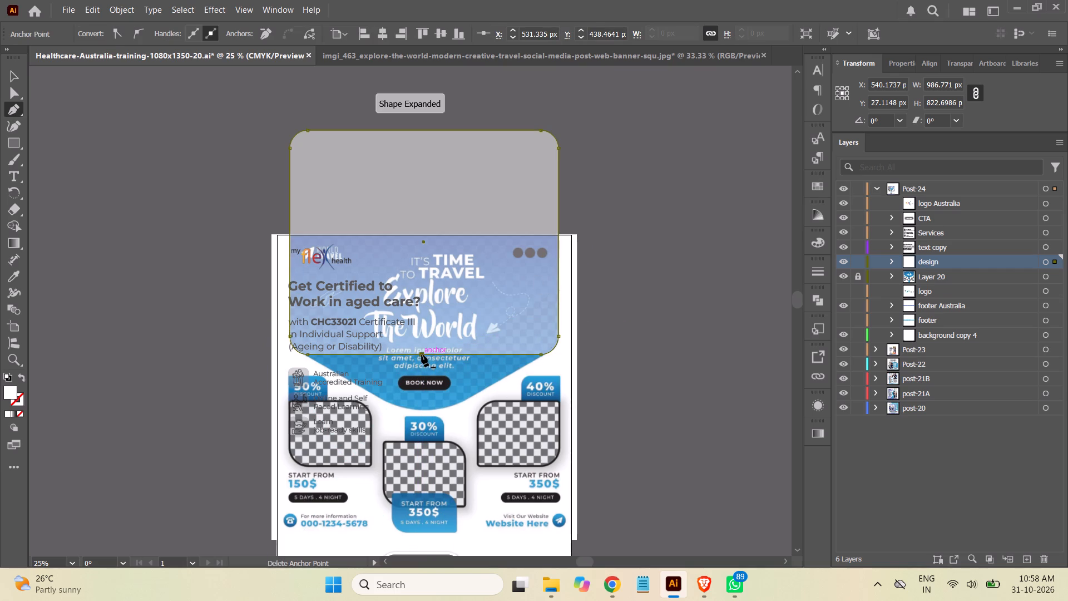
left_click(13, 91)
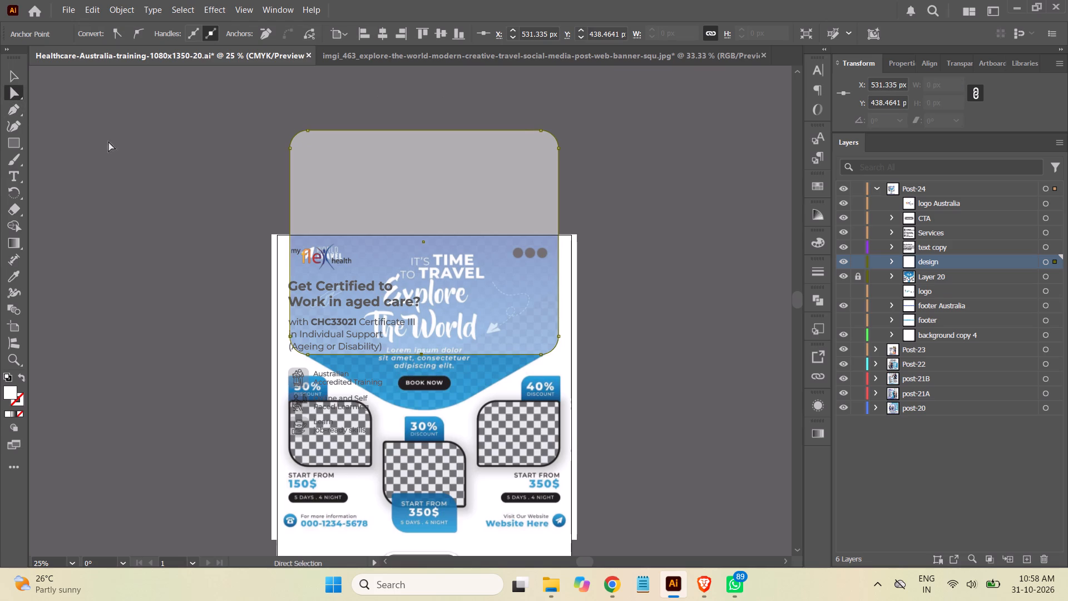
left_click_drag(423, 354, 421, 368)
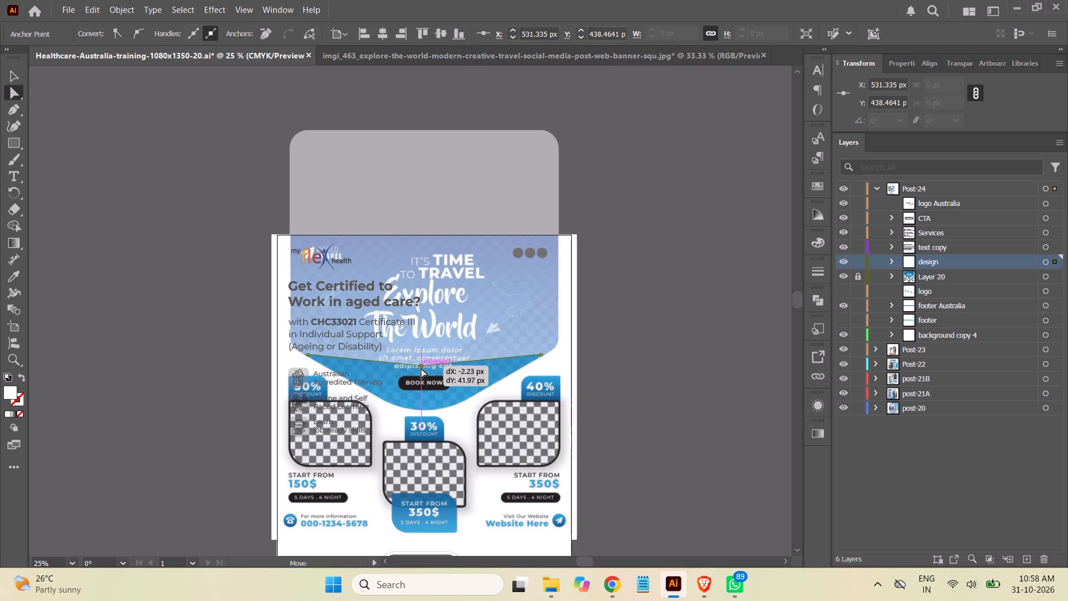
left_click_drag(421, 368, 427, 413)
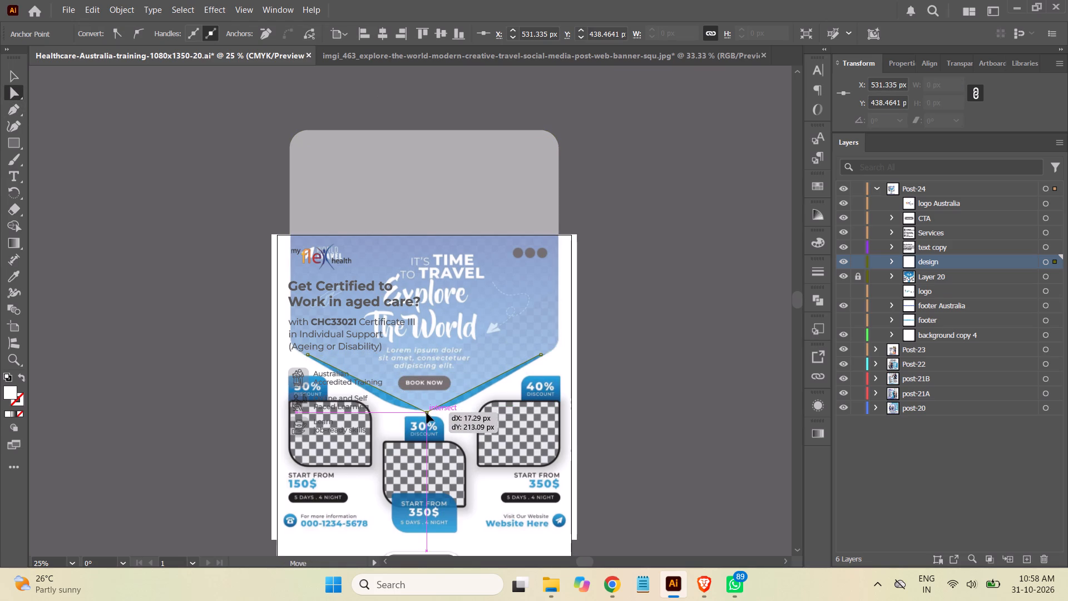
left_click_drag(427, 413, 424, 411)
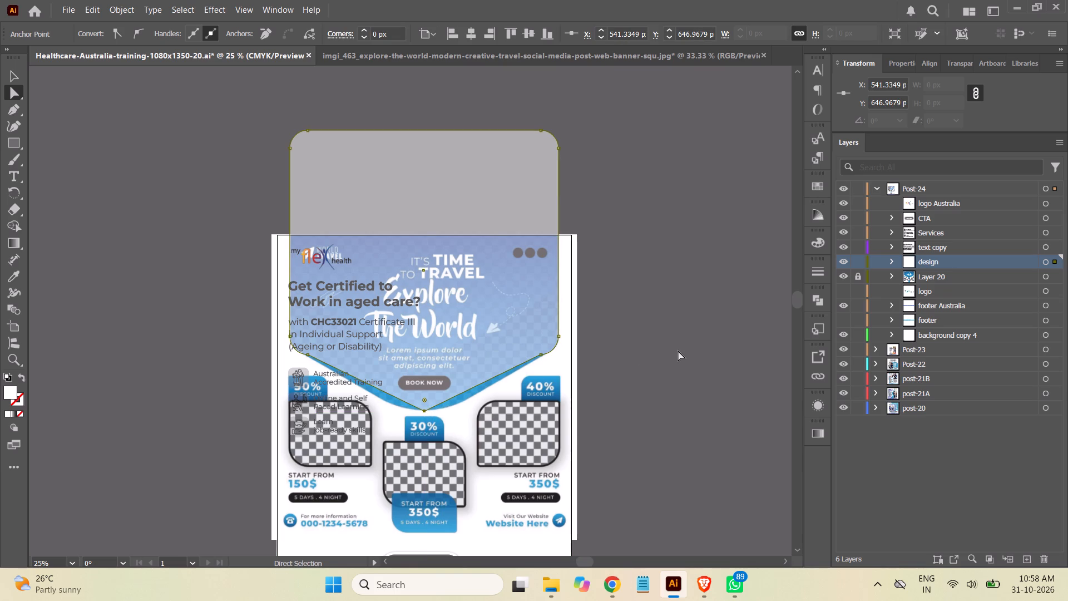
Convert the header shape's bottom tip anchor from a corner to a smooth point.
key("ctrl+equal")
key("ctrl+equal")
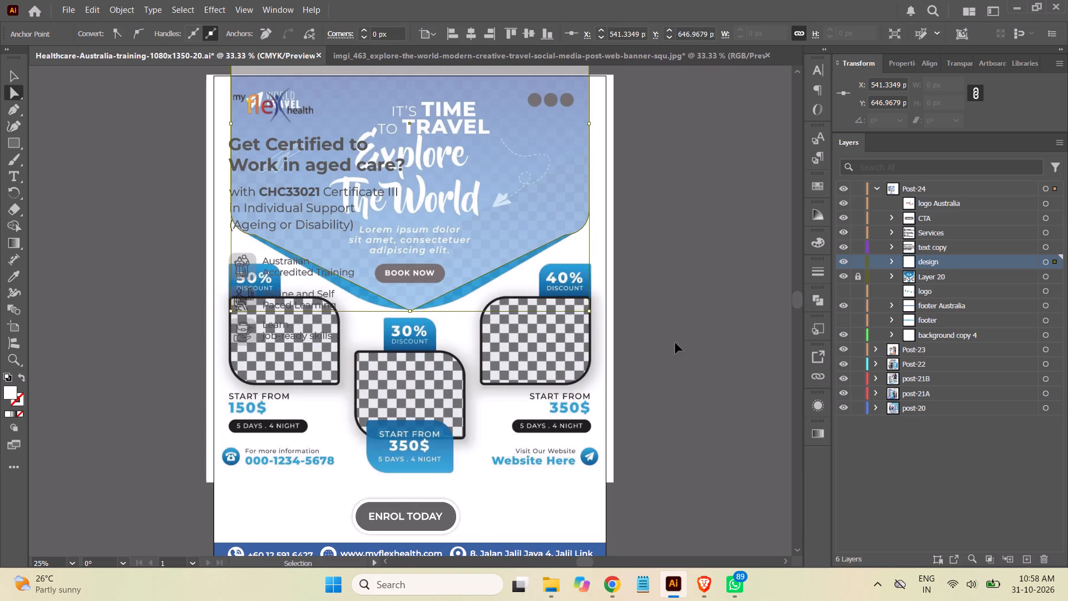
scroll(790, 180, "up", 8)
scroll(790, 180, "down", 1)
scroll(790, 180, "up", 1)
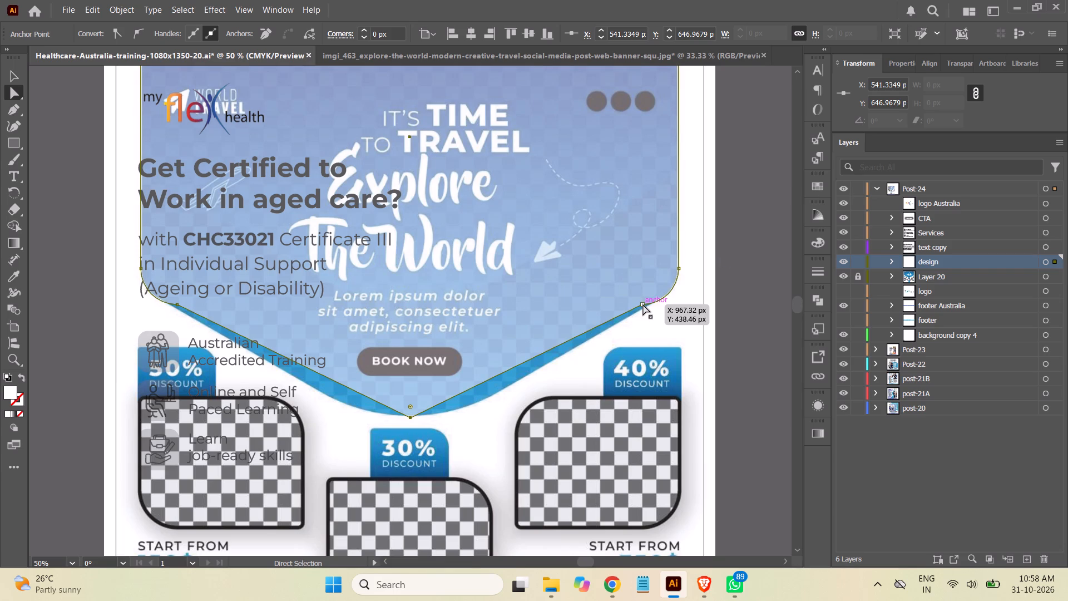
left_click(643, 304)
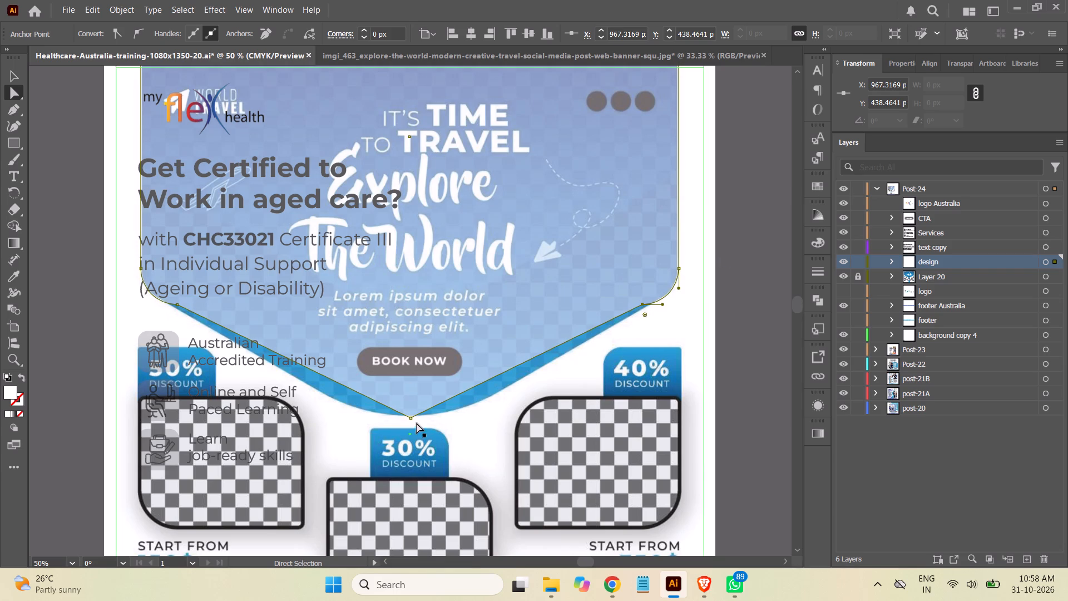
left_click_drag(411, 419, 428, 418)
key("ctrl+z")
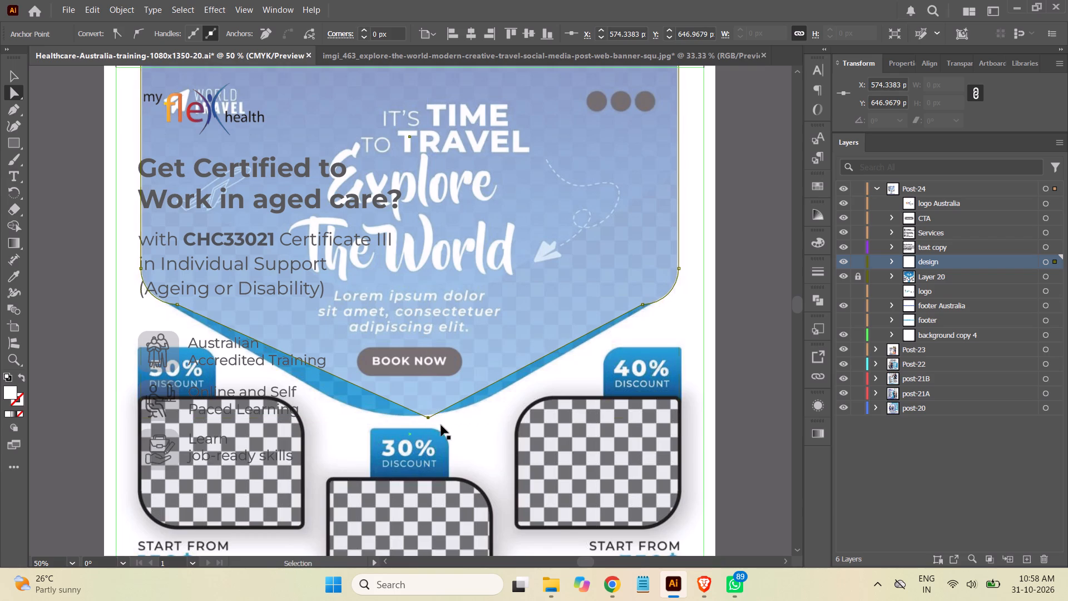
left_click(141, 33)
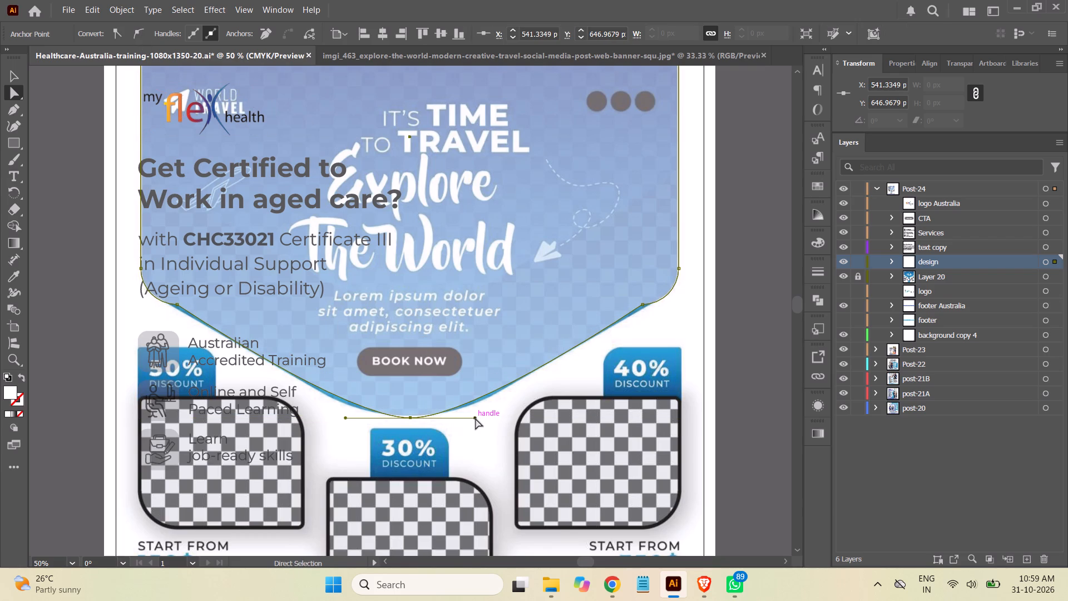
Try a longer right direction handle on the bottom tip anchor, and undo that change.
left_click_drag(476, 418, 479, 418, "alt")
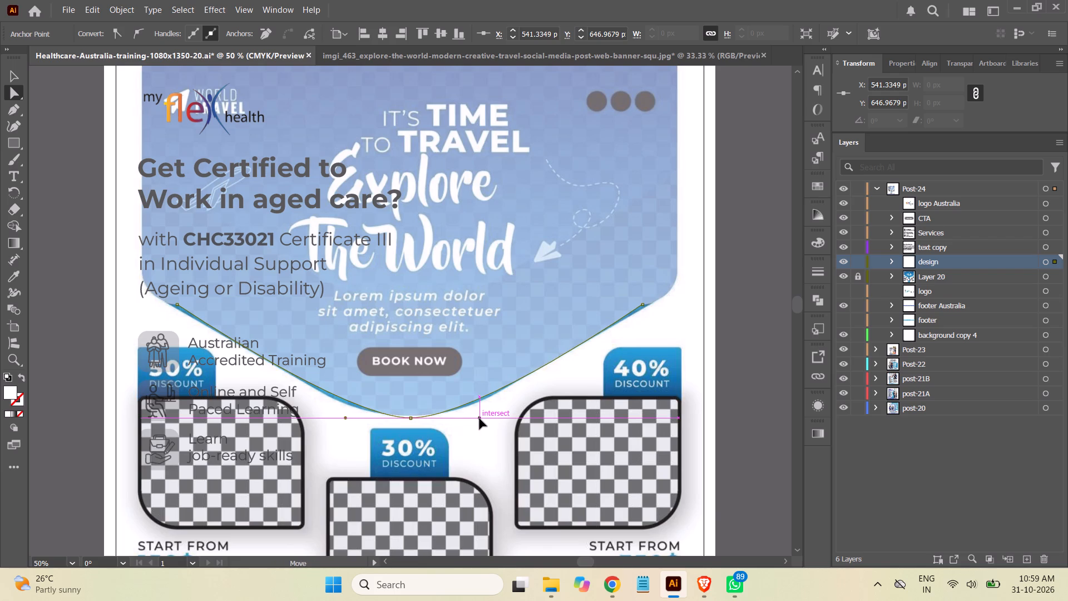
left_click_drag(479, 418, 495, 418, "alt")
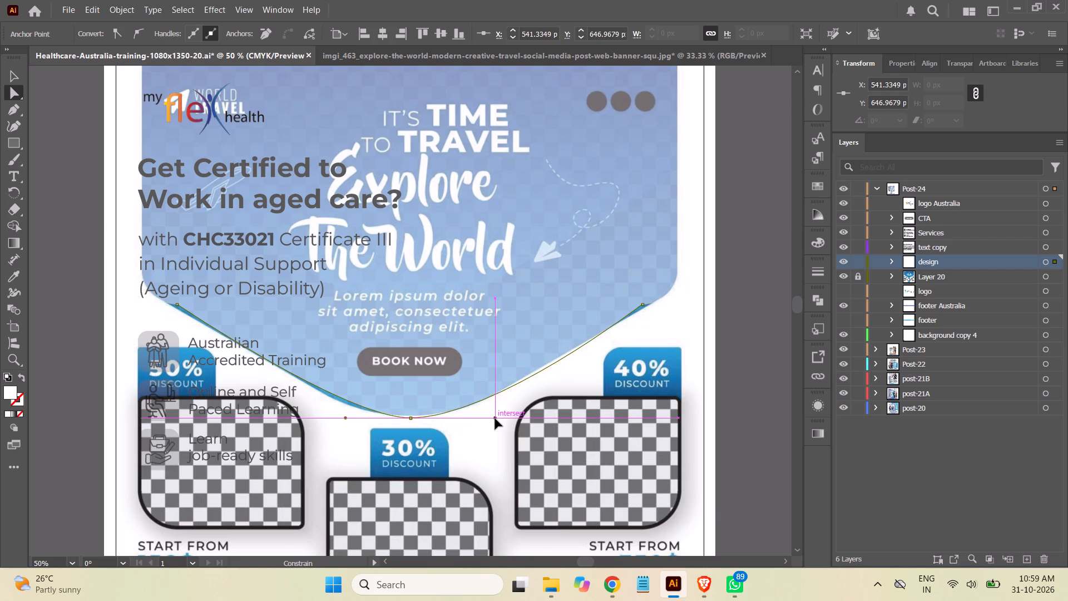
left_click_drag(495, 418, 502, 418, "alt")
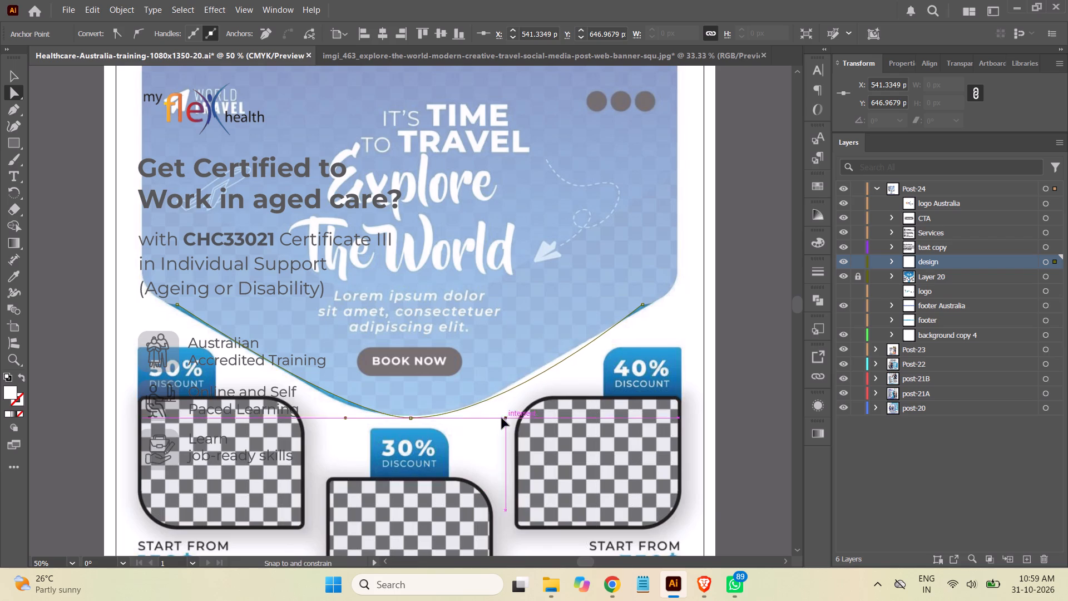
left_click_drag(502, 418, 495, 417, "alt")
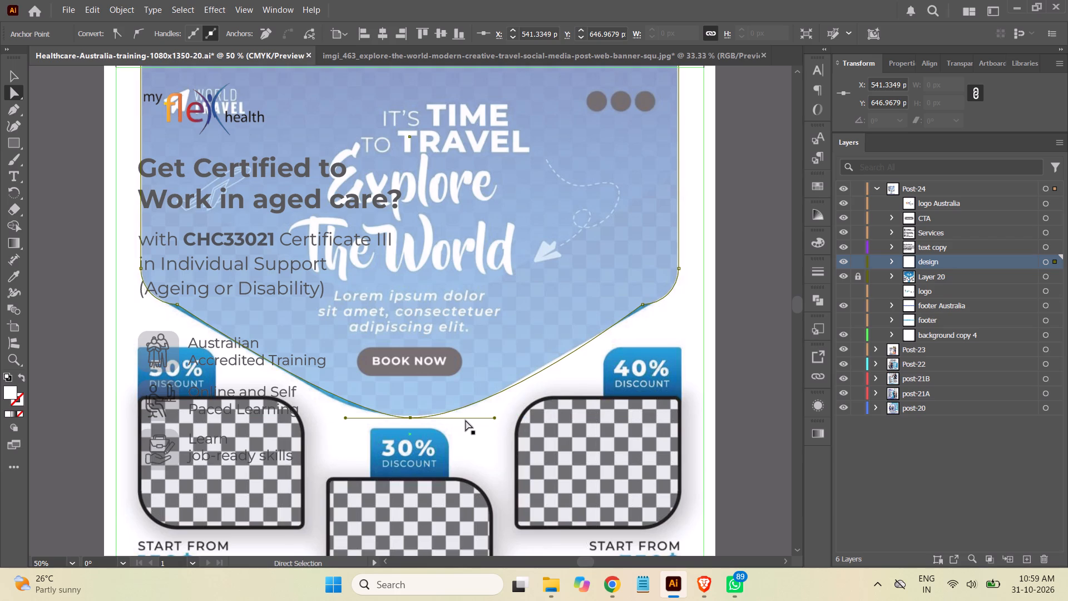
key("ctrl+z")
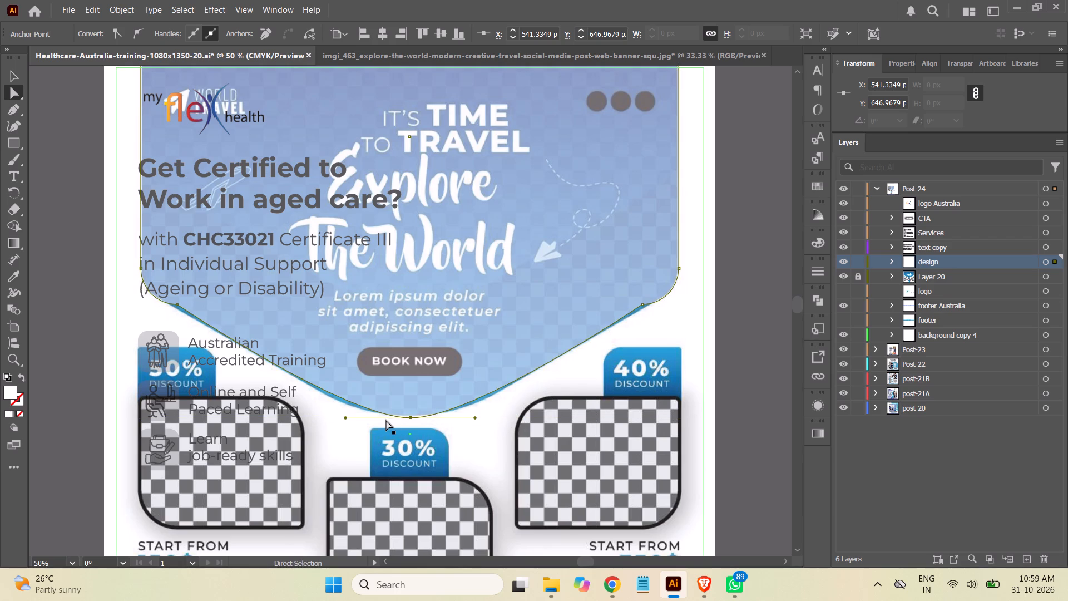
Lengthen the bottom tip's left and right direction handles so the curve follows the travel flyer's header edge.
left_click_drag(346, 418, 340, 418)
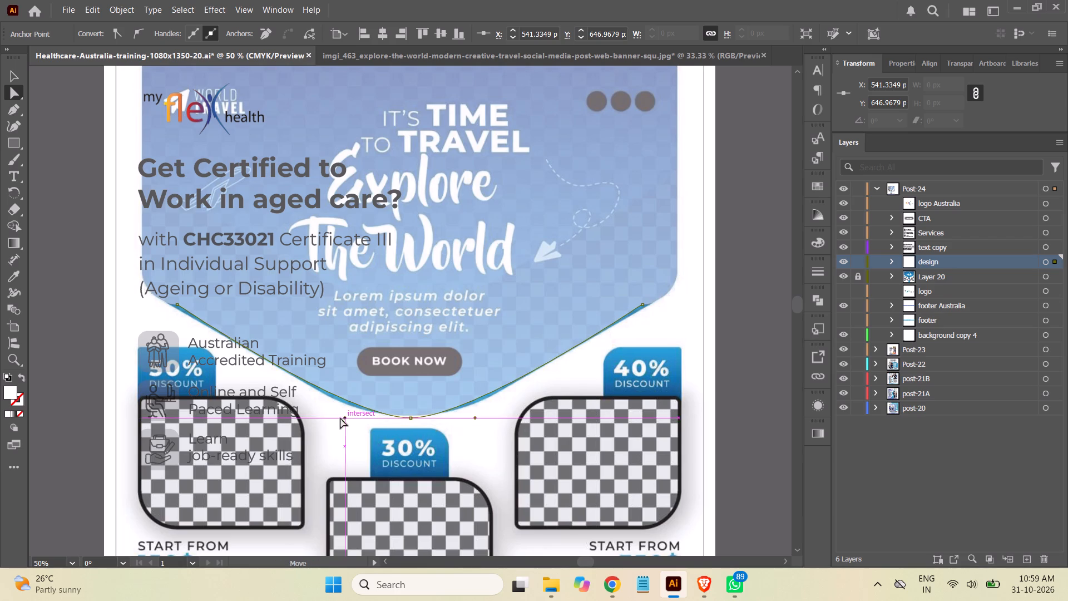
left_click_drag(340, 418, 319, 414)
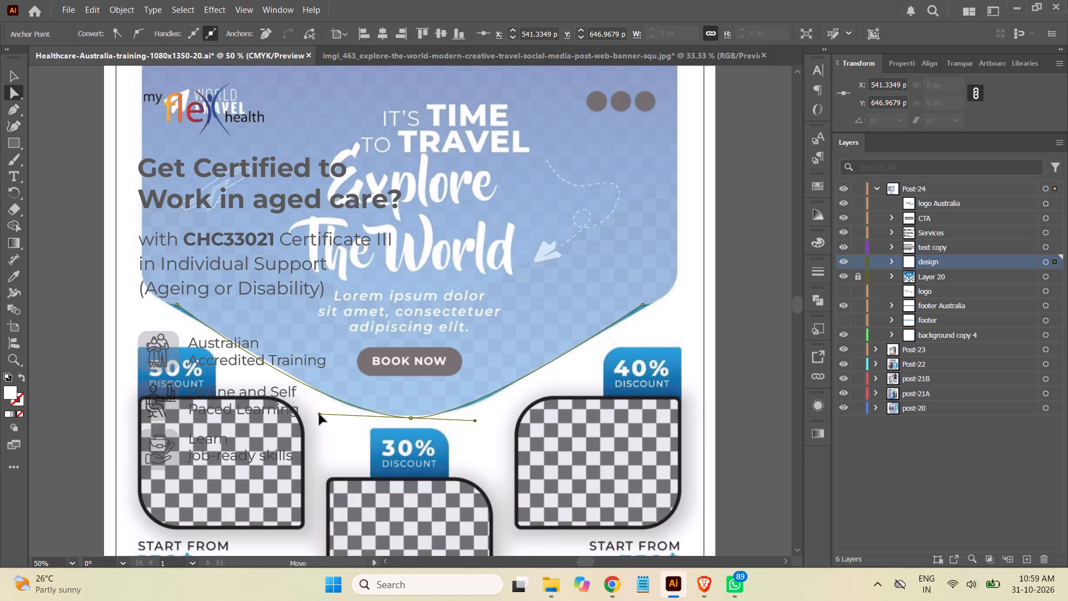
left_click_drag(319, 414, 329, 415)
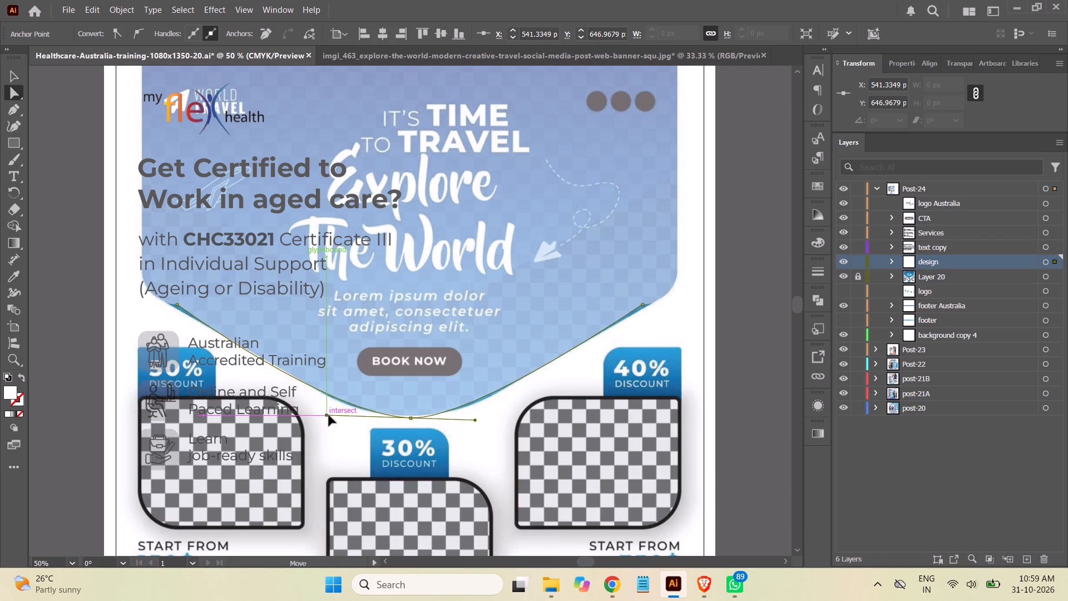
left_click_drag(329, 415, 332, 412)
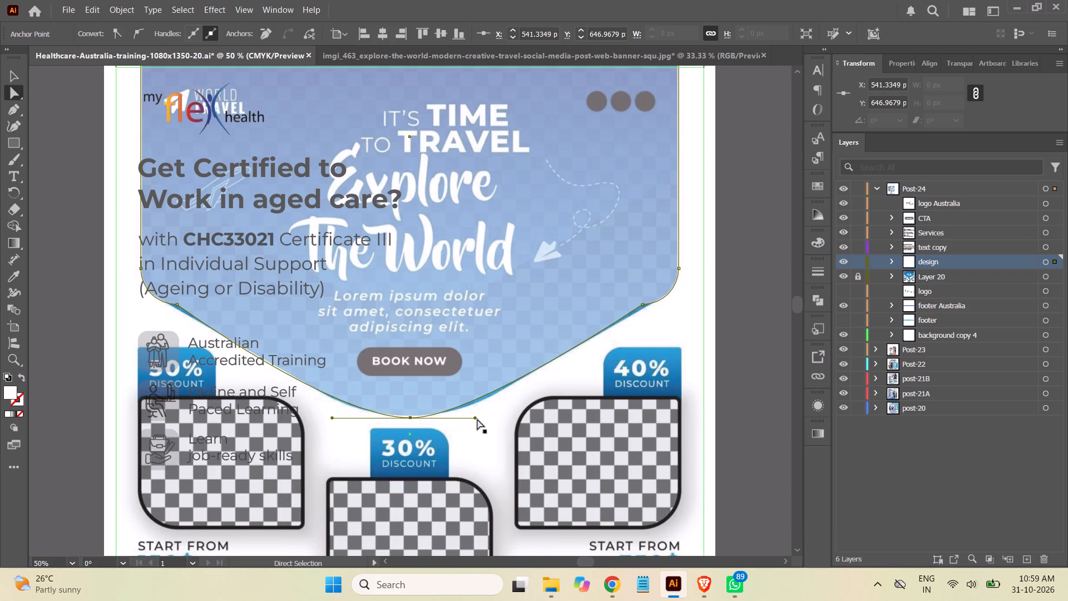
left_click_drag(477, 419, 487, 419)
left_click(445, 407)
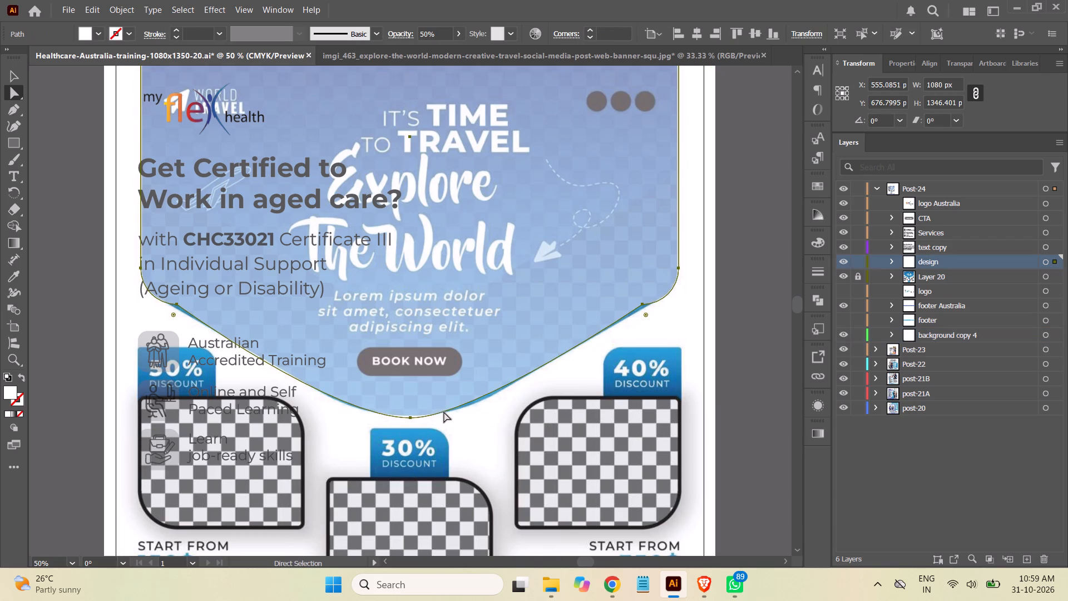
left_click(411, 418)
left_click_drag(475, 419, 481, 419)
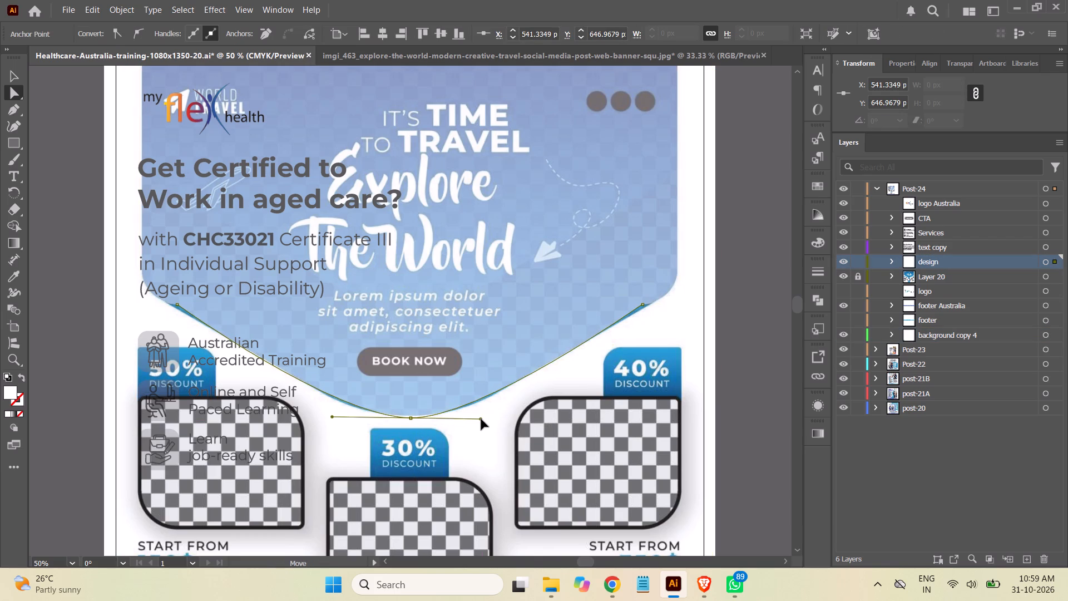
left_click_drag(481, 419, 496, 416)
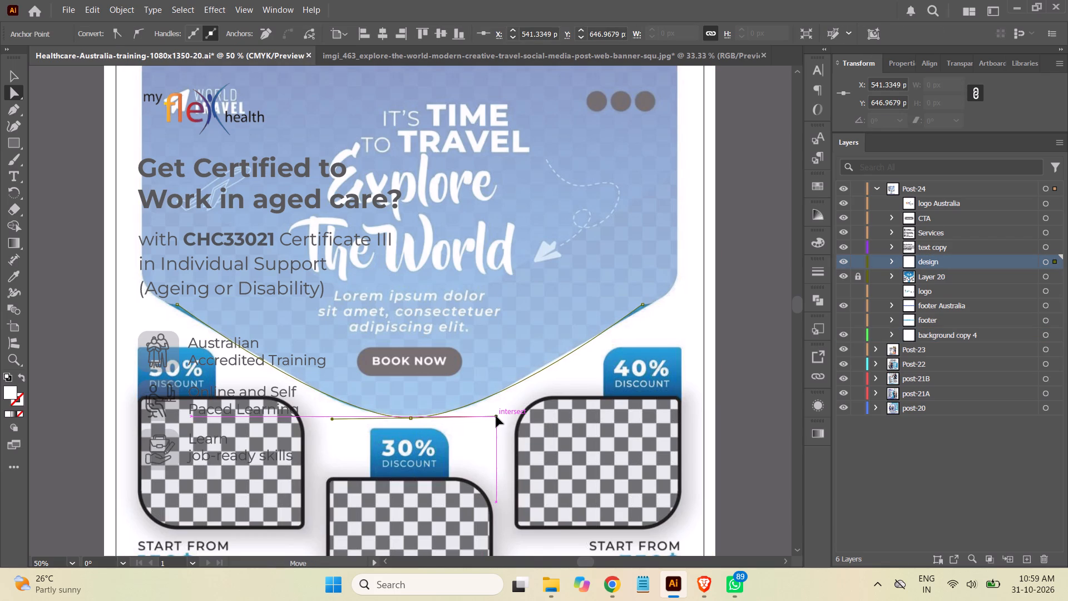
left_click_drag(496, 416, 491, 419)
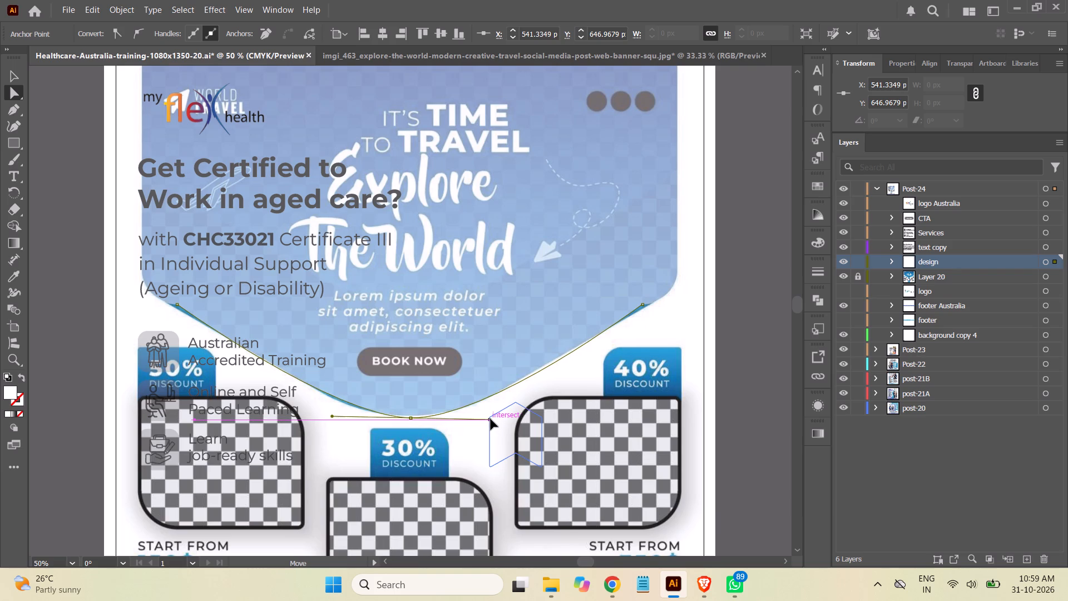
left_click_drag(491, 419, 491, 418)
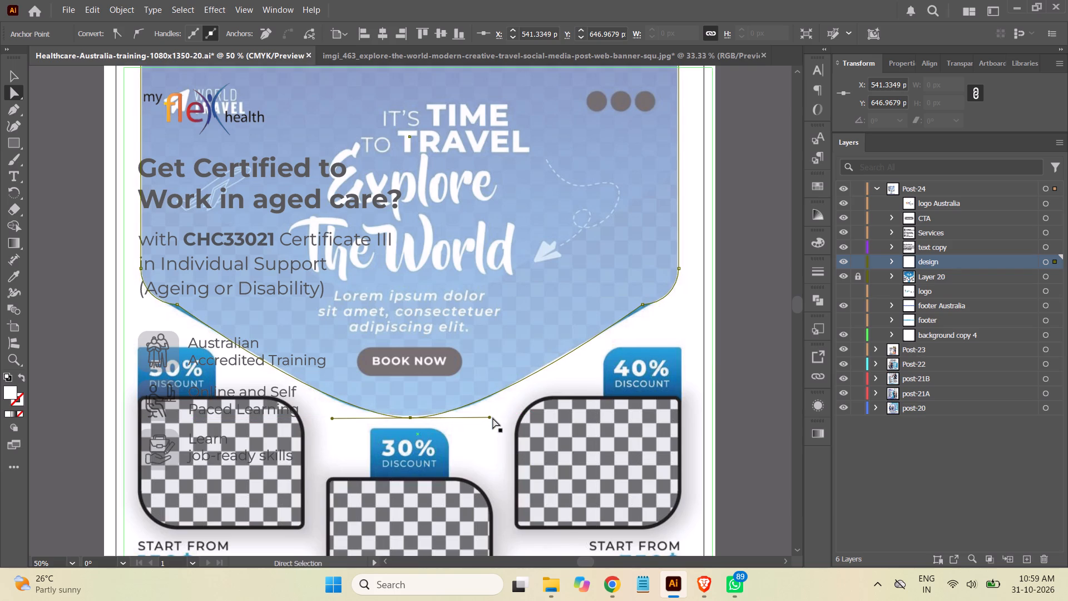
Convert the left and right anchors where the sloping bottom edges meet the rounded shoulders to corner points.
left_click(177, 304)
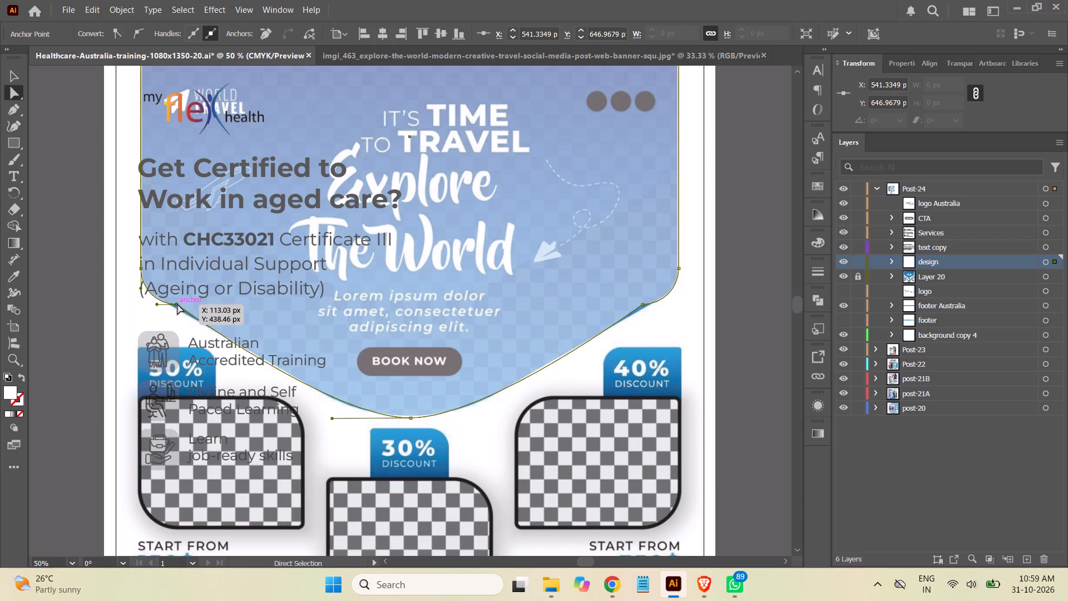
left_click(117, 33)
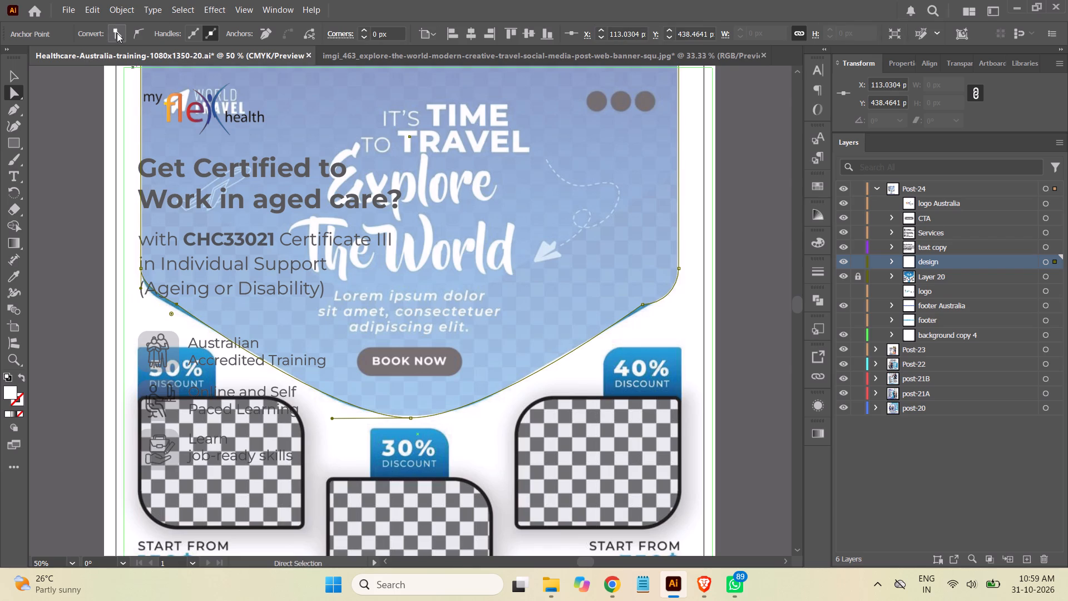
left_click(642, 304)
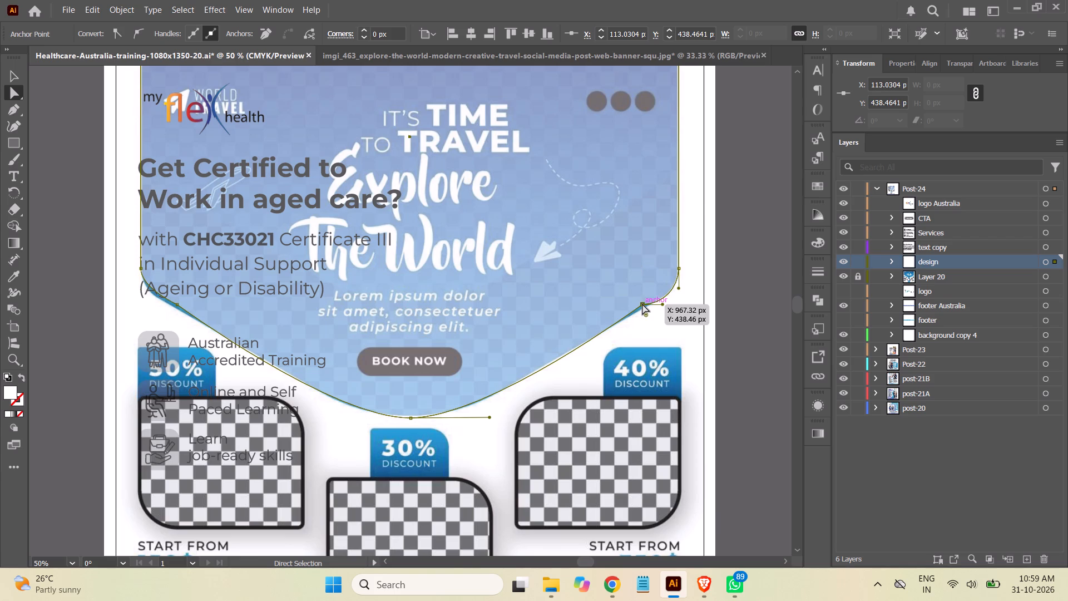
left_click(118, 35)
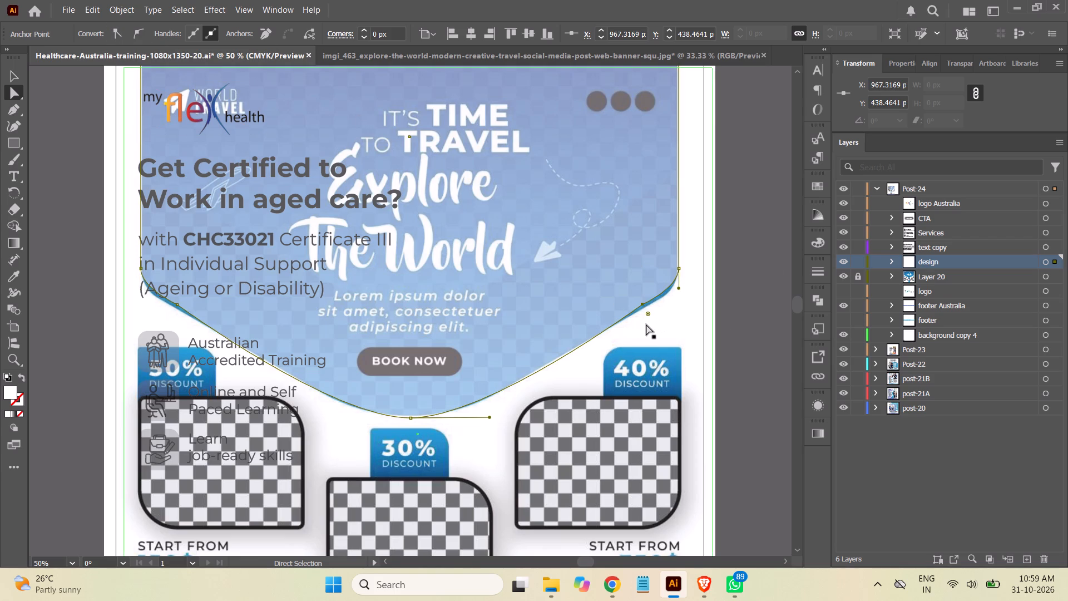
Shift the shoulder anchors slightly outward and down, the right to about X 971, Y 444 px and the left to about X 112, Y 448 px.
scroll(629, 326, "up", 3)
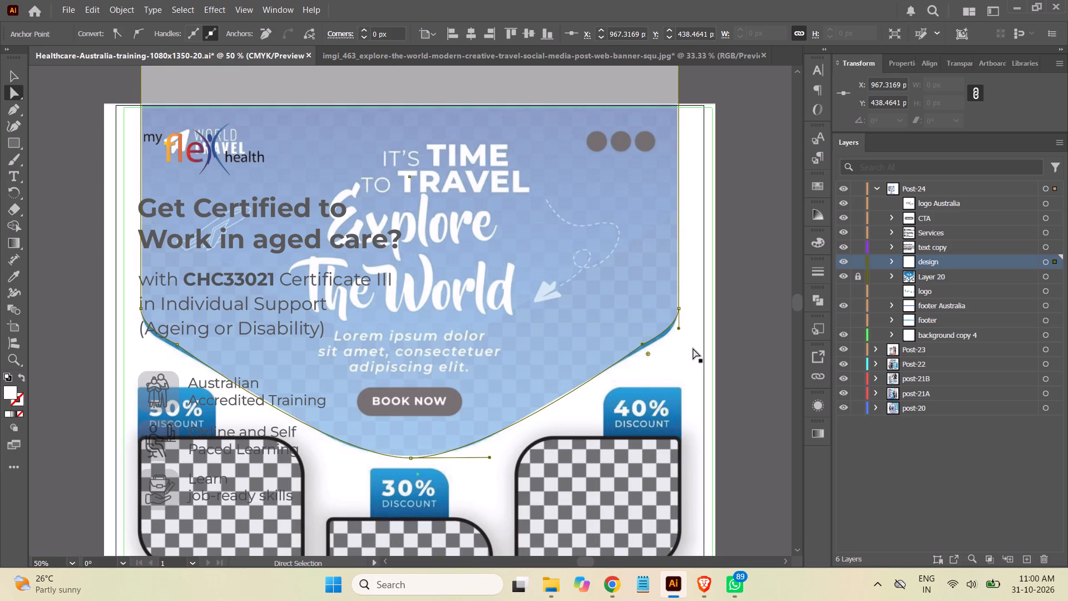
left_click(644, 344)
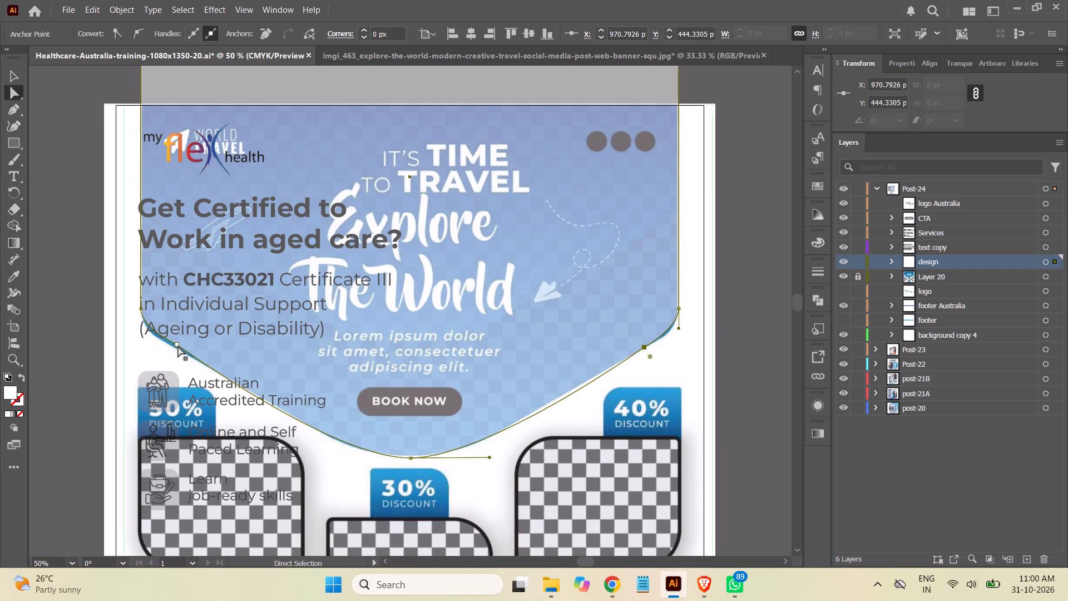
left_click(177, 346)
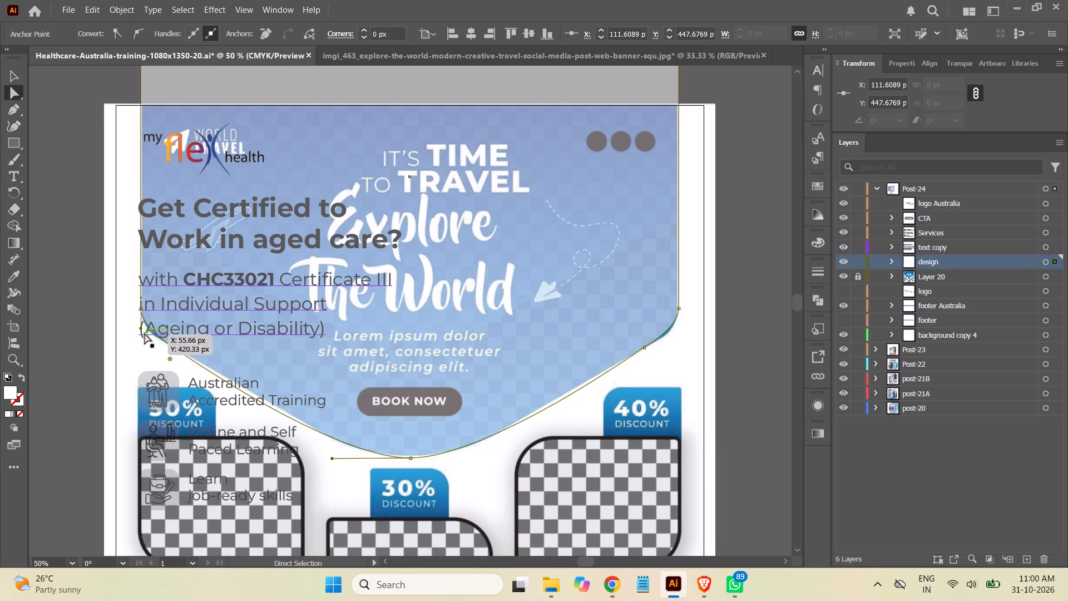
Lengthen the lower direction handles of the left and right side anchors so the rounded shoulders follow the travel flyer's header edge.
left_click_drag(140, 328, 140, 333)
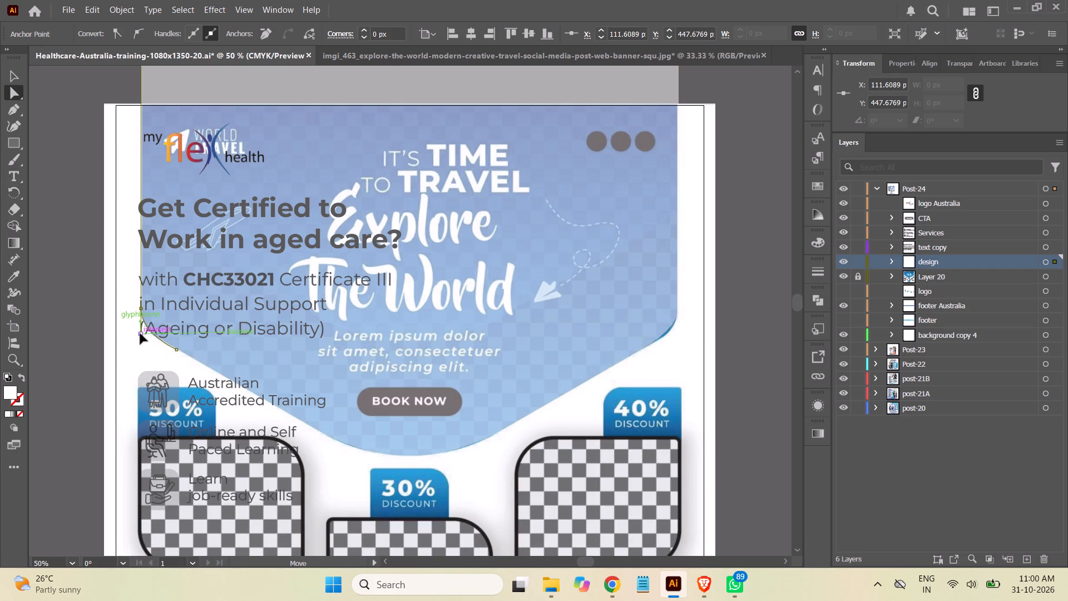
left_click_drag(140, 333, 141, 334)
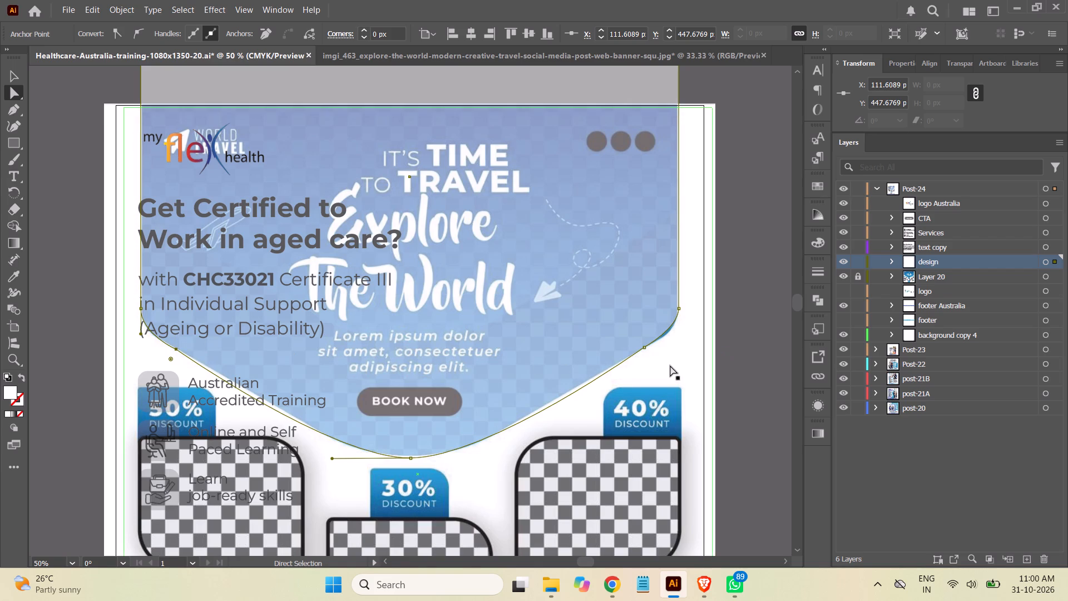
left_click(680, 309)
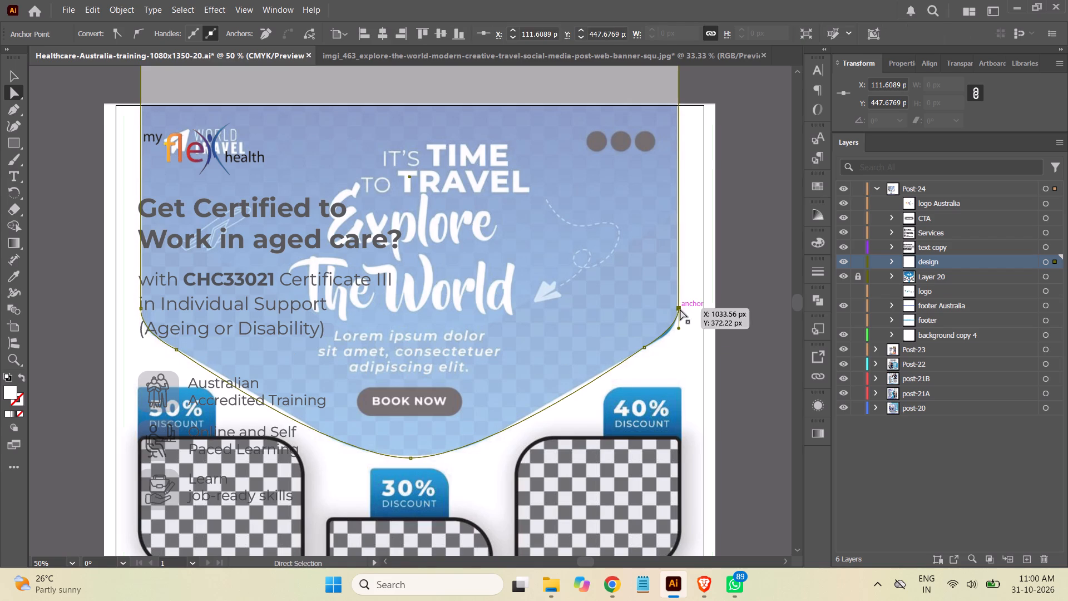
left_click_drag(679, 329, 678, 339)
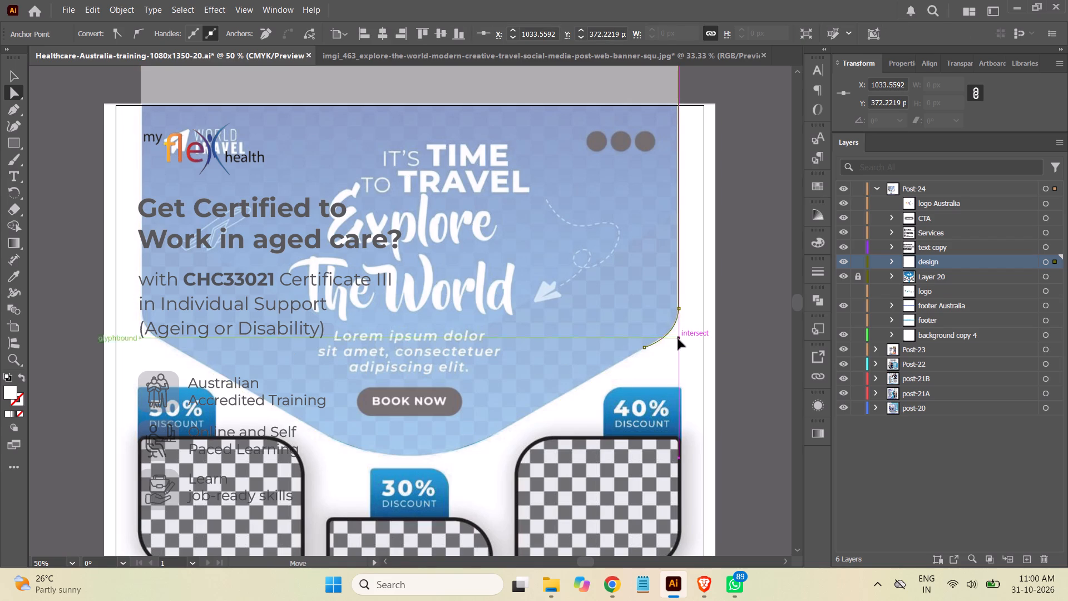
left_click_drag(678, 339, 677, 334)
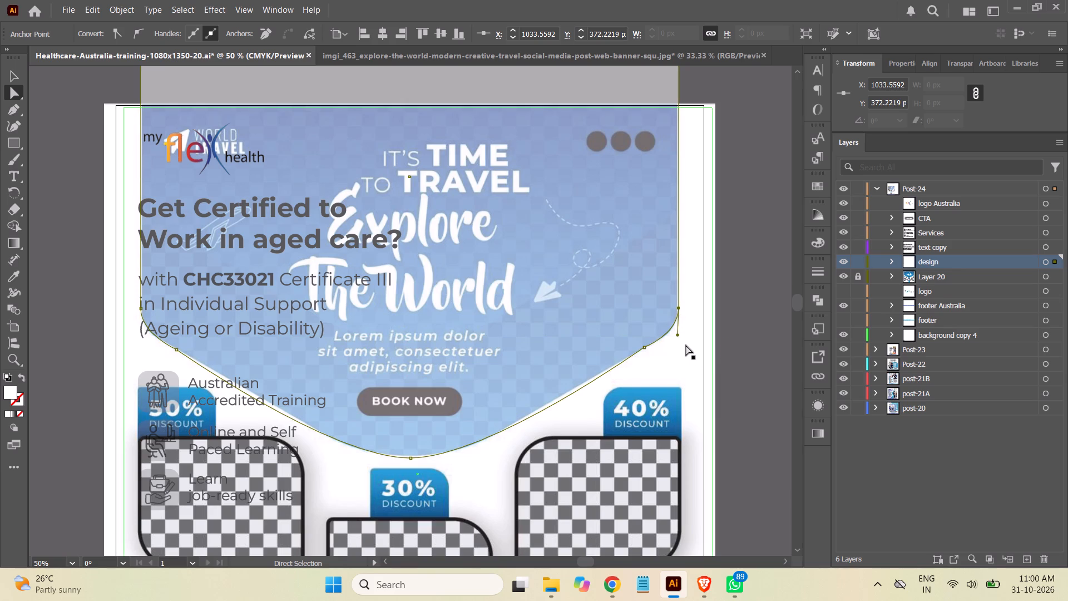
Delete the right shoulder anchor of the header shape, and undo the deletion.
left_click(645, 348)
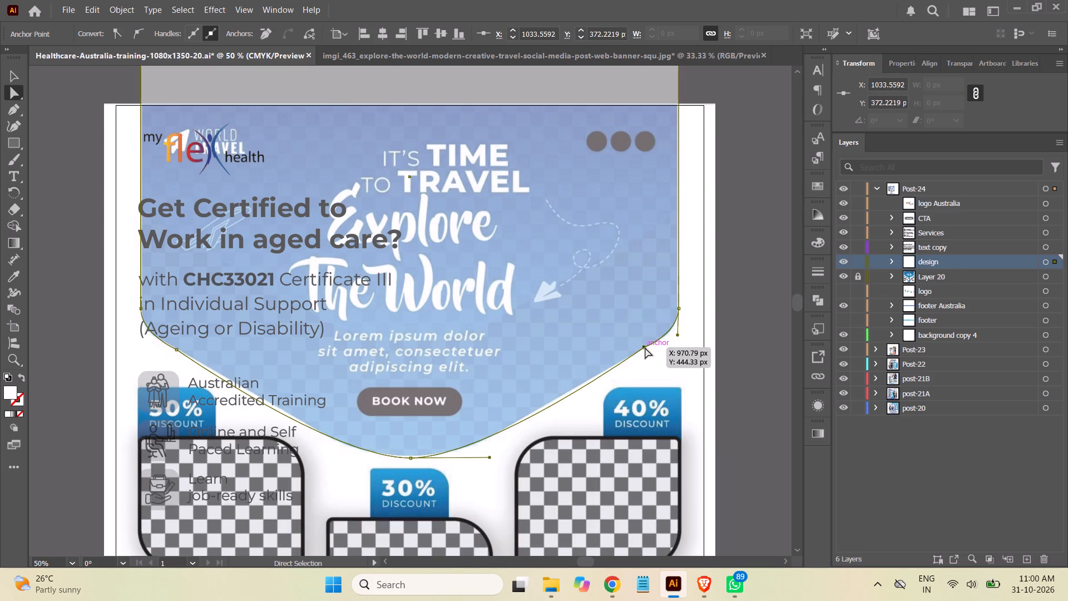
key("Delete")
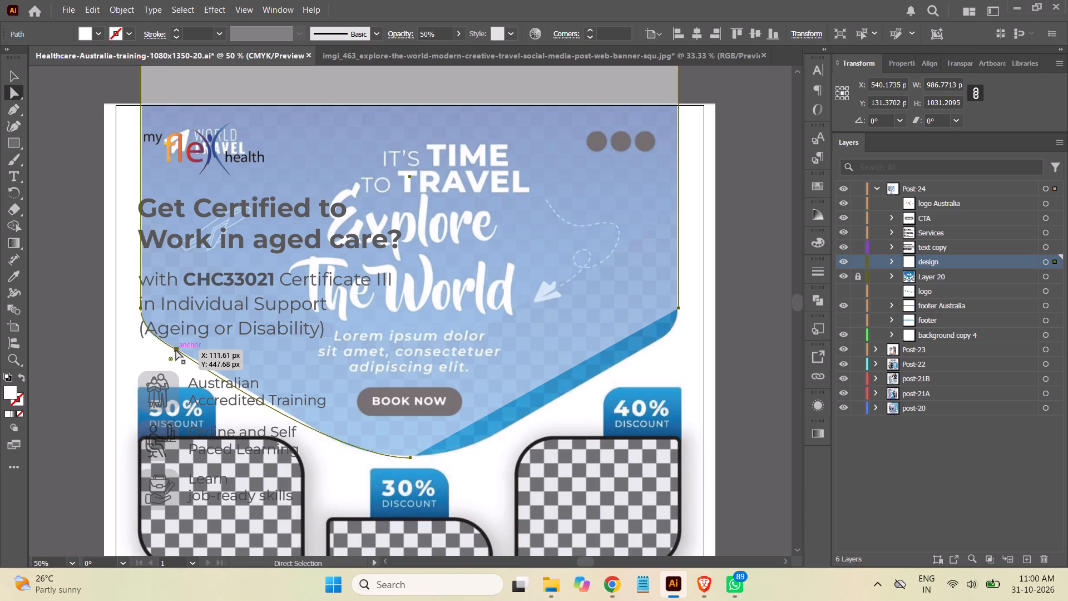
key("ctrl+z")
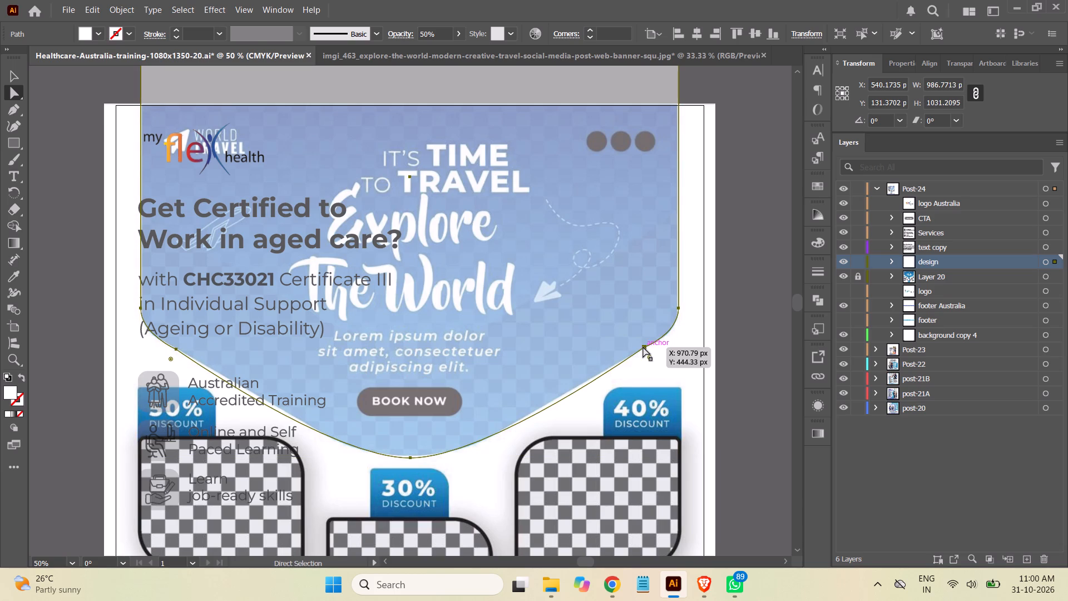
Convert the right and left shoulder anchors of the header shape to smooth points and deselect the path.
left_click(643, 347)
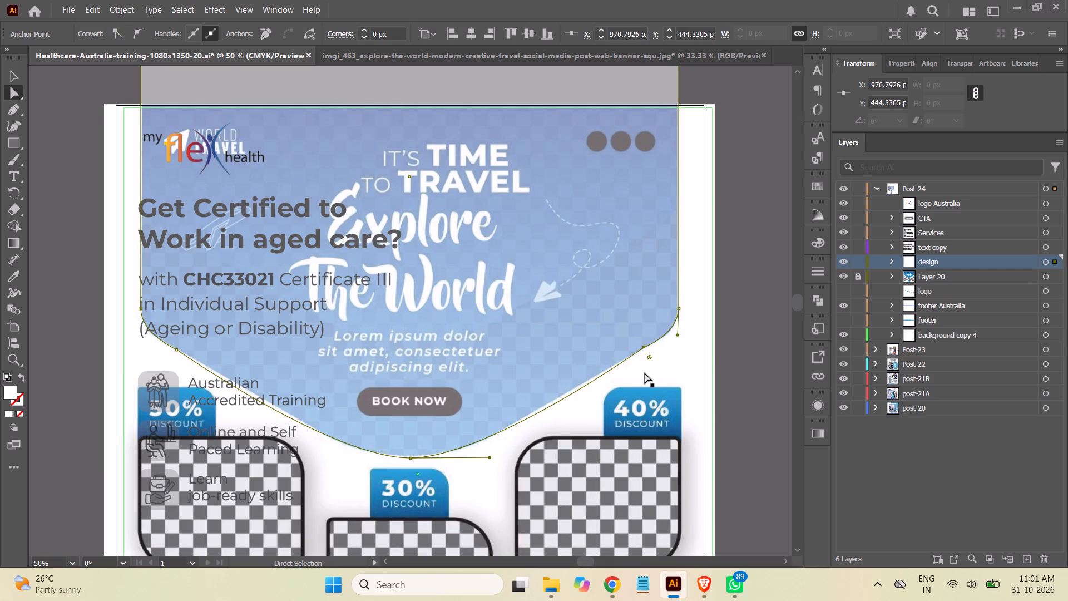
left_click(138, 33)
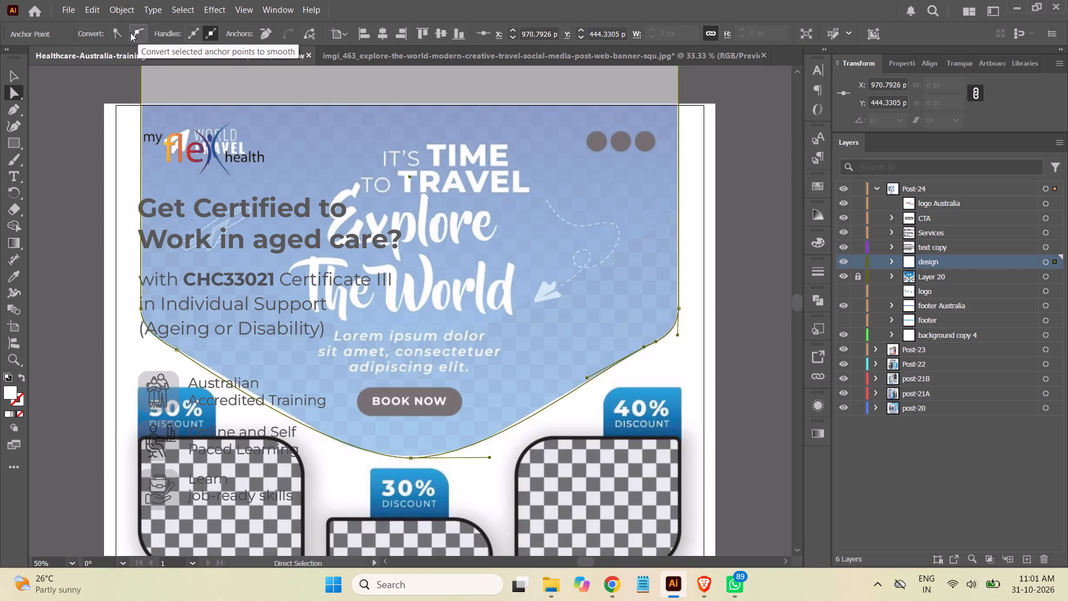
left_click(118, 32)
left_click(118, 32)
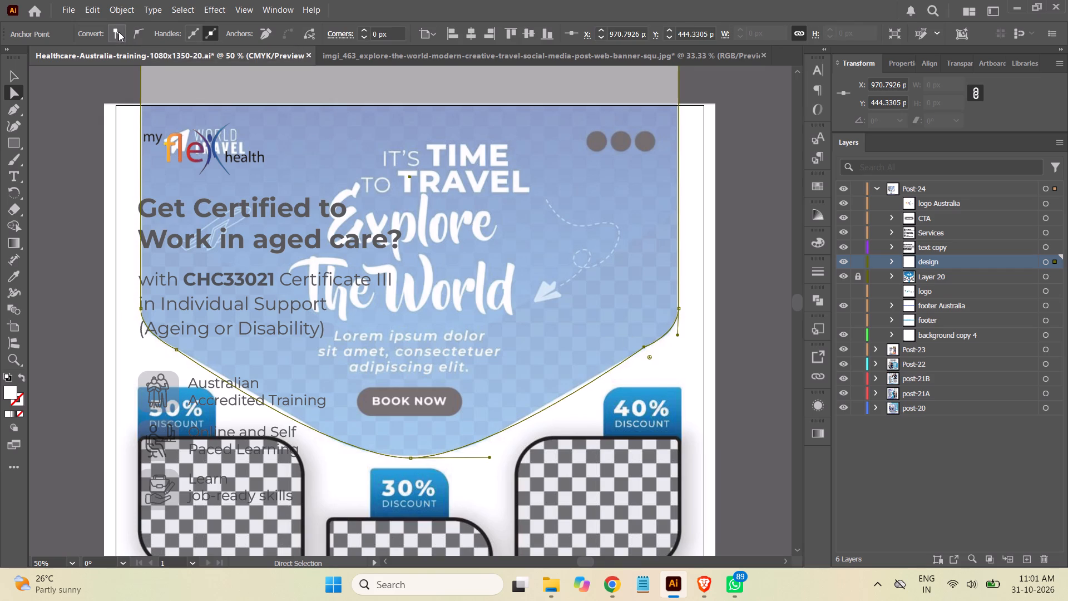
left_click(139, 32)
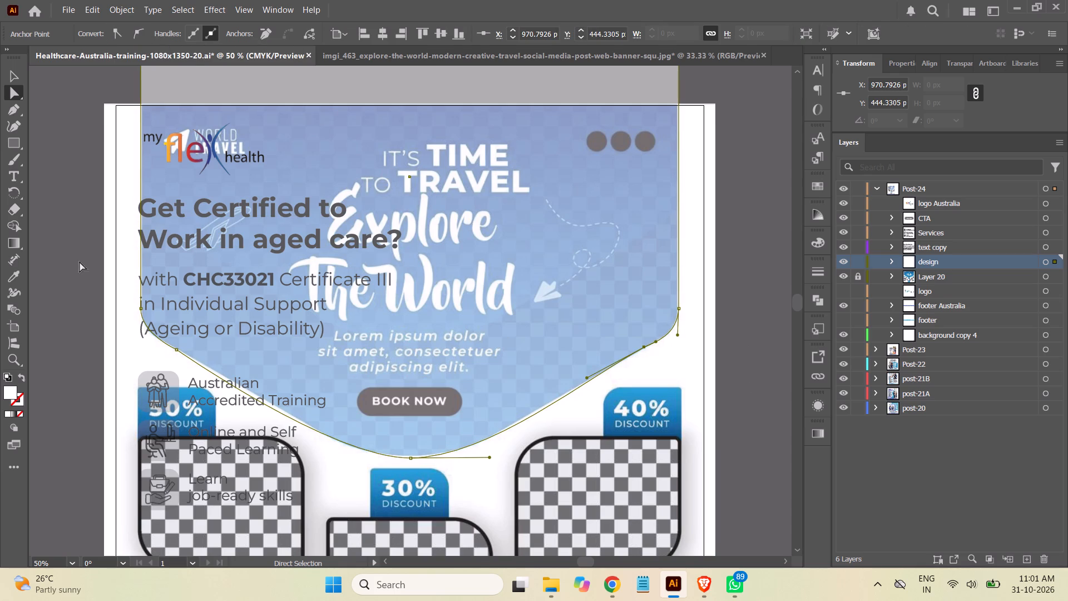
left_click(175, 350)
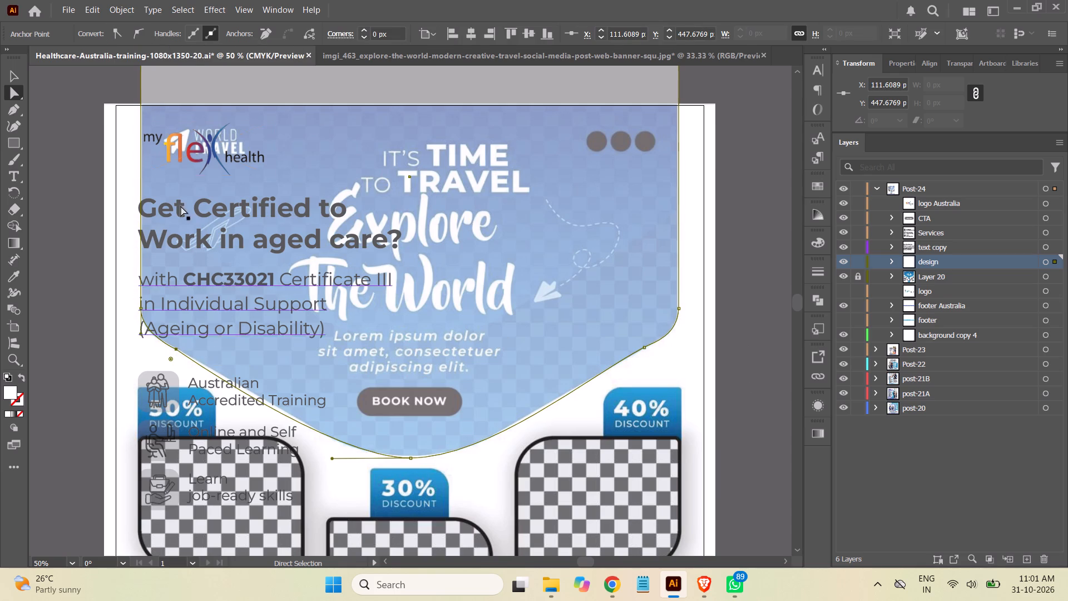
left_click(136, 35)
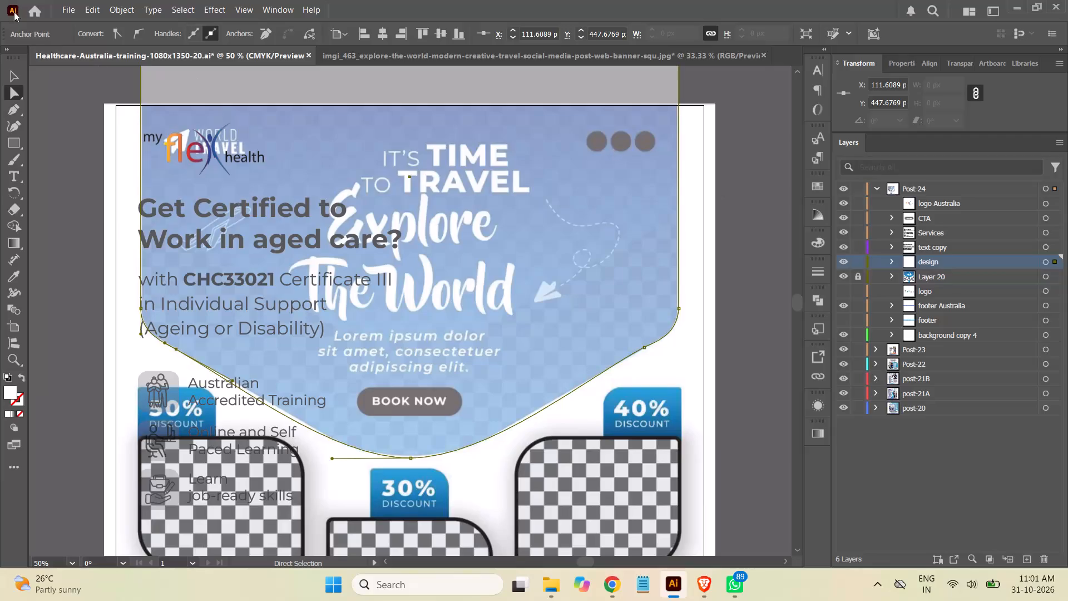
left_click(12, 70)
left_click(55, 142)
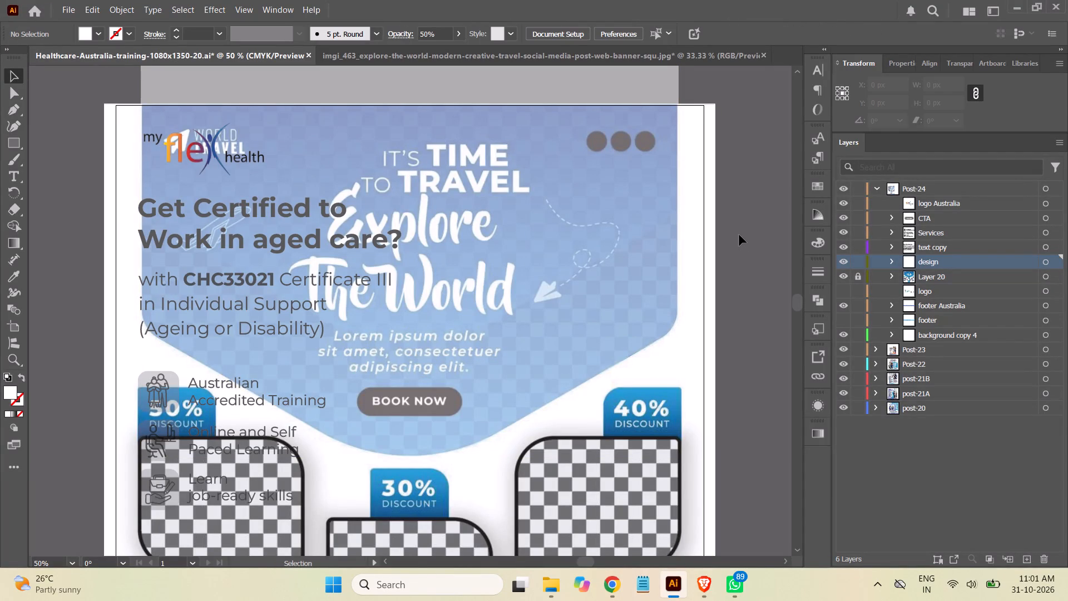
Examine the header shape's lower edge against the travel flyer's layout beneath it.
scroll(739, 232, "down", 5)
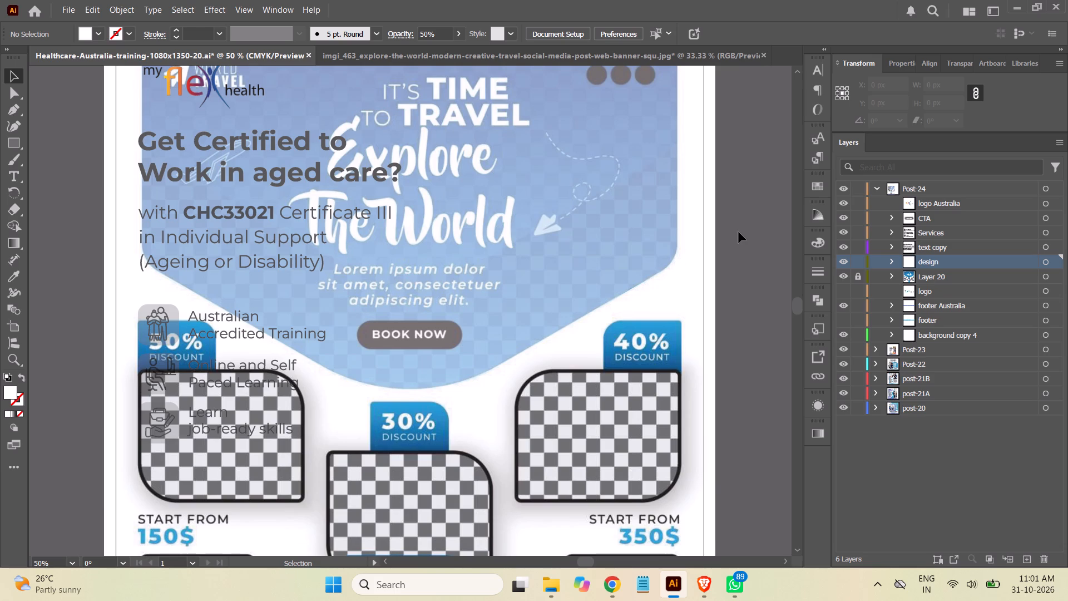
scroll(739, 232, "down", 4)
scroll(739, 232, "up", 1)
scroll(739, 232, "down", 3)
scroll(737, 231, "up", 1)
scroll(737, 231, "down", 2)
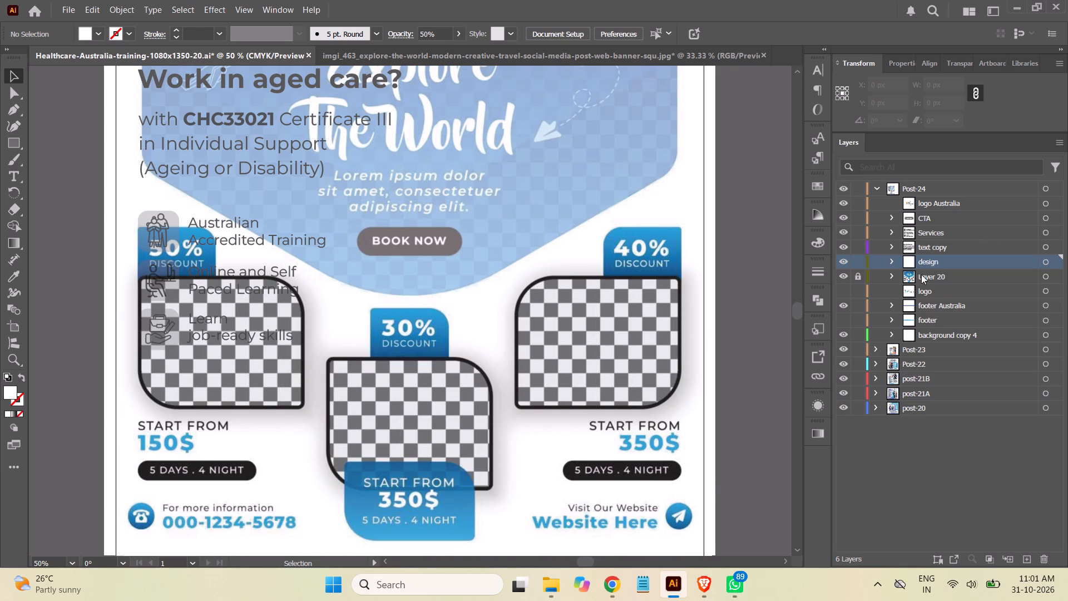
Delete the stray lower path from the design layer, keeping only the header shape.
left_click(889, 262)
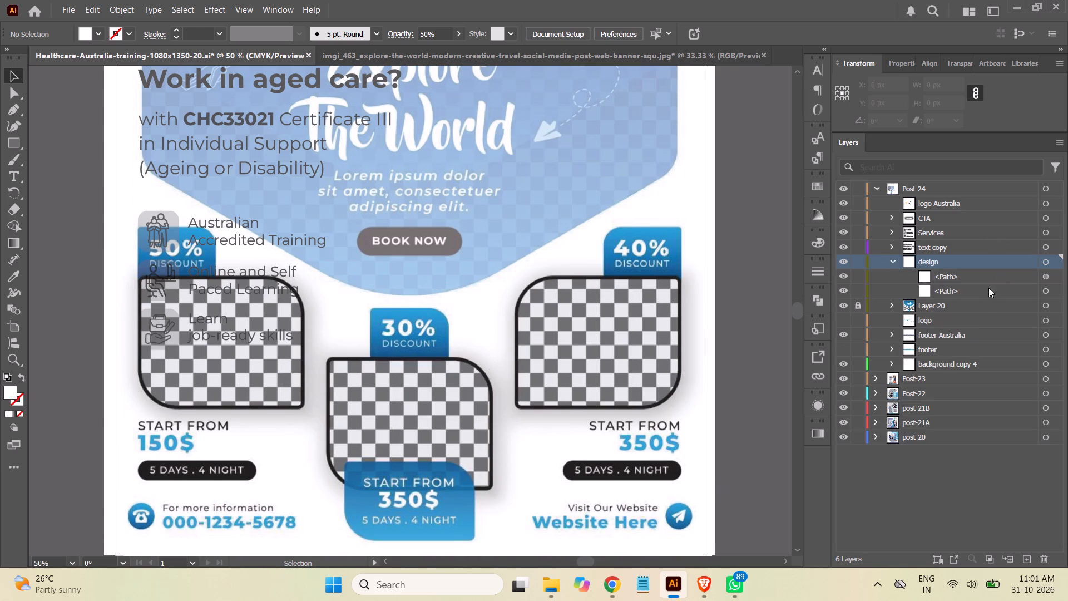
scroll(747, 254, "up", 5)
scroll(747, 254, "down", 2)
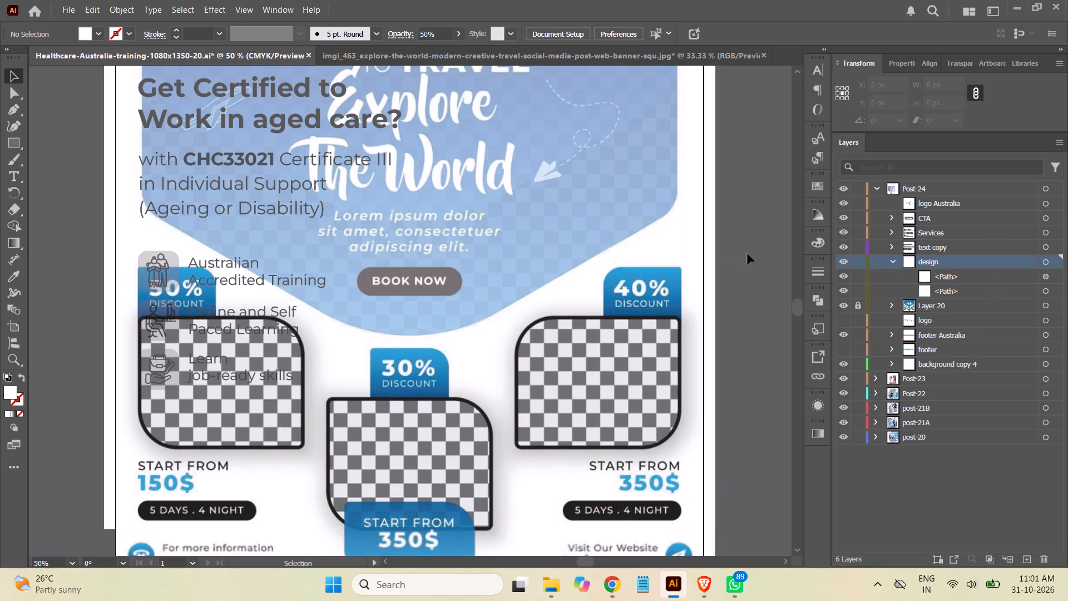
left_click(1046, 290)
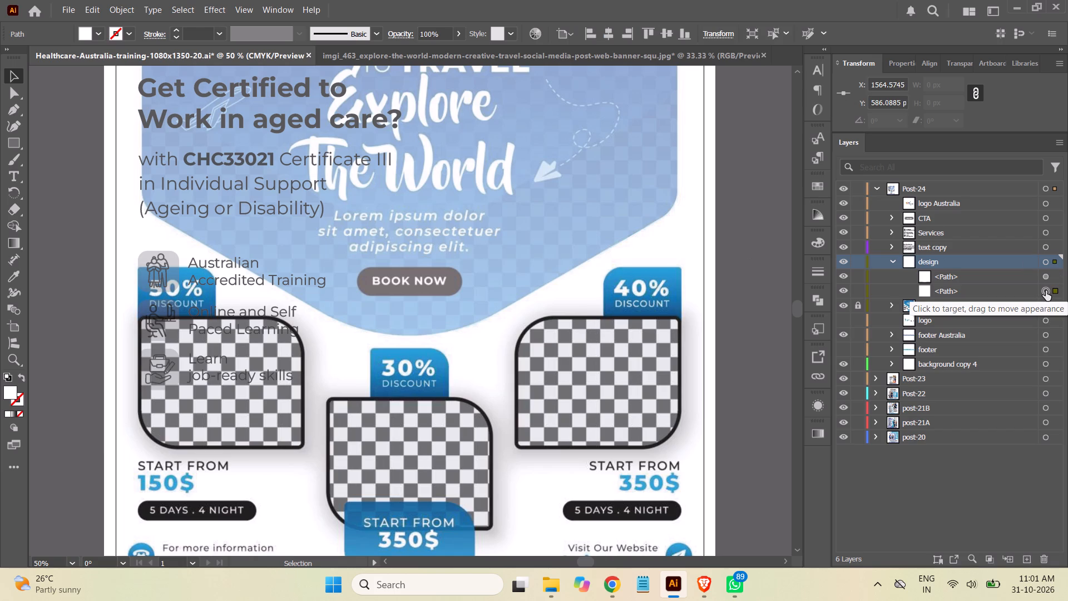
scroll(753, 297, "up", 1)
scroll(750, 295, "down", 1)
scroll(750, 295, "up", 2)
scroll(750, 295, "down", 1)
scroll(750, 295, "up", 7)
scroll(753, 283, "down", 4)
scroll(753, 283, "up", 3)
scroll(754, 283, "down", 2)
scroll(754, 283, "up", 2)
scroll(754, 279, "down", 1)
scroll(754, 279, "up", 4)
scroll(755, 279, "down", 1)
scroll(755, 279, "up", 9)
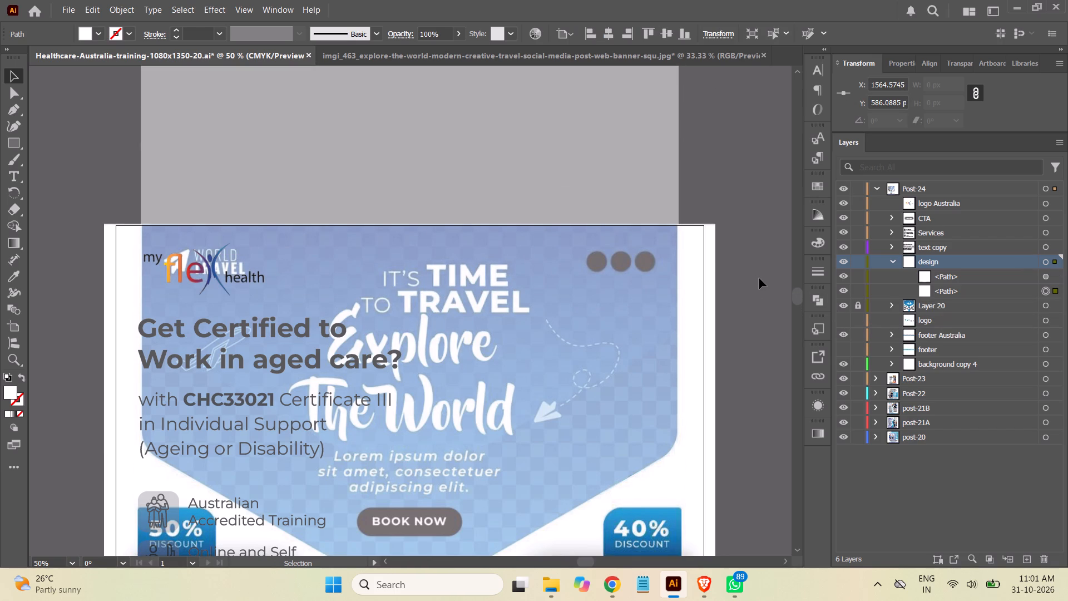
left_click(992, 289)
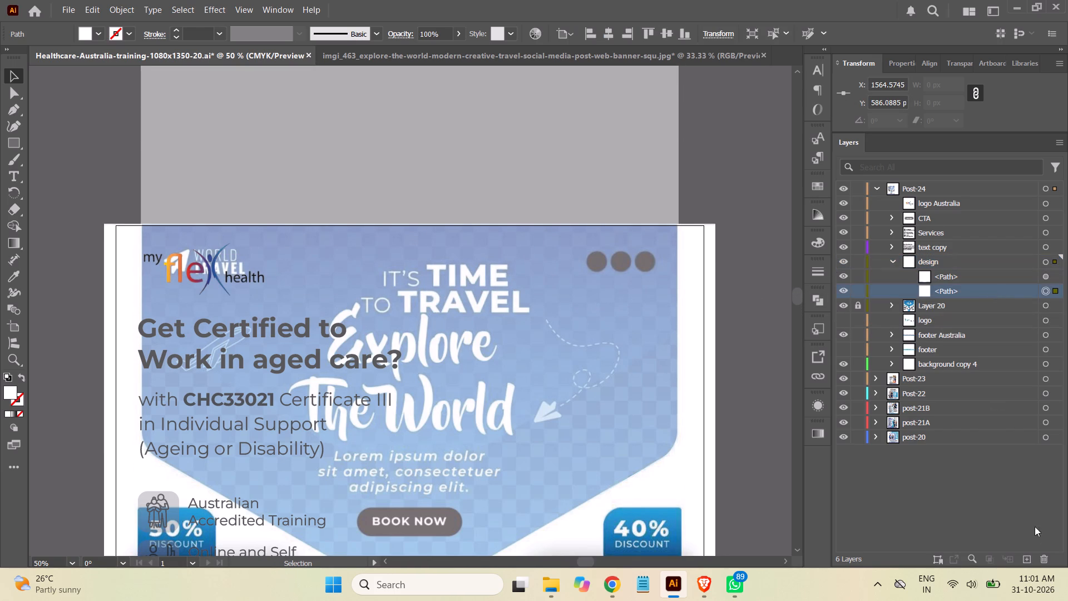
left_click(1046, 556)
Set the header shape's opacity to 100% and deselect it.
left_click(1047, 279)
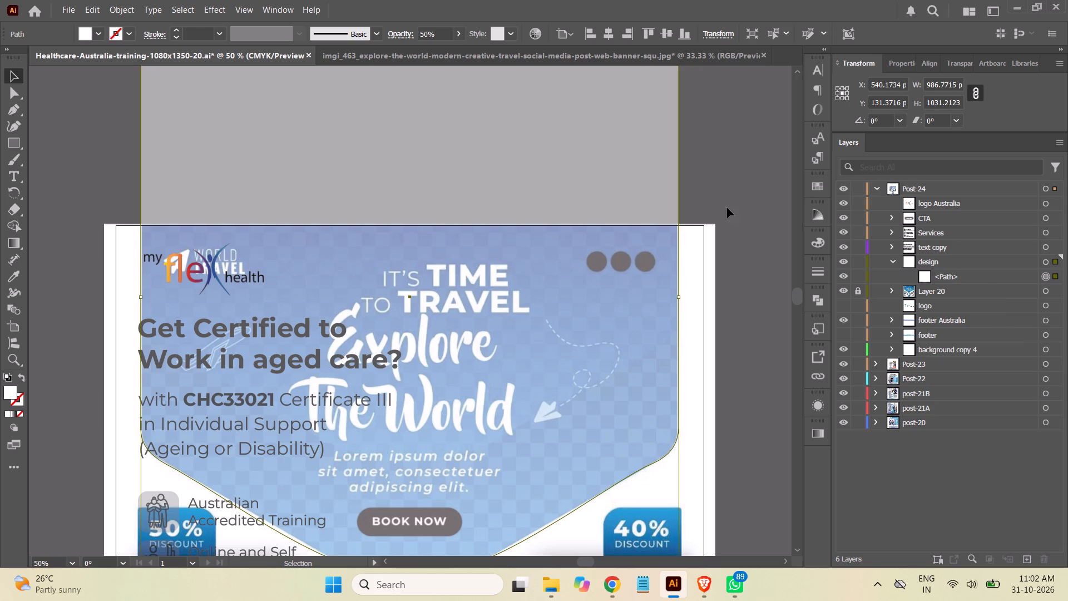
left_click_drag(436, 35, 398, 35)
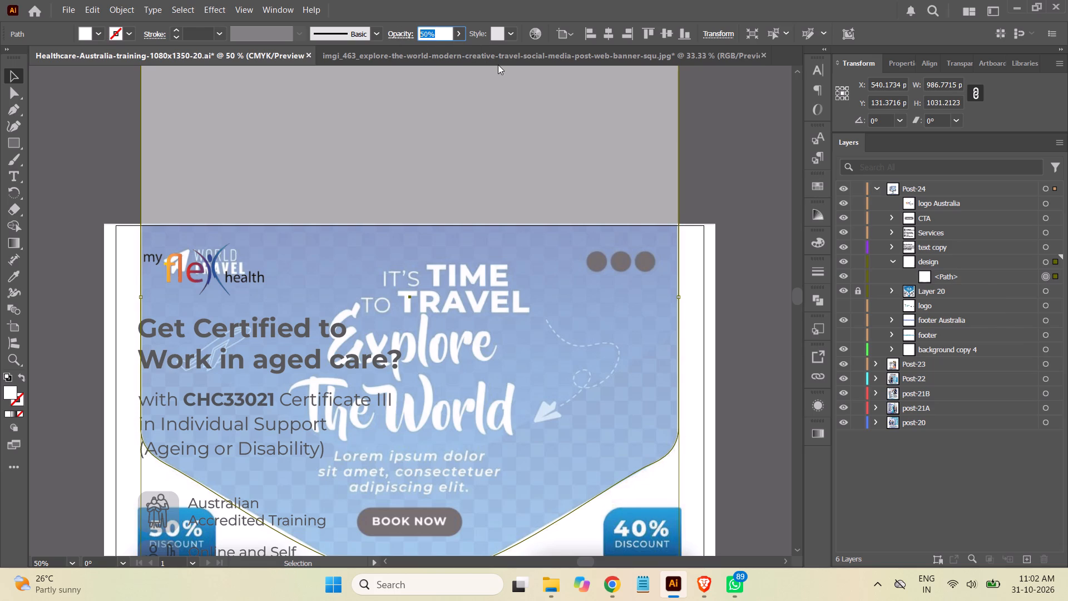
type("100")
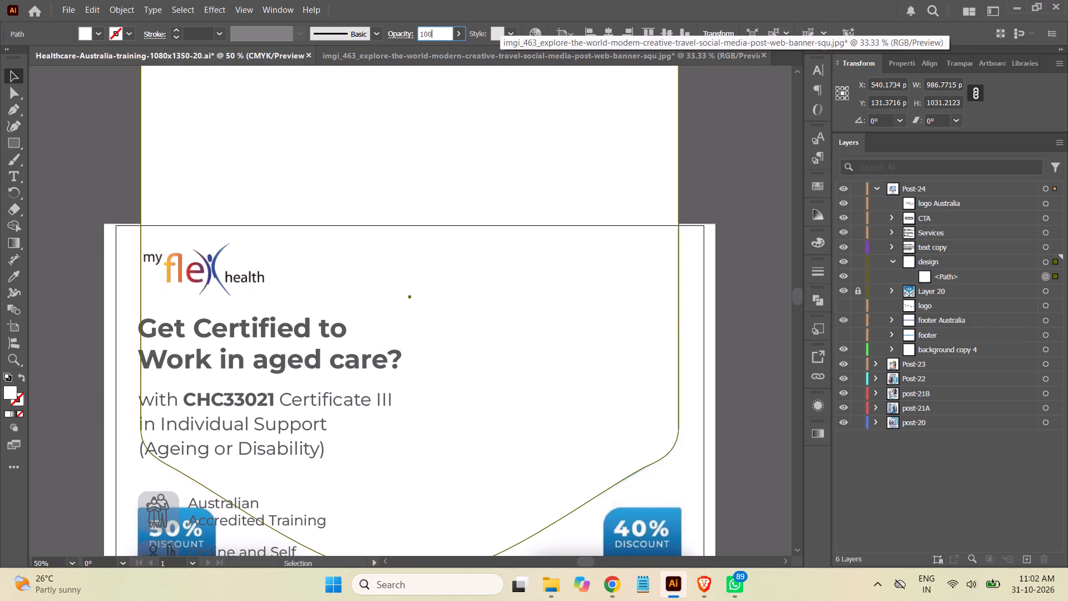
key("Return")
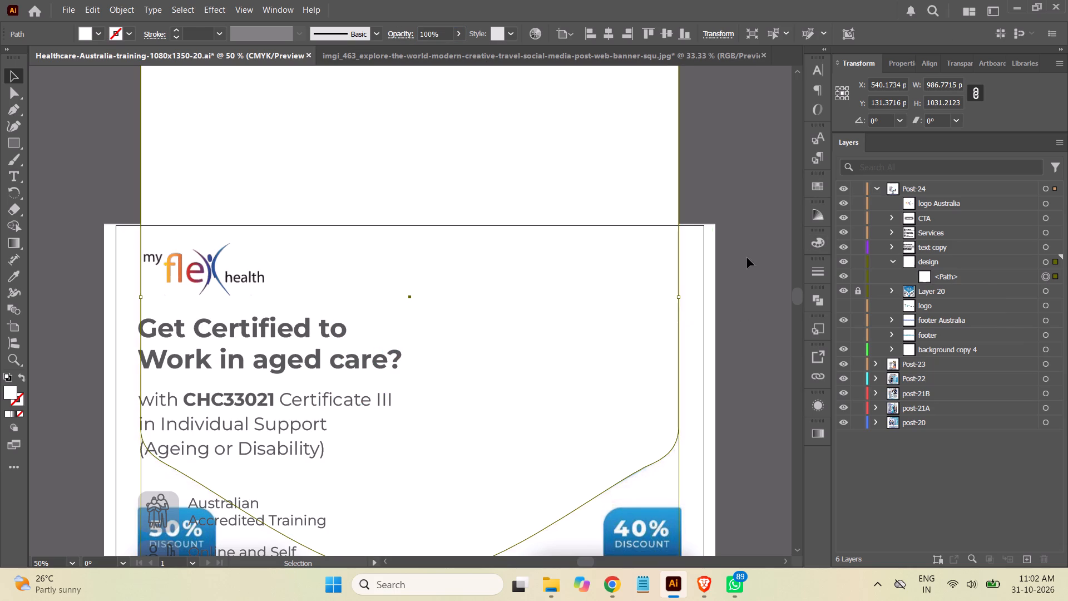
left_click(747, 258)
Check how the opaque header shape covers the travel flyer, down to the photo frames and contact details.
scroll(747, 258, "down", 1)
scroll(747, 258, "up", 2)
scroll(747, 258, "down", 3)
scroll(747, 258, "up", 1)
scroll(747, 258, "down", 5)
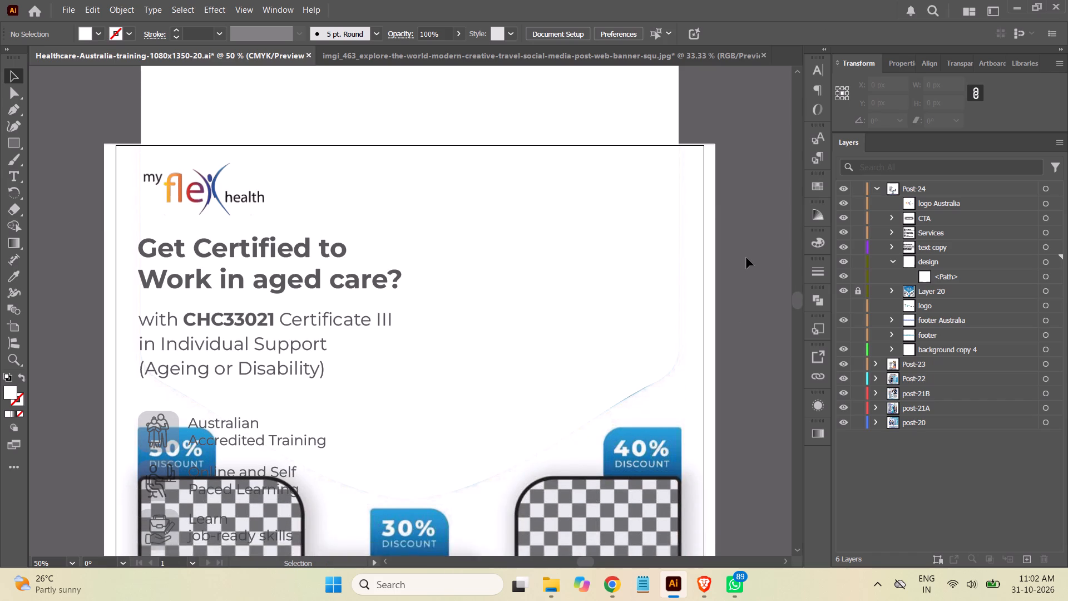
scroll(746, 258, "up", 1)
scroll(746, 258, "down", 10)
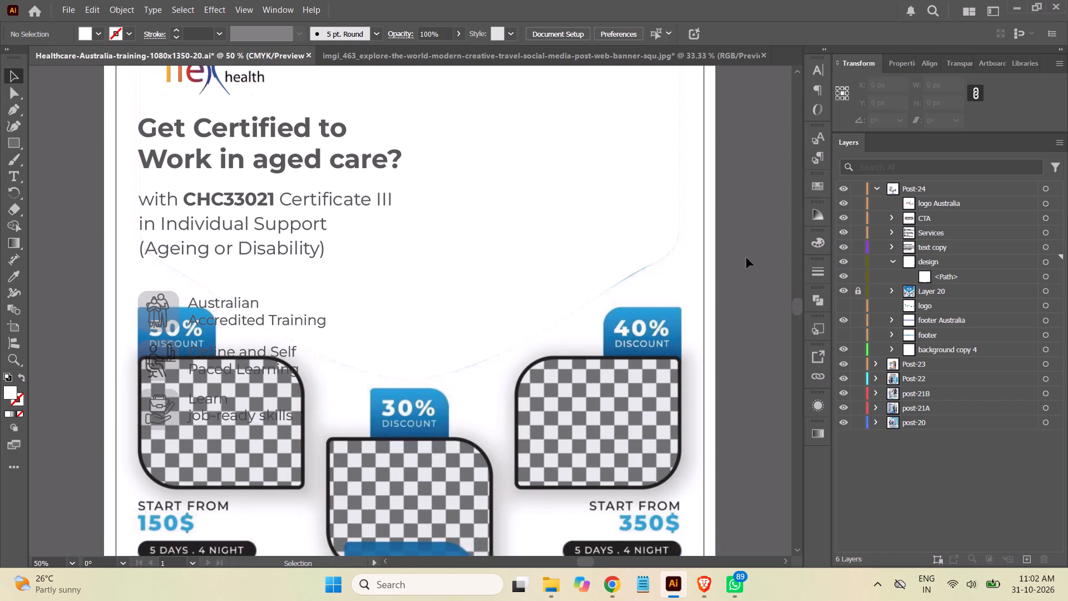
scroll(746, 258, "down", 6)
scroll(746, 258, "up", 2)
scroll(746, 258, "down", 3)
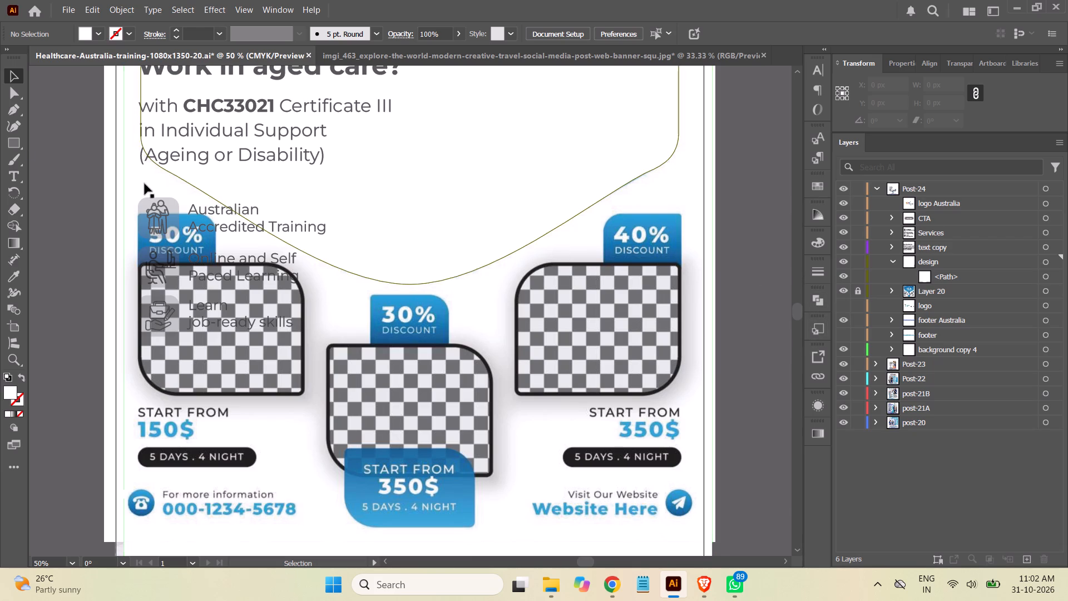
Draw a rectangle about 304 × 243 px over the travel flyer's left photo frame on the design layer.
left_click(14, 144)
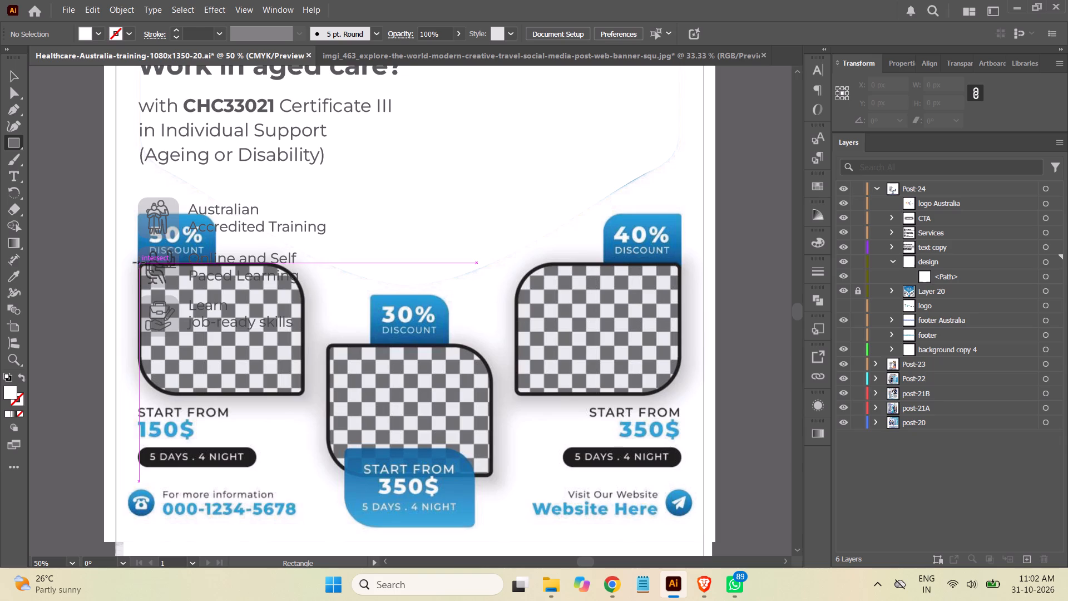
left_click_drag(139, 263, 277, 393)
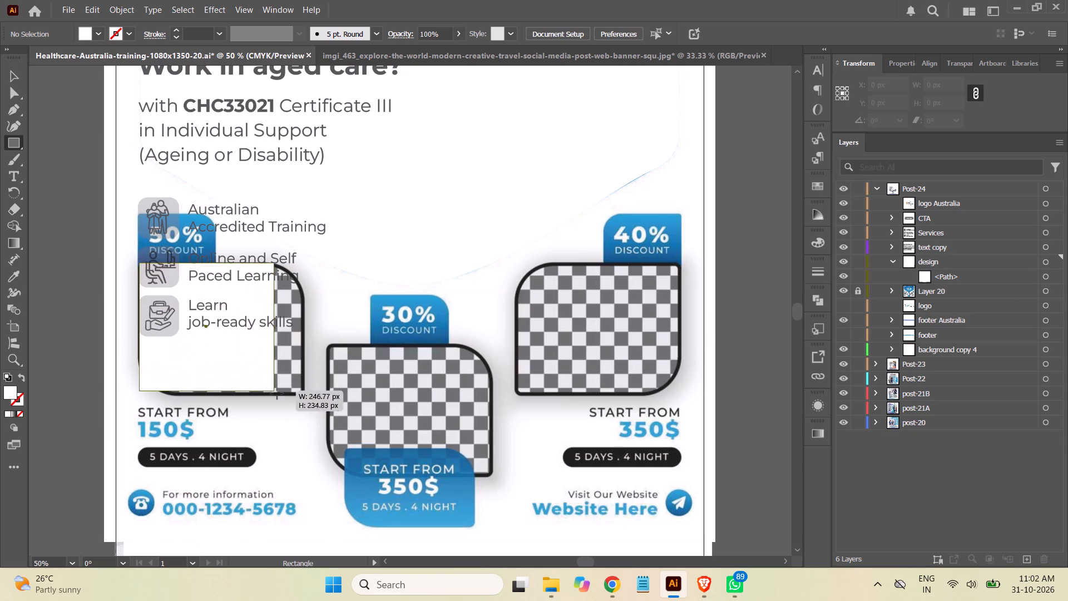
left_click_drag(277, 393, 304, 395)
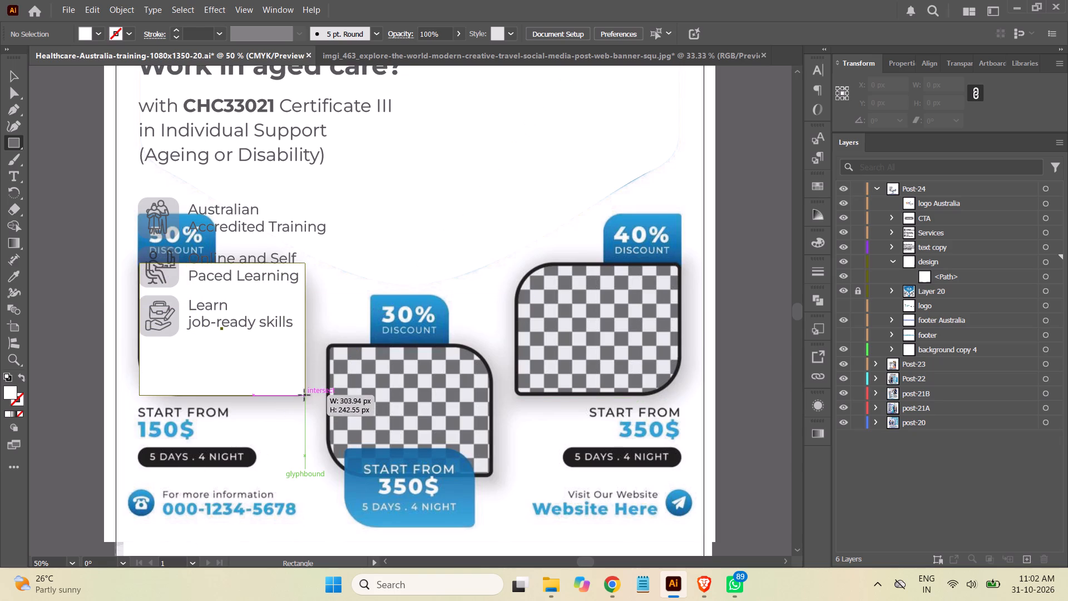
left_click_drag(304, 395, 304, 395)
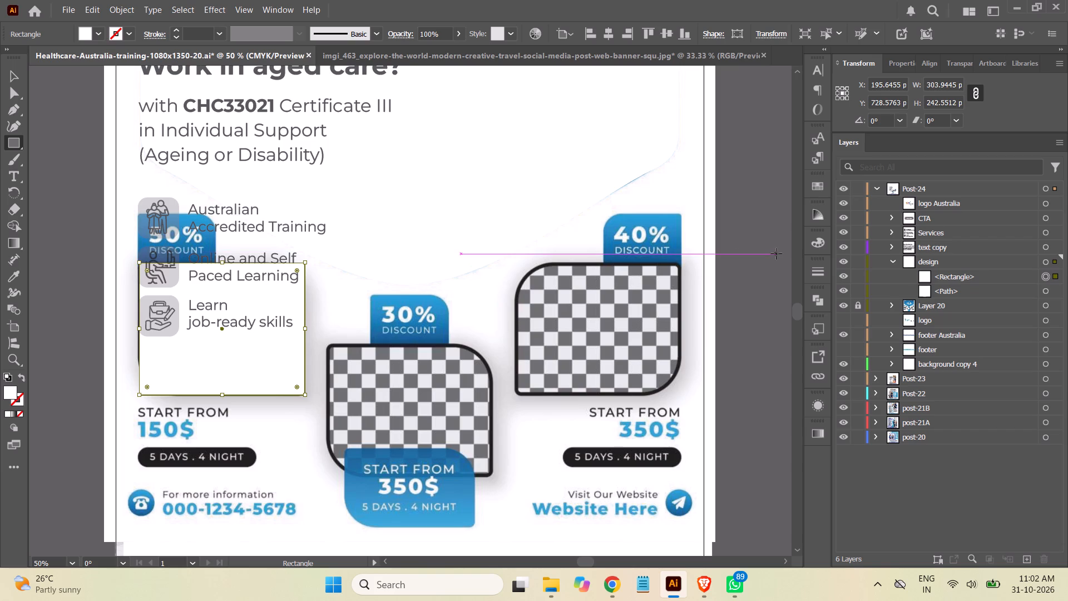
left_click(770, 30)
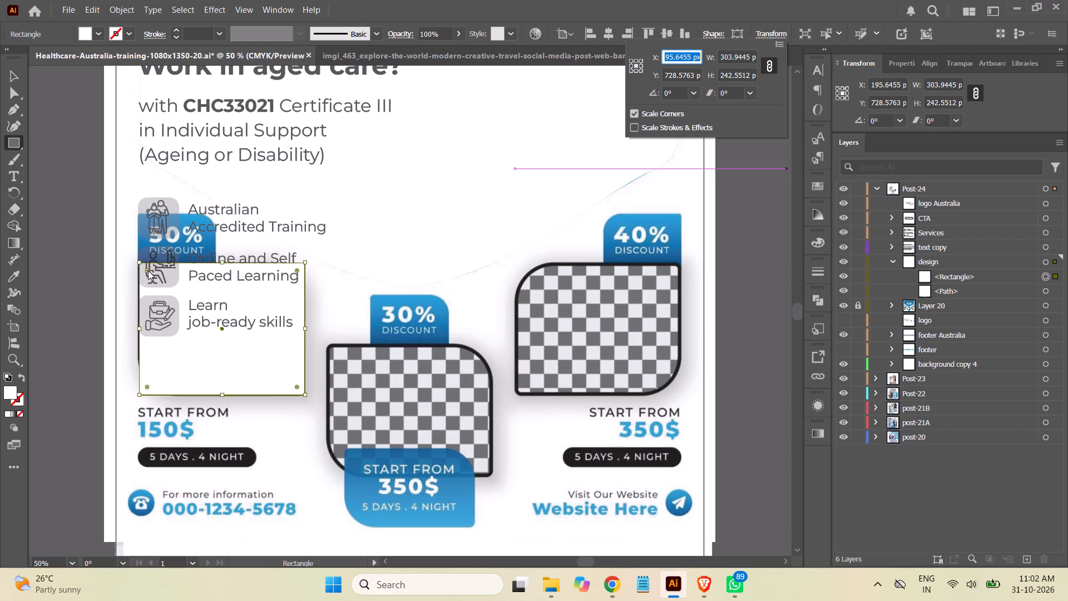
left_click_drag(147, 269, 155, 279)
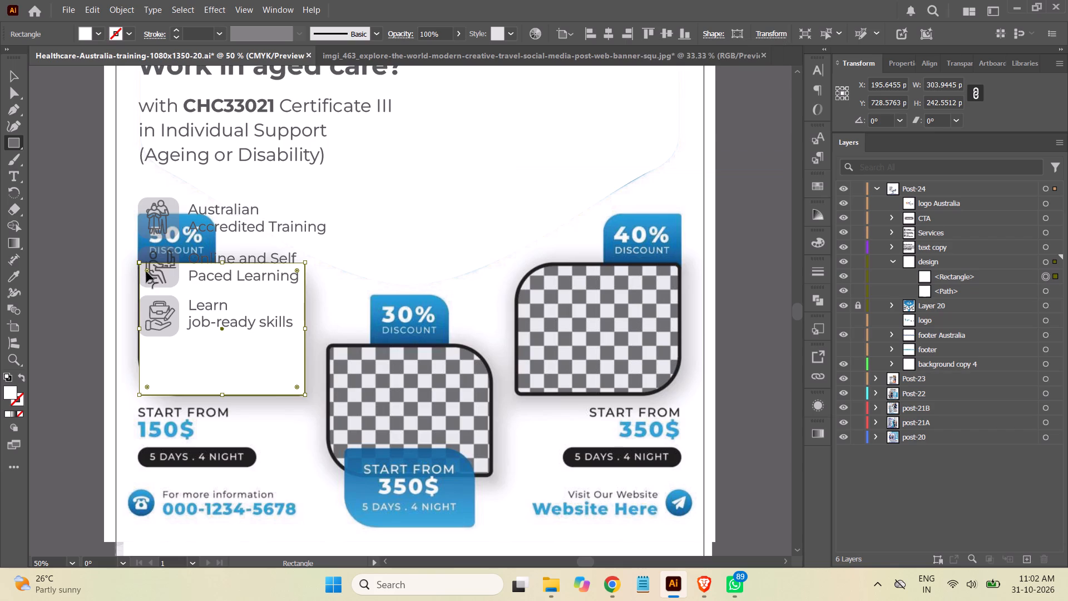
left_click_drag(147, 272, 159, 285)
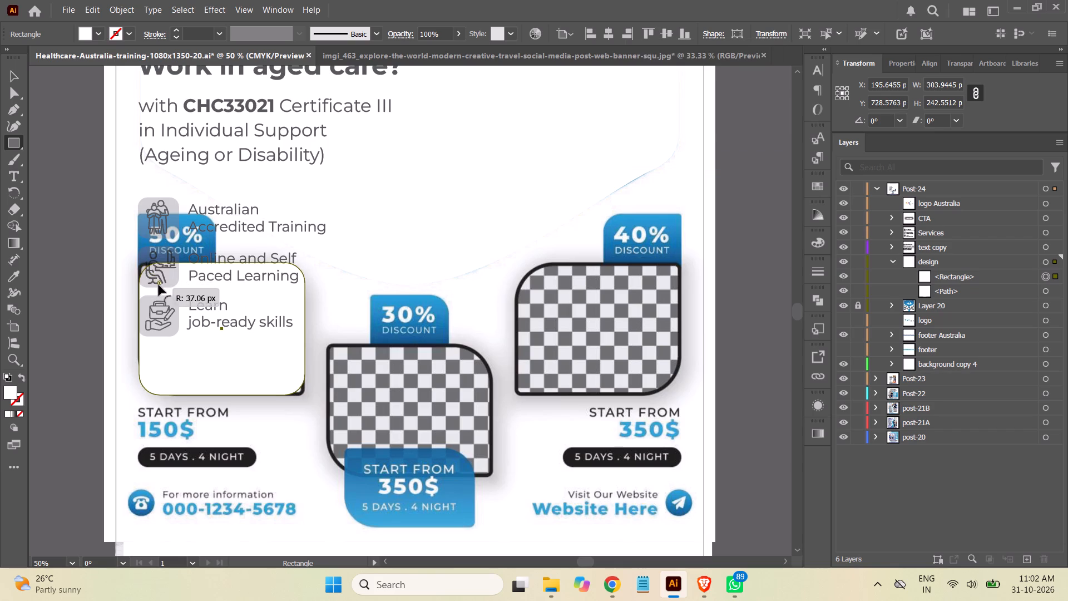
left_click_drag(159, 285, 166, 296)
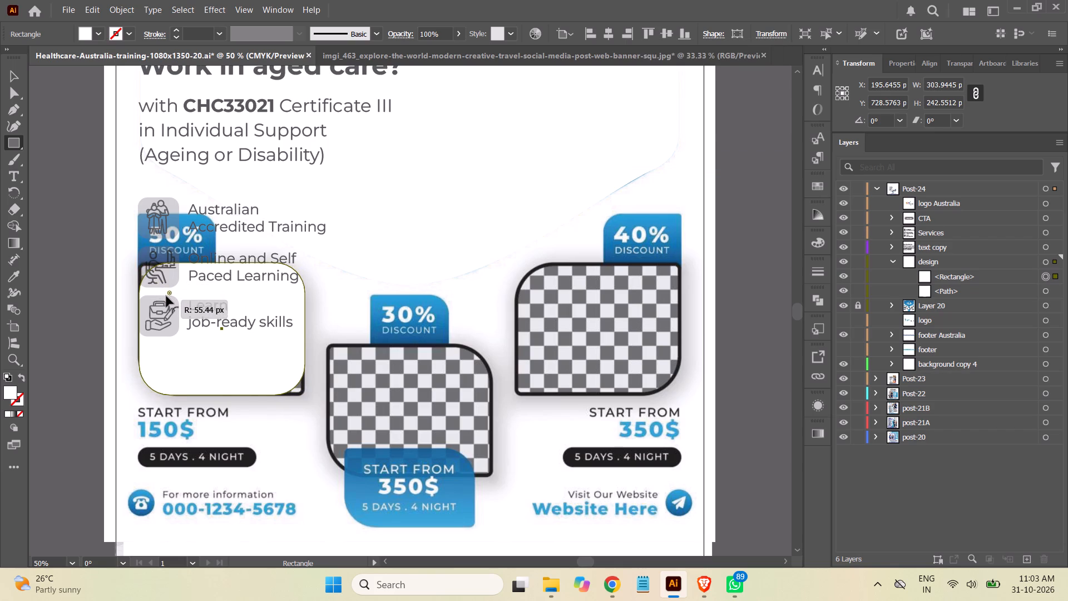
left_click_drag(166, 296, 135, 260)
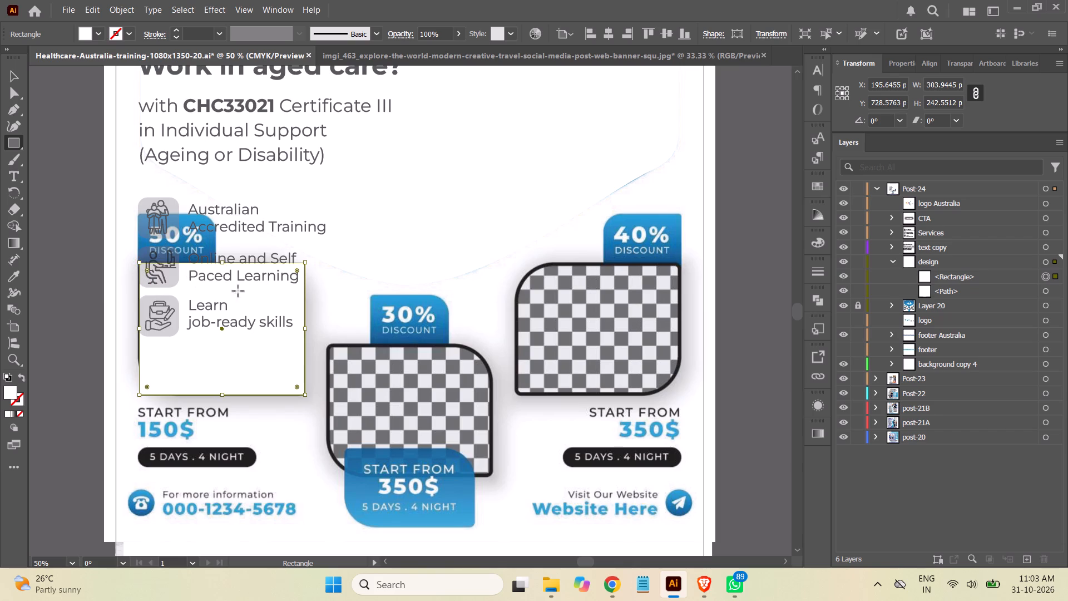
Round all four corners of the rectangle evenly to match the curved corners of the flyer's photo frame beneath it.
left_click_drag(296, 273, 273, 293)
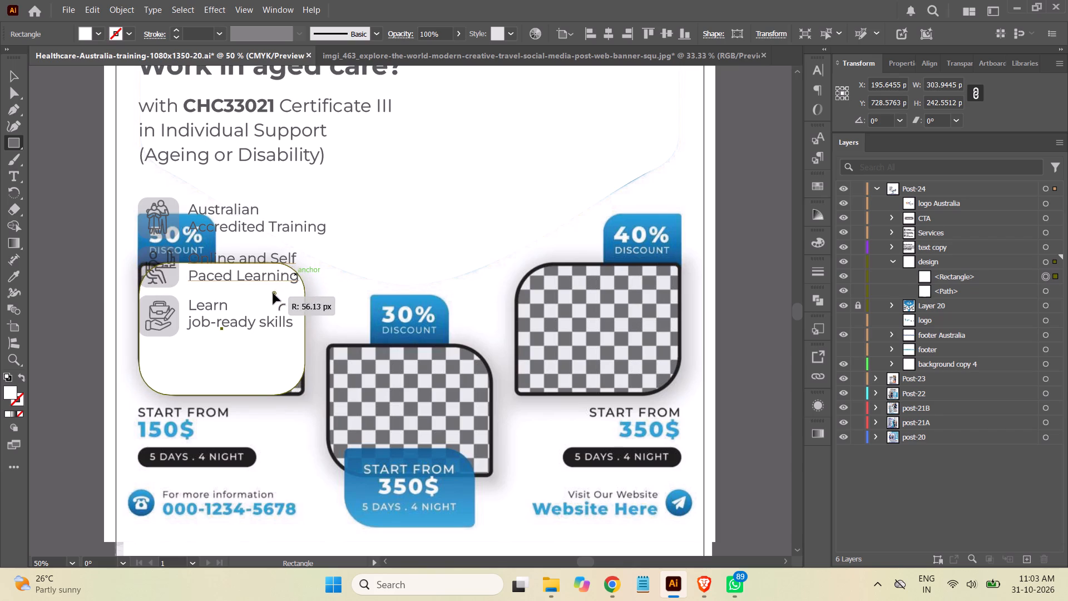
left_click_drag(273, 293, 266, 296)
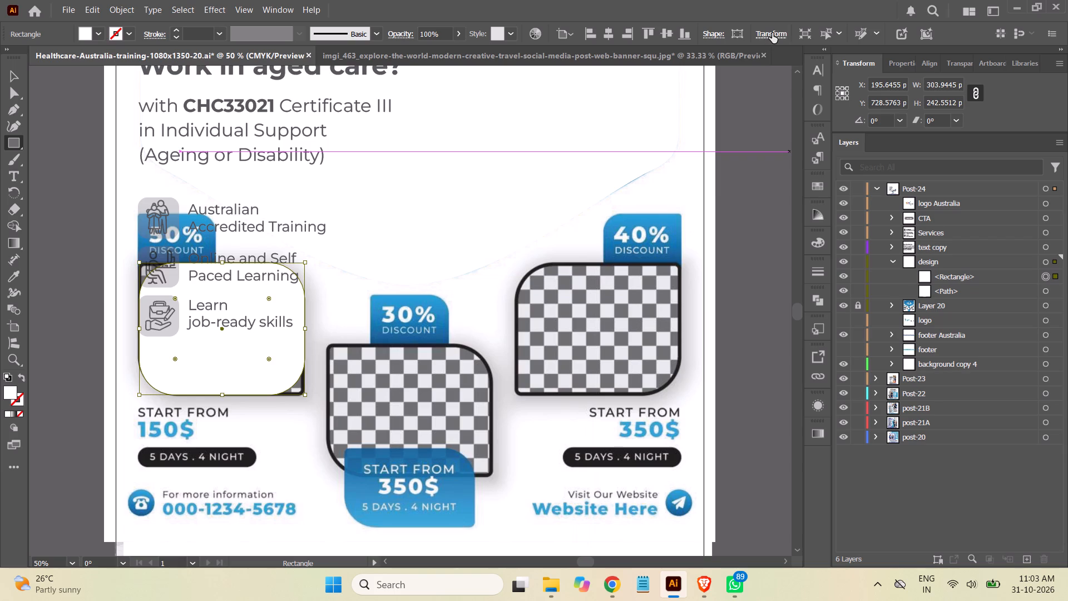
Look through the rectangle's transform, properties, alignment, appearance and shape options for individual corner radius settings.
left_click(772, 33)
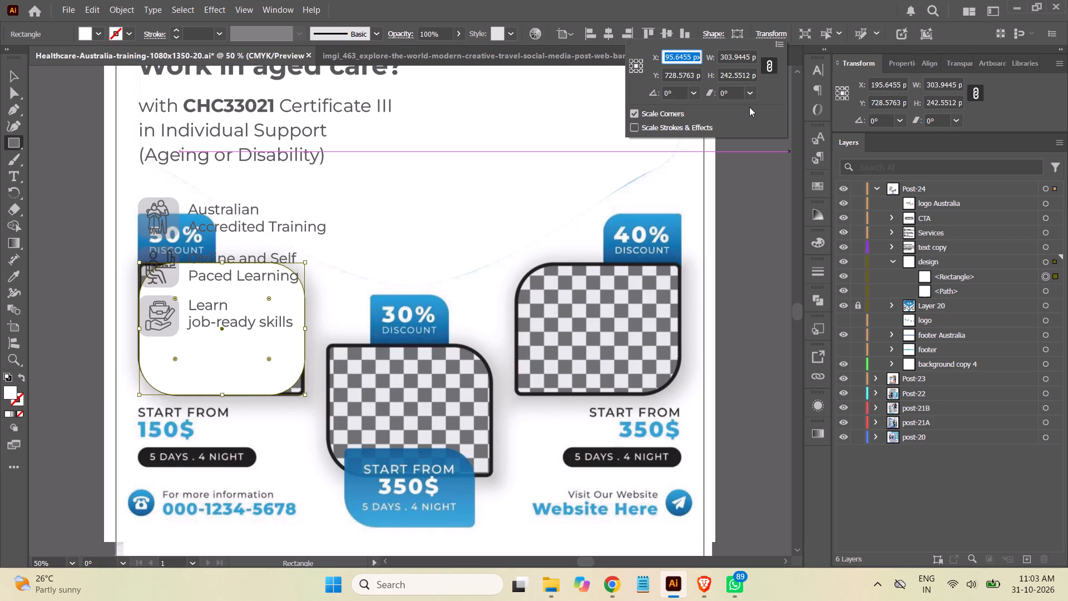
left_click(771, 35)
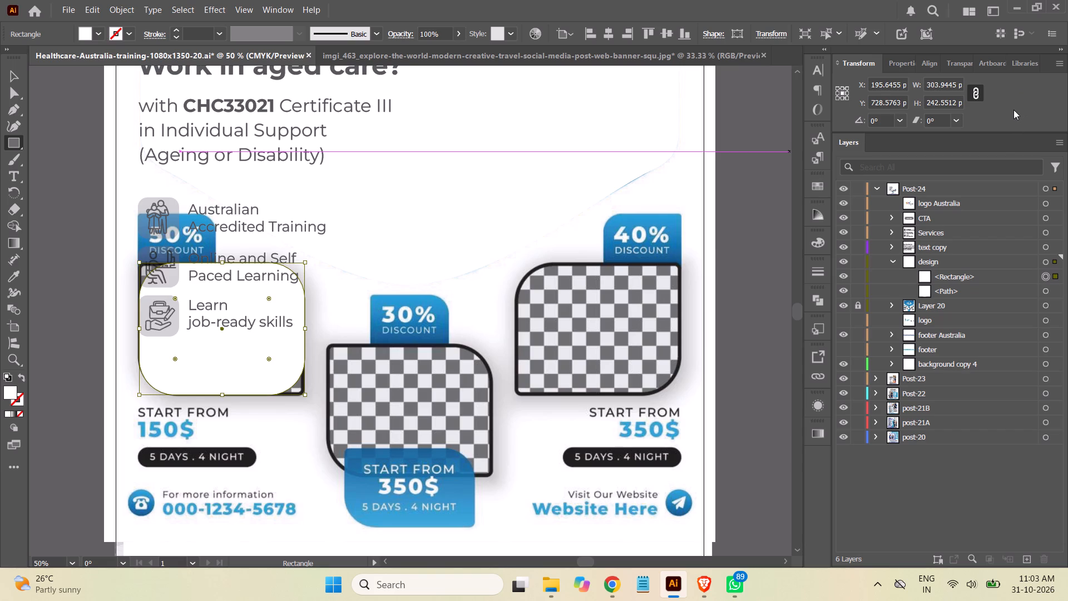
left_click(902, 63)
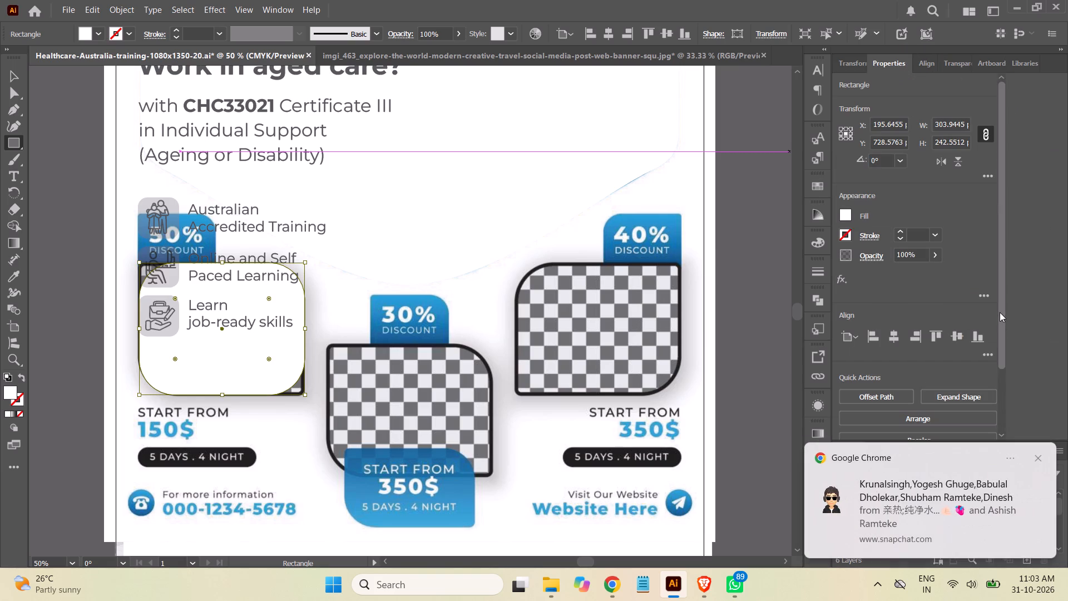
left_click_drag(1001, 270, 1005, 372)
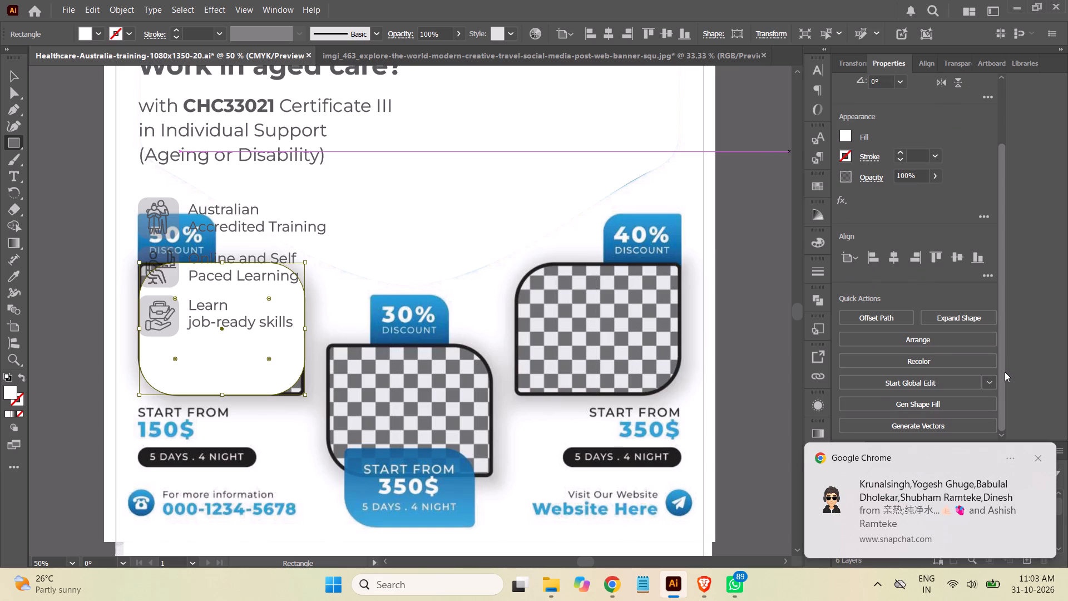
left_click_drag(1005, 372, 998, 235)
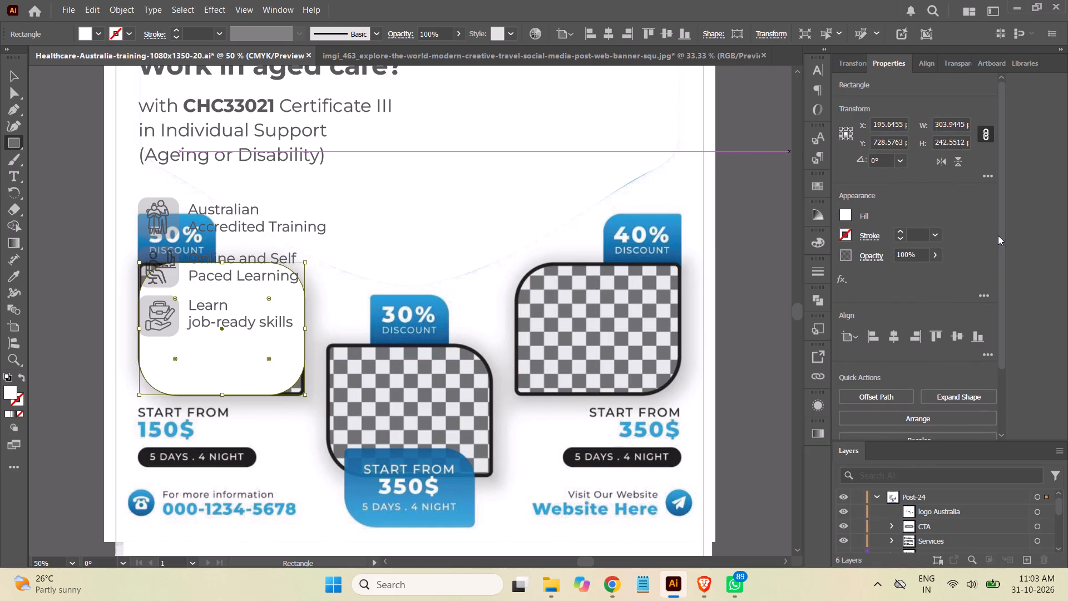
double_click(896, 62)
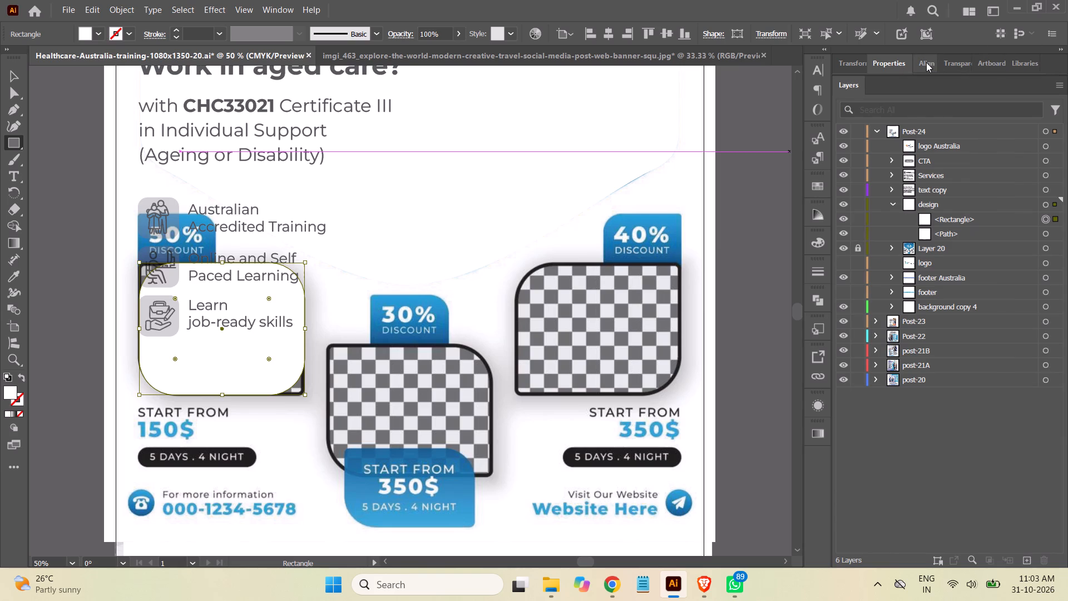
left_click(926, 62)
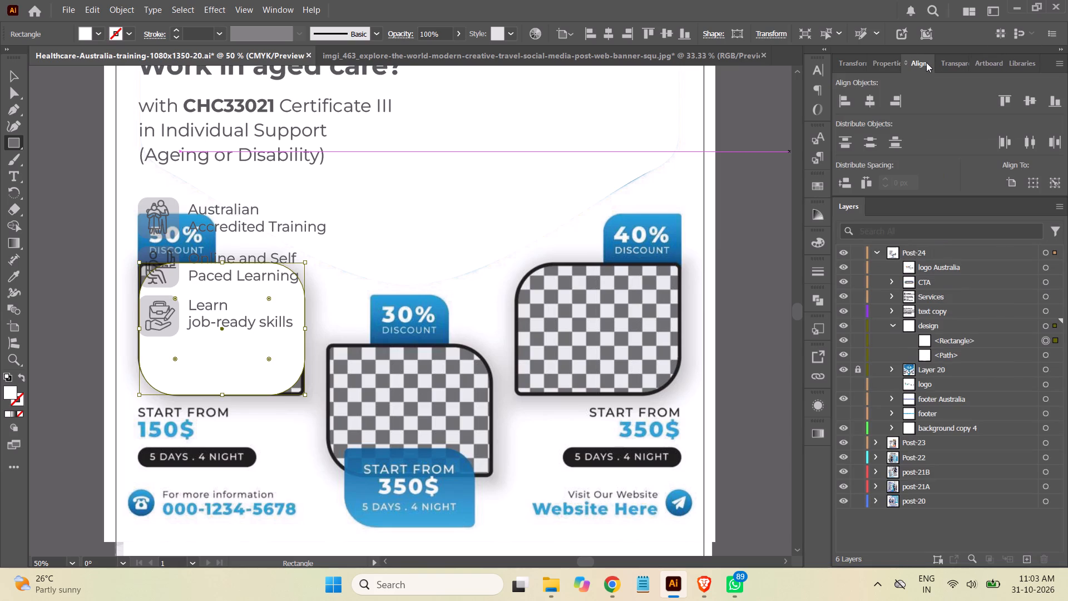
double_click(924, 64)
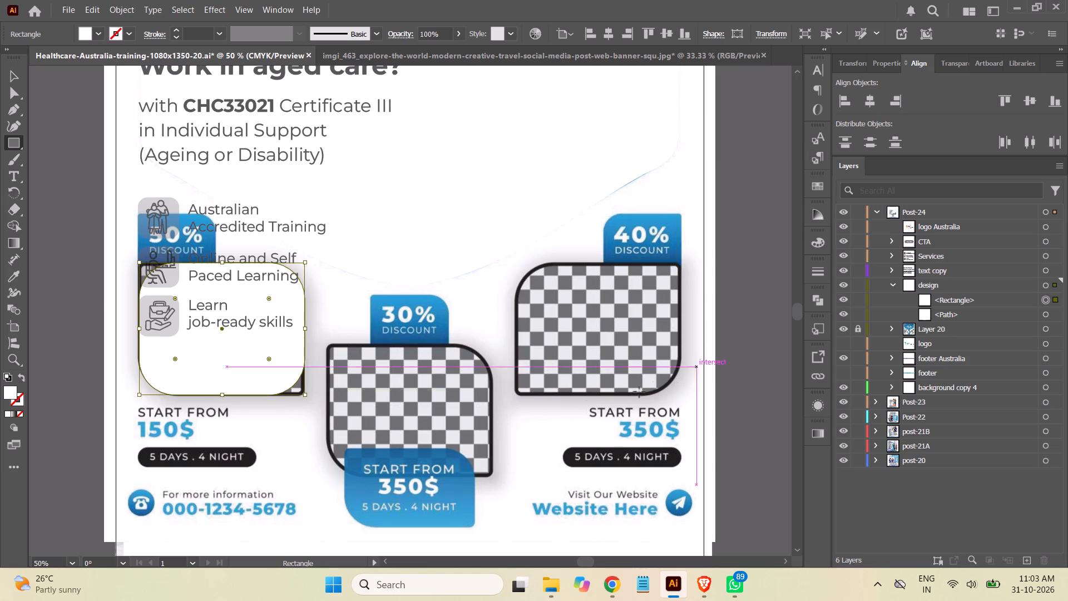
left_click(818, 406)
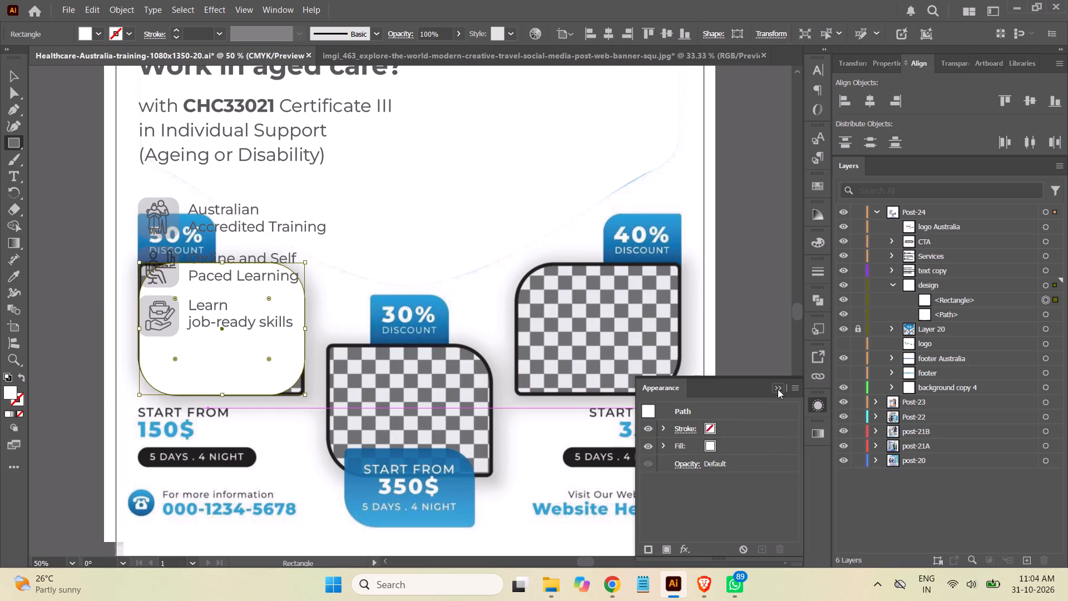
left_click(777, 388)
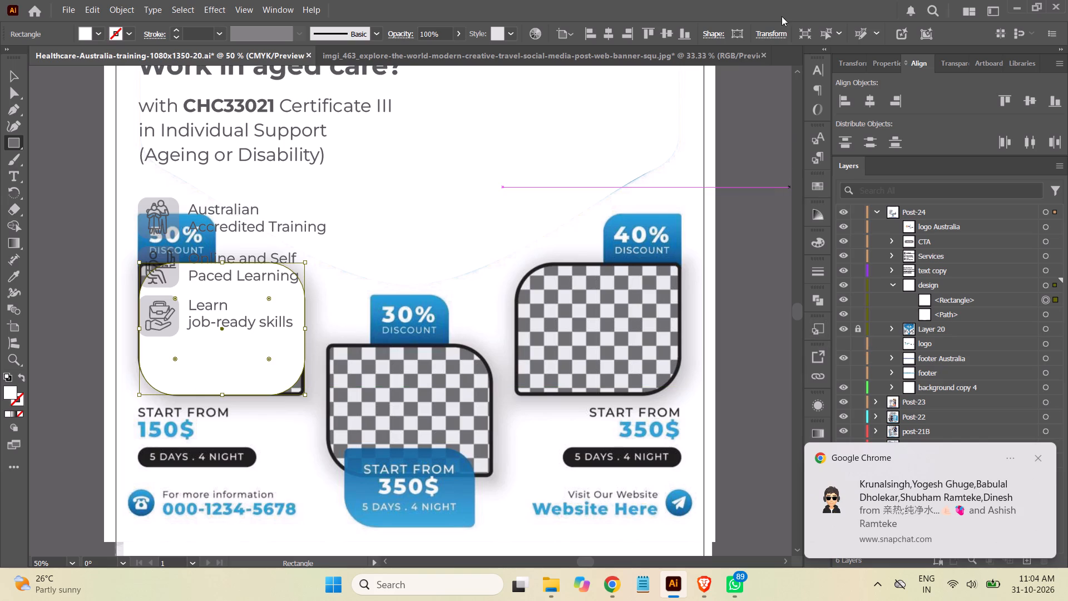
left_click(763, 34)
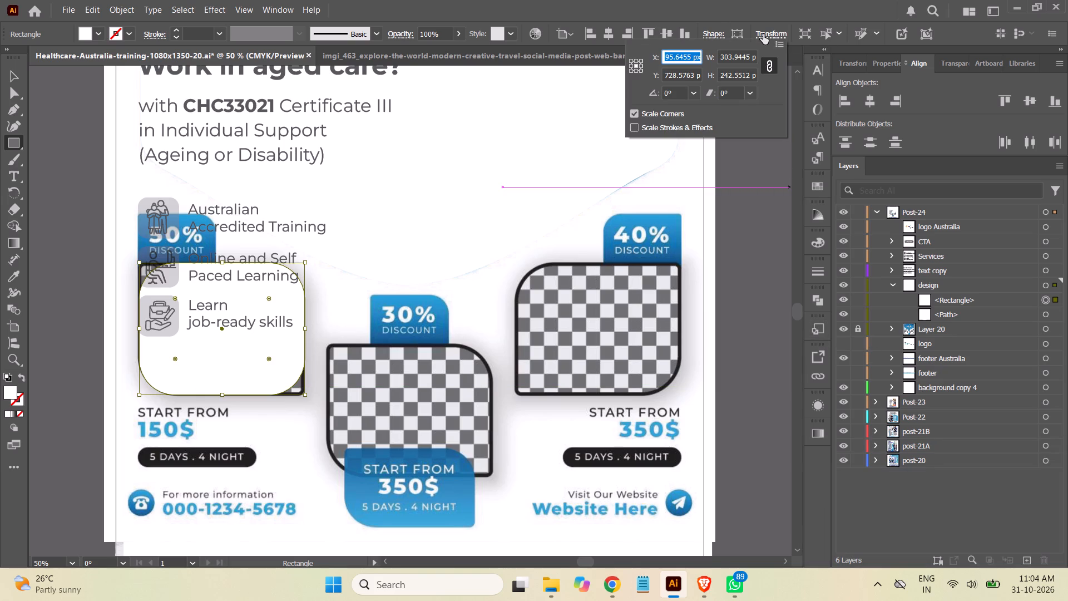
left_click(763, 34)
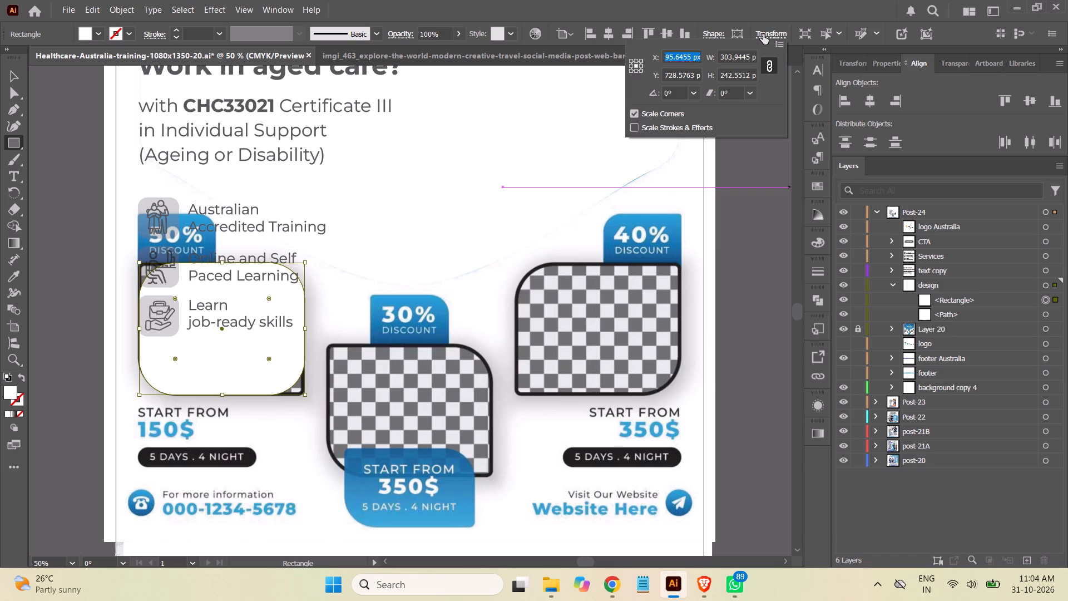
left_click(738, 32)
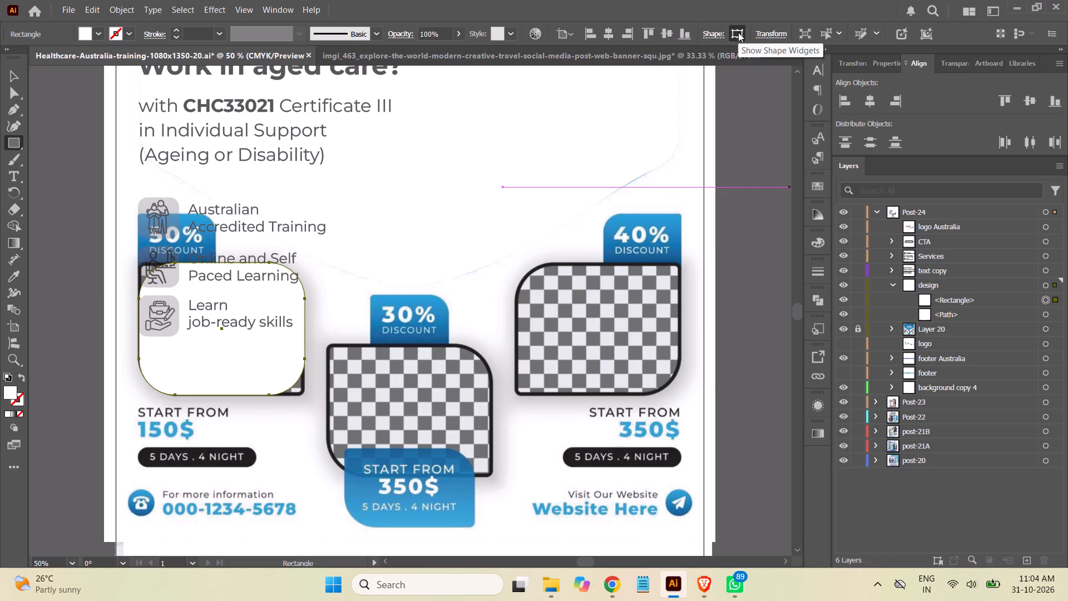
left_click(738, 32)
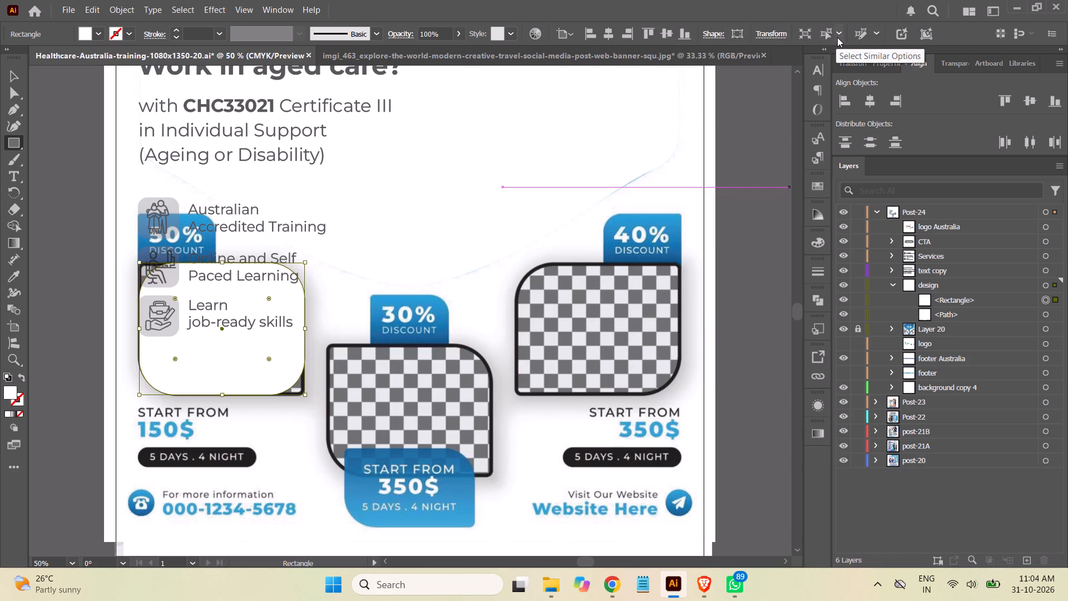
left_click(838, 35)
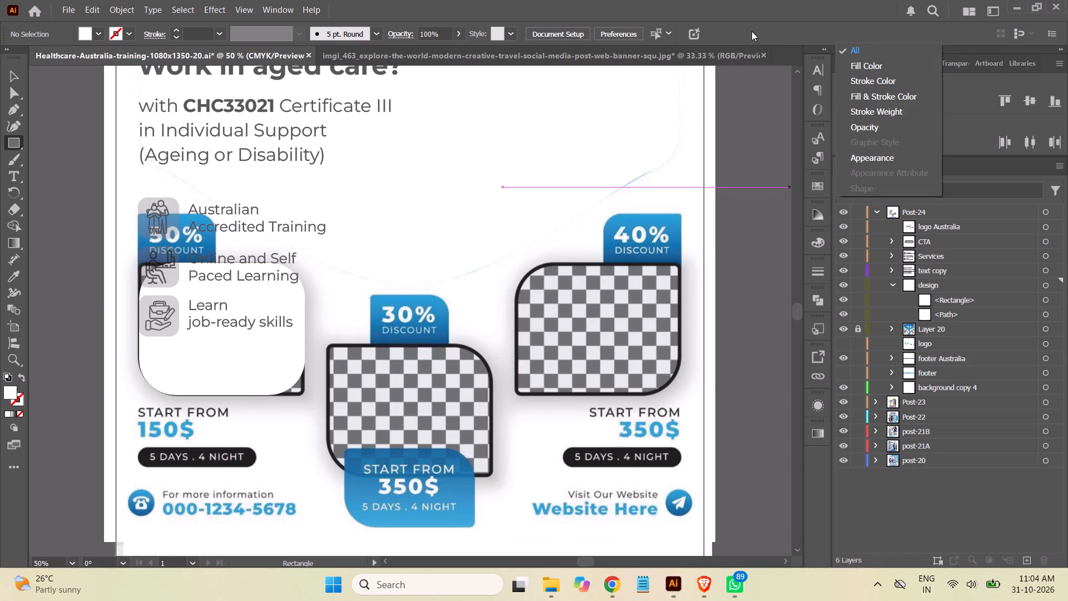
left_click(754, 33)
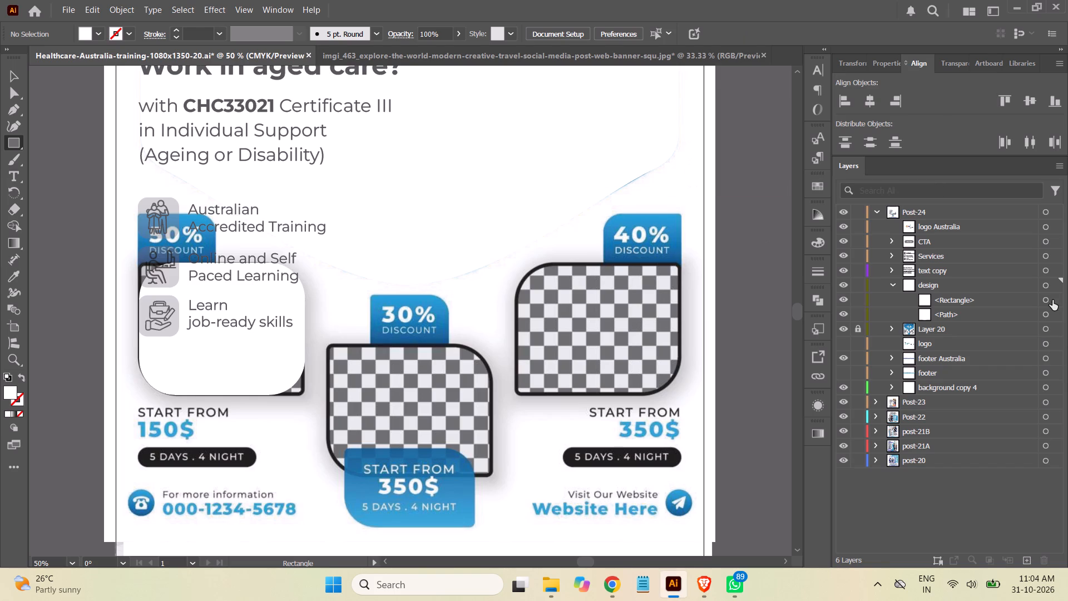
Reselect the rectangle on the design layer and fine-tune its corner radius to about 64 px.
left_click(1044, 298)
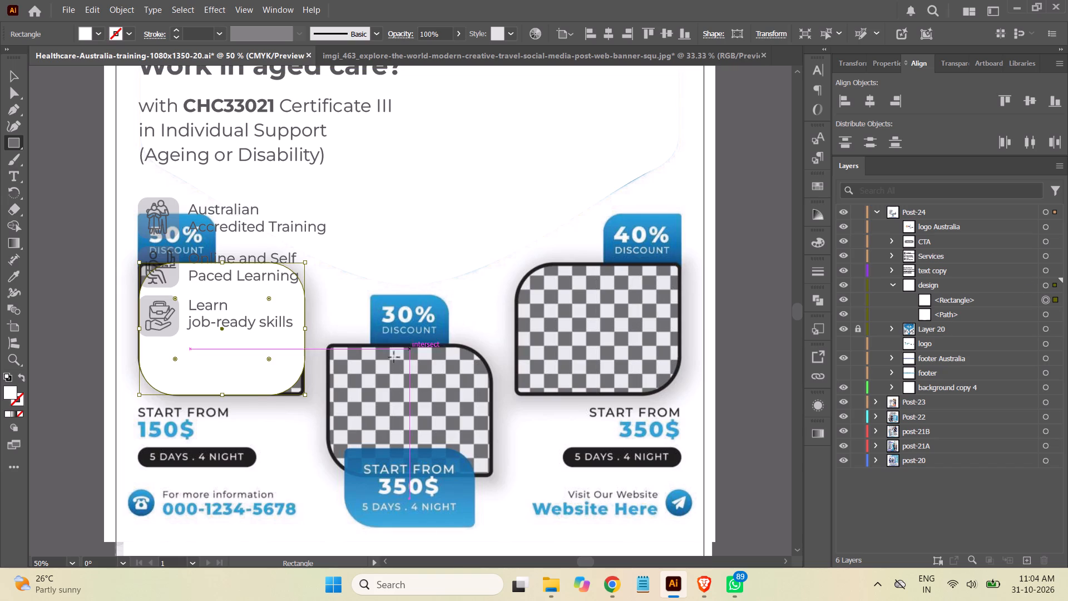
left_click(269, 360)
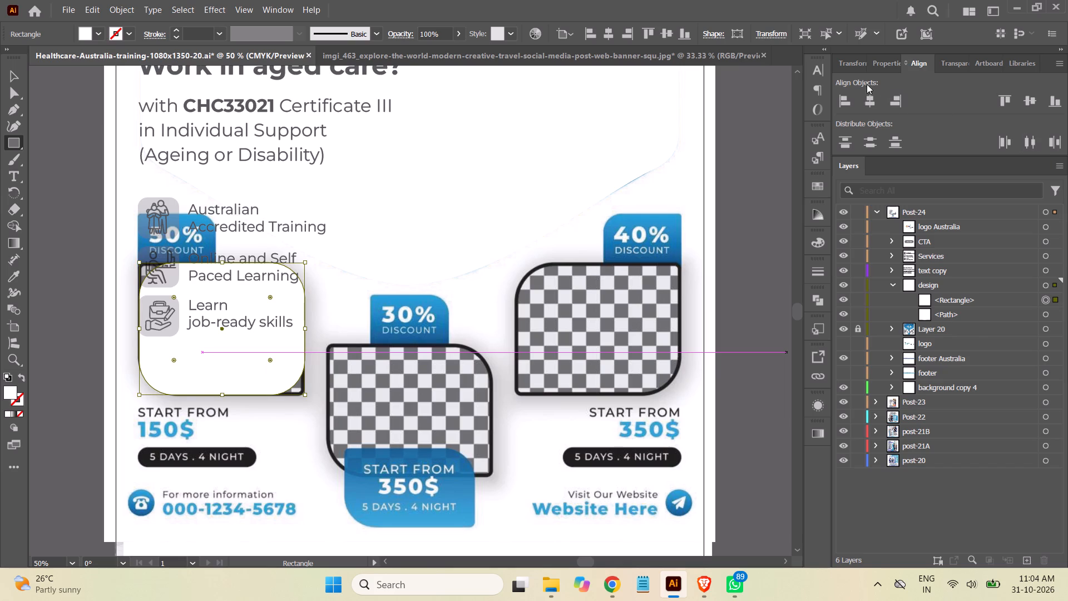
Look through the rectangle's transform, transparency, alignment and properties settings for individual corner radius options.
left_click(857, 63)
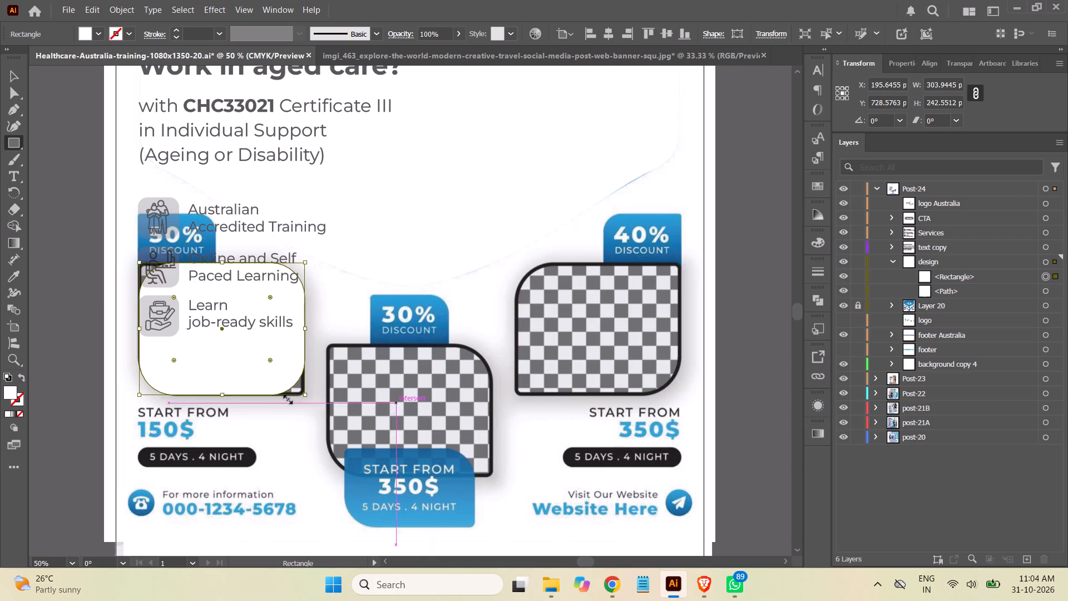
right_click(271, 297)
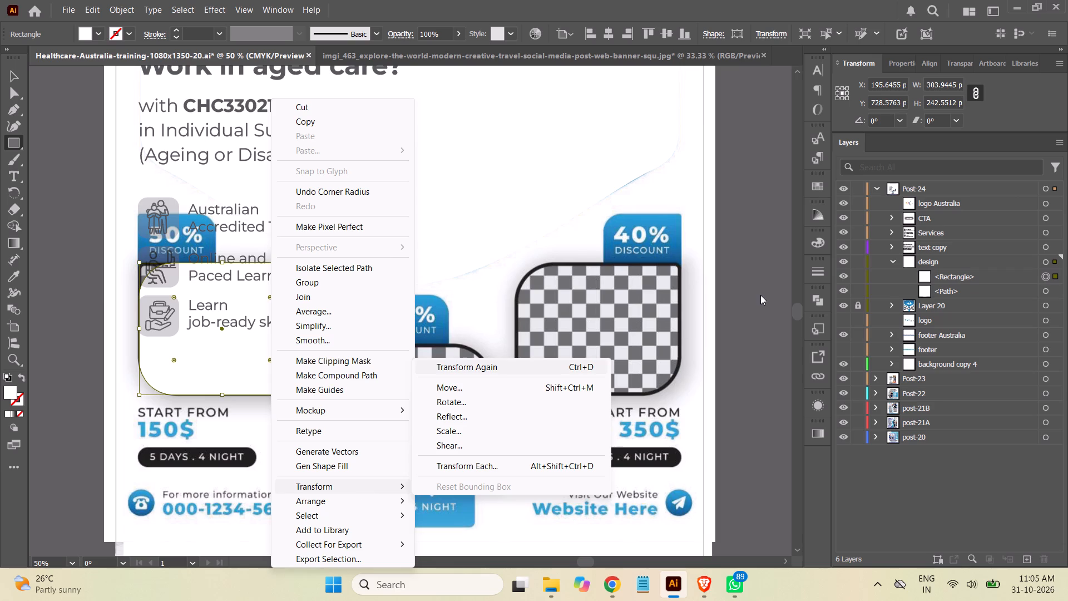
left_click(13, 74)
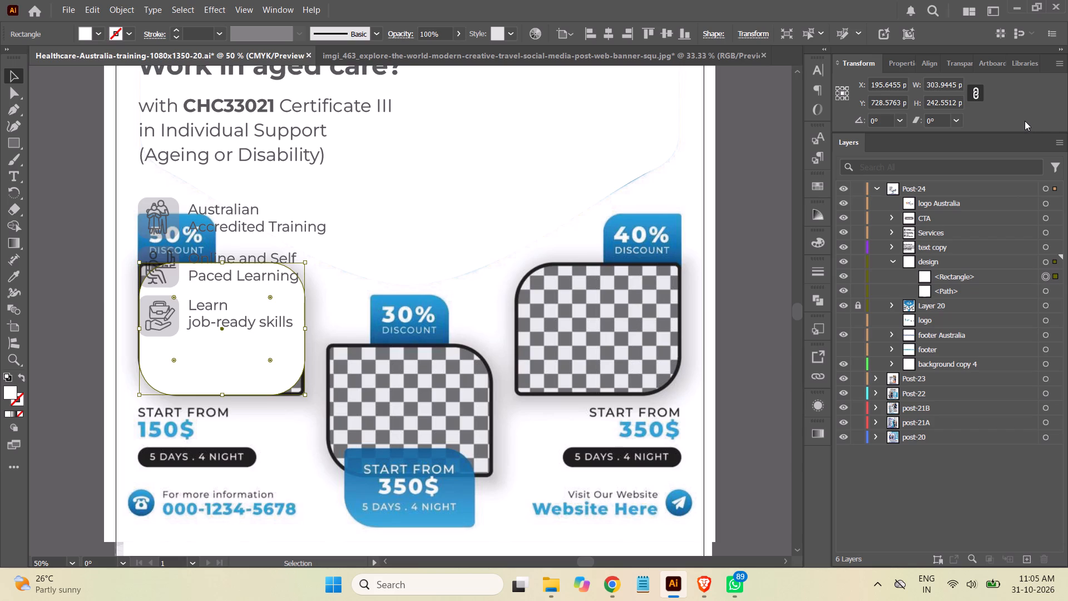
left_click(961, 62)
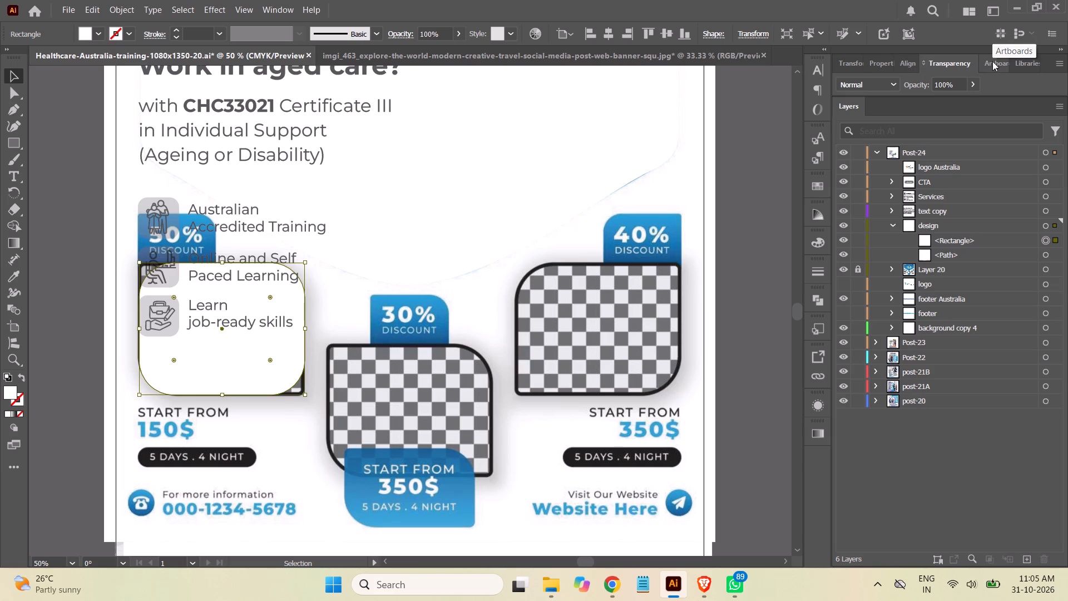
left_click(907, 60)
left_click(884, 61)
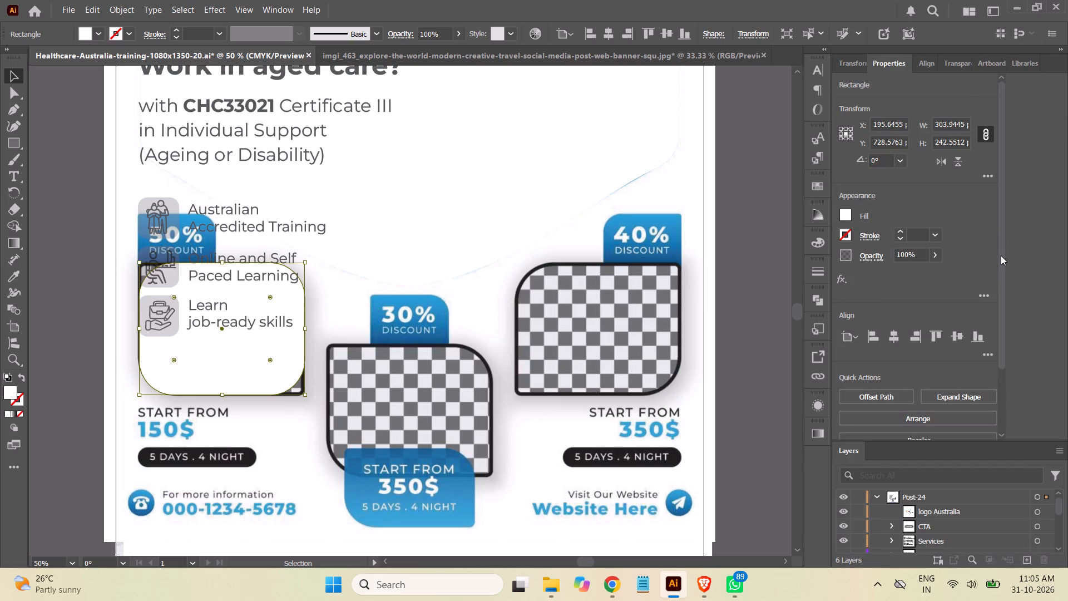
left_click_drag(1001, 246, 1002, 296)
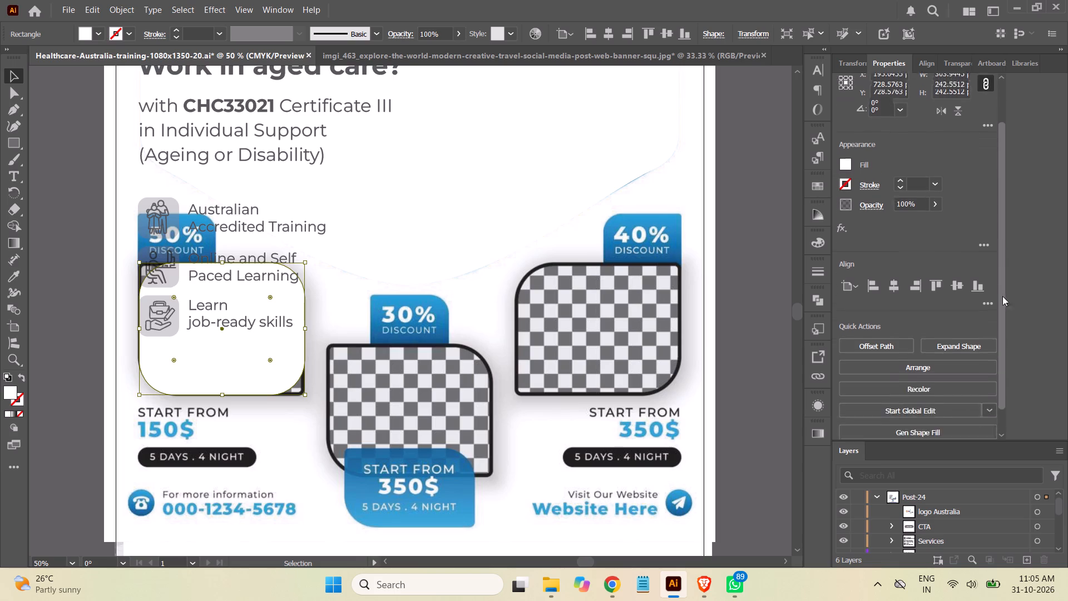
left_click_drag(1002, 296, 1003, 345)
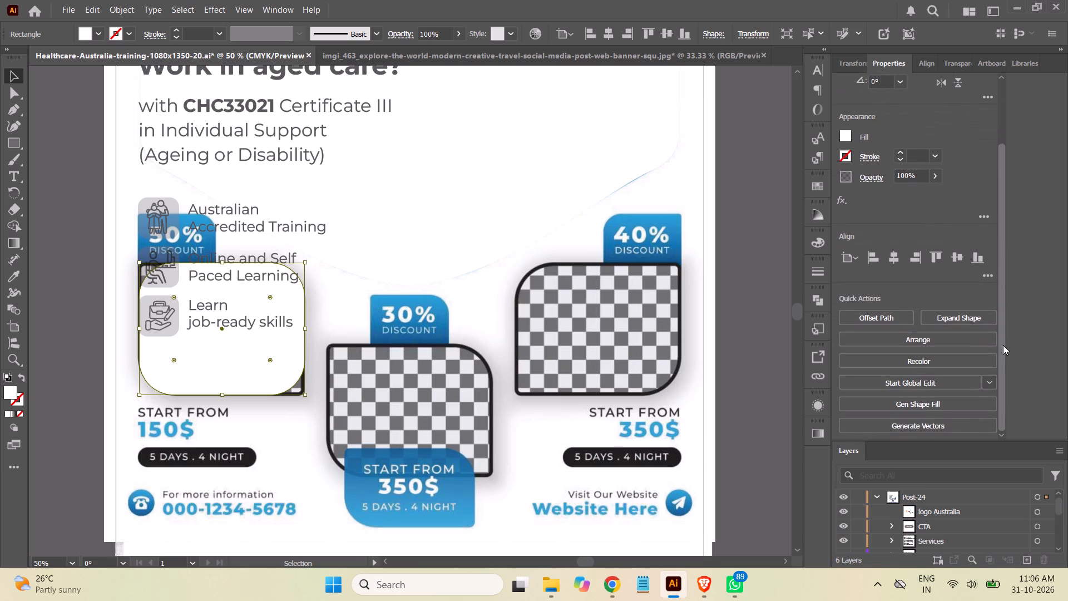
left_click_drag(1003, 345, 998, 309)
left_click_drag(998, 309, 998, 215)
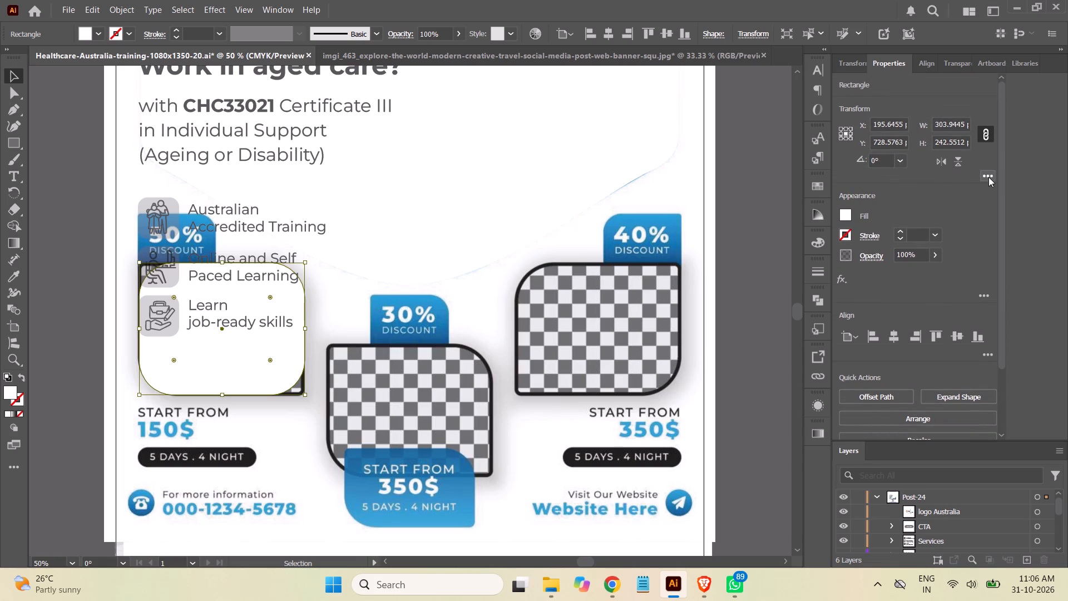
Link the rectangle's corner radii and set all four corners to 63 px.
left_click(988, 177)
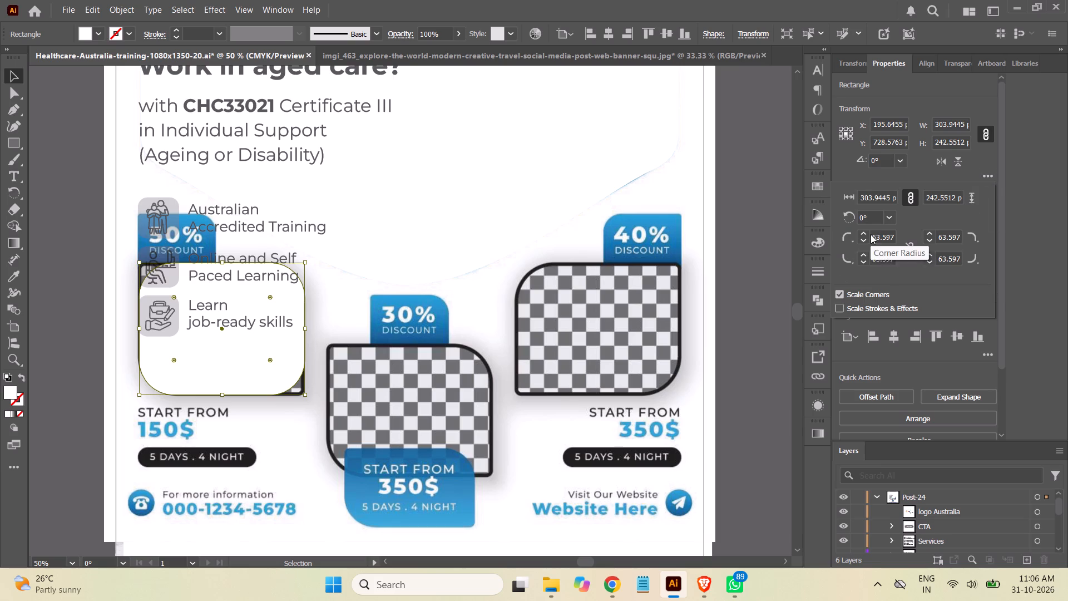
left_click_drag(874, 237, 913, 238)
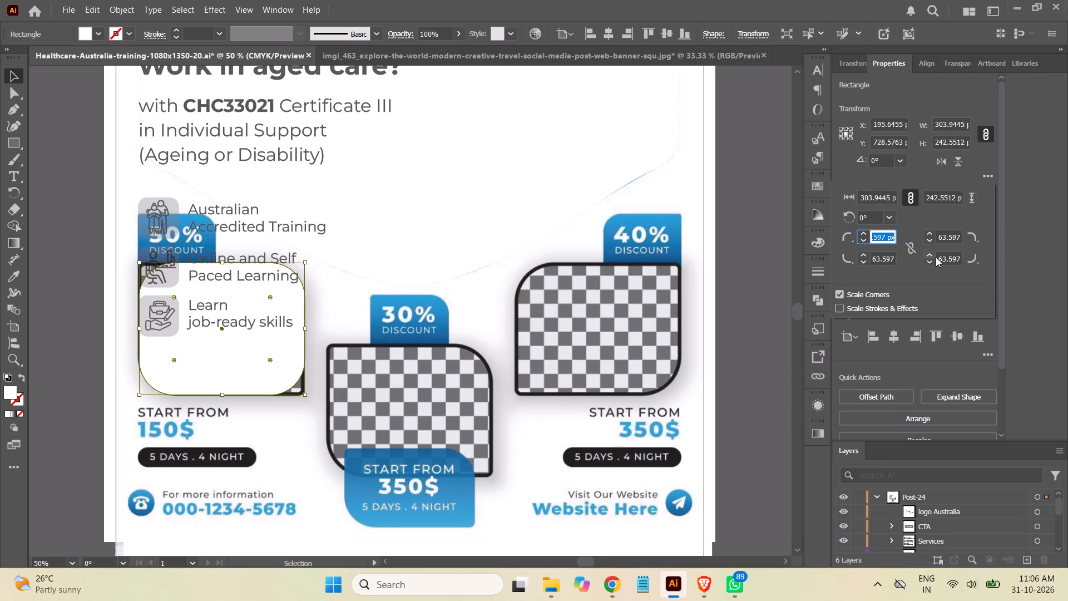
left_click(906, 250)
left_click(884, 238)
key("ctrl+a")
type("63")
key("Return")
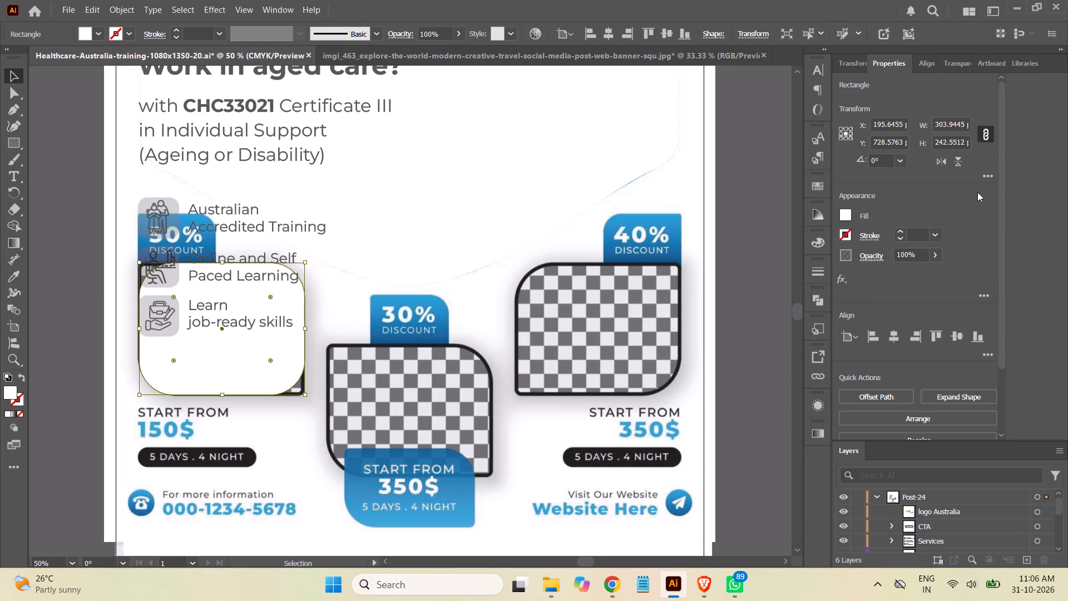
Unlink the corner radii and set the rectangle's top-left and bottom-right corners to 0 px.
left_click(988, 178)
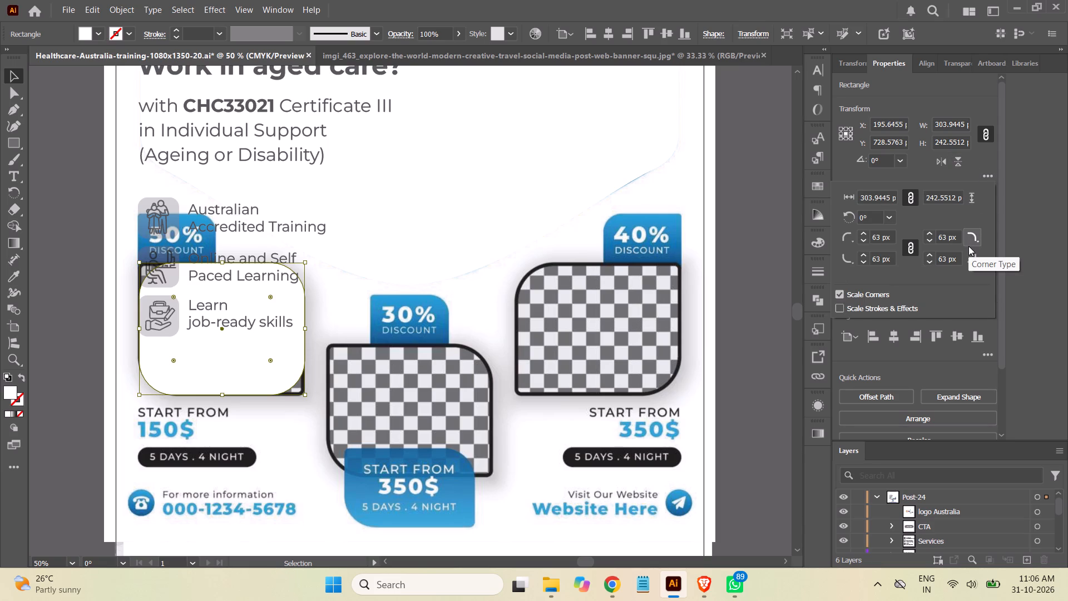
left_click(912, 248)
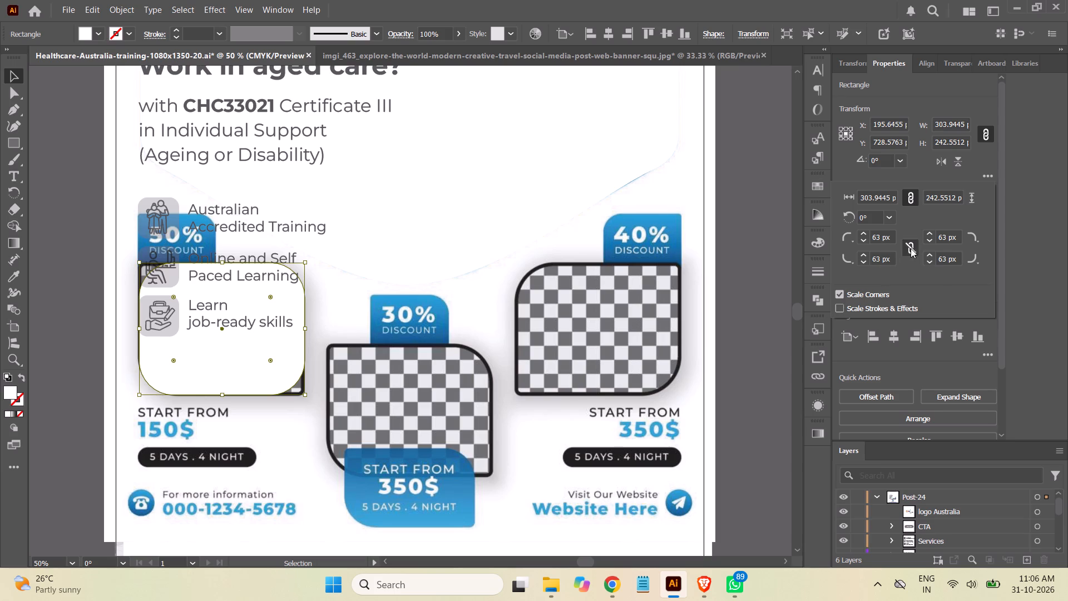
left_click_drag(883, 238, 844, 239)
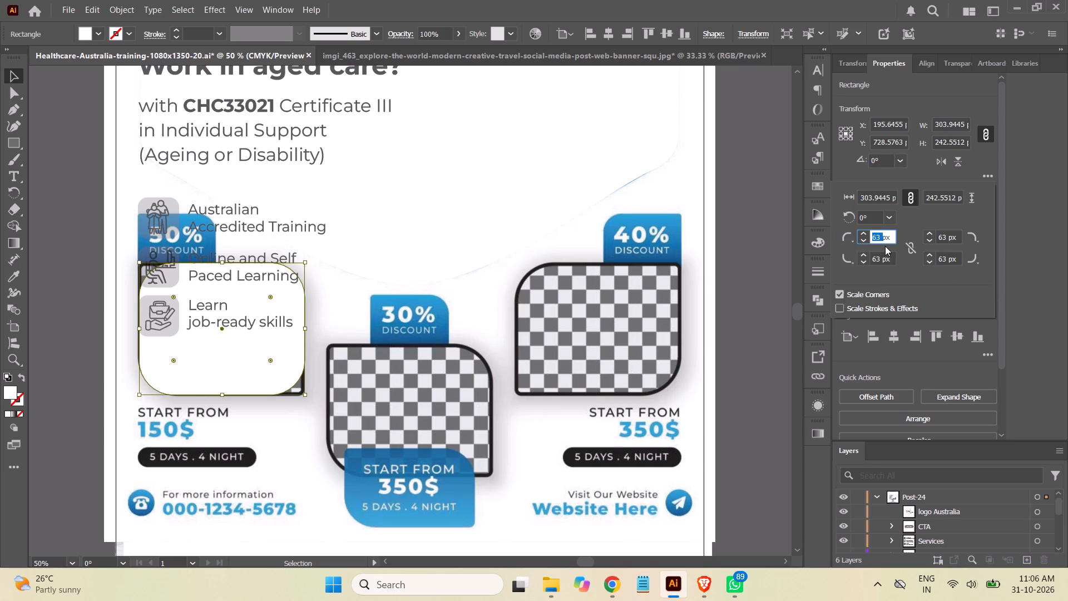
key("0")
key("Return")
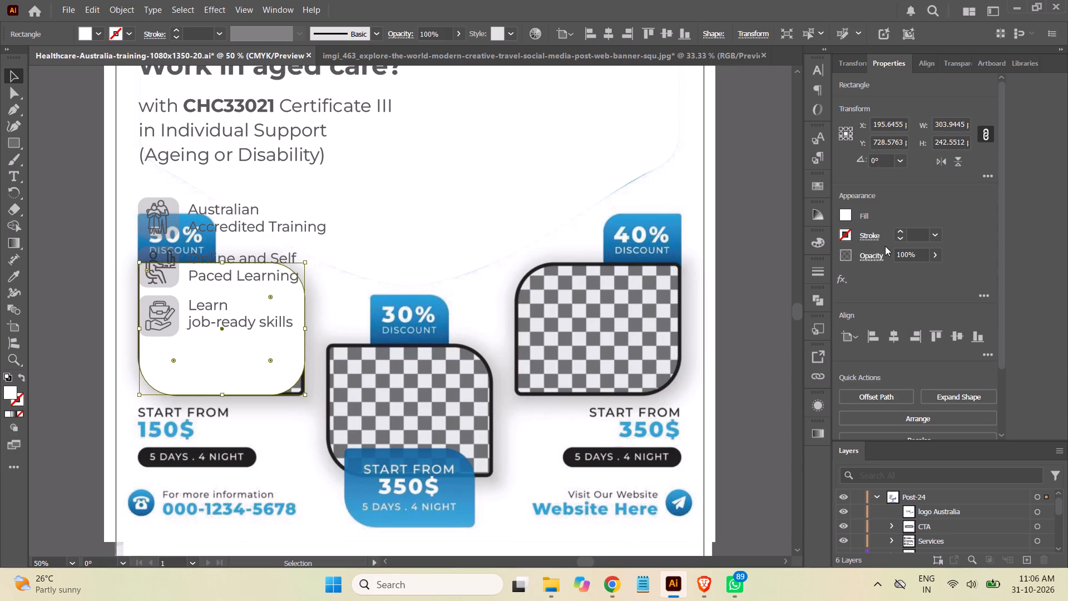
left_click(987, 178)
left_click_drag(947, 258, 908, 265)
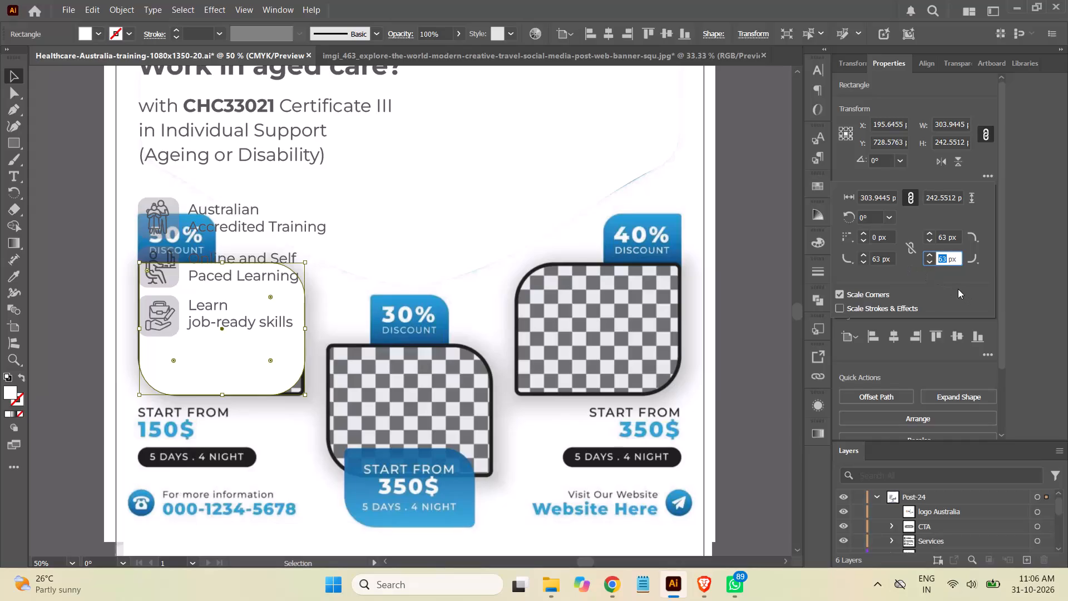
key("0")
key("Return")
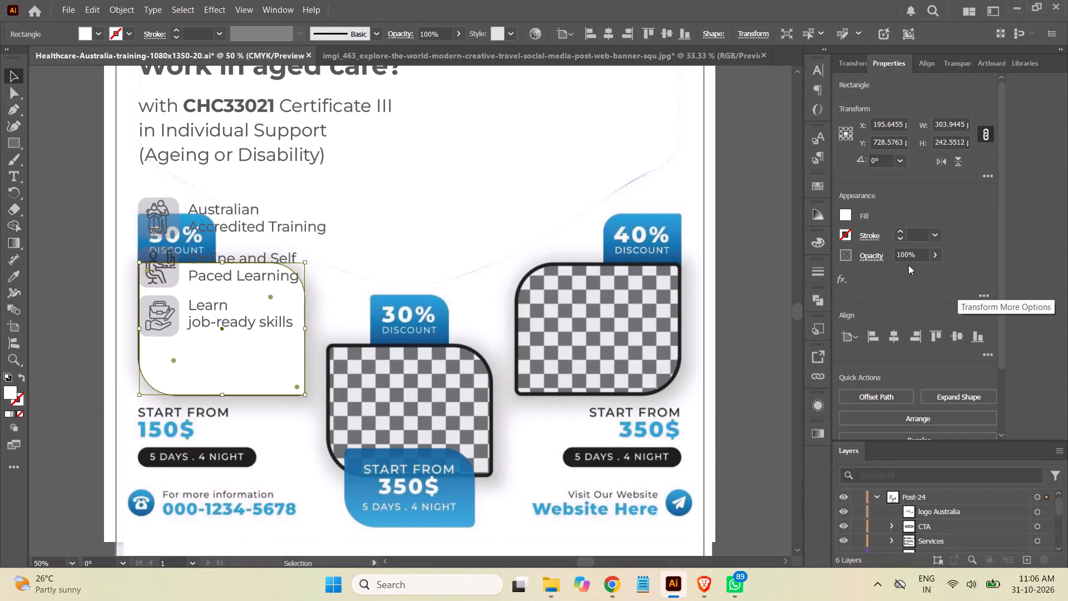
left_click(754, 152)
Duplicate the rounded rectangle within the design layer and position the copy over the flyer's middle photo frame.
double_click(883, 61)
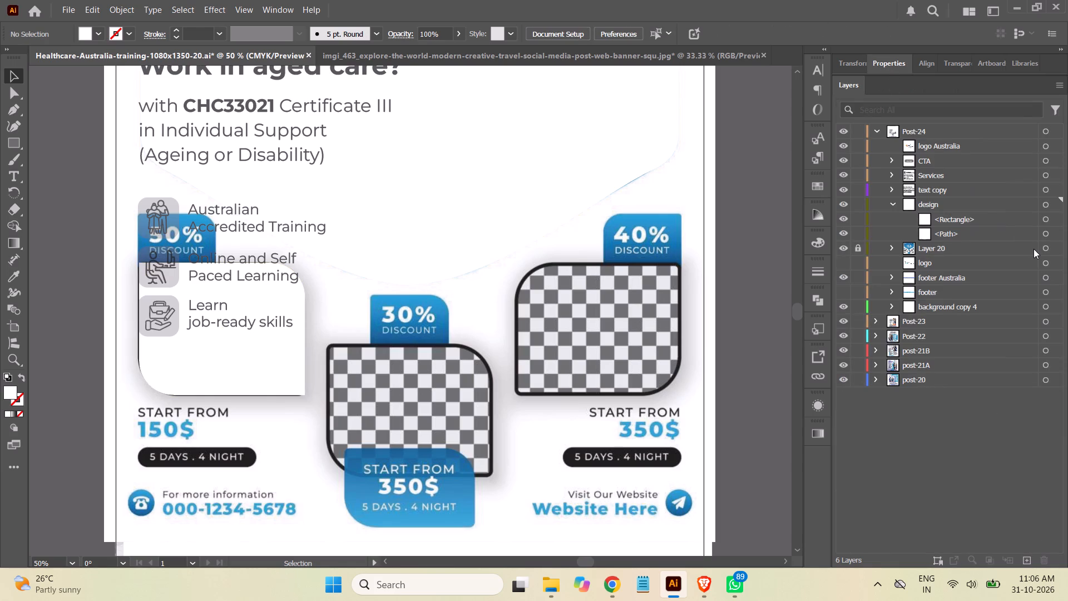
left_click(987, 219)
left_click_drag(980, 219, 1029, 560)
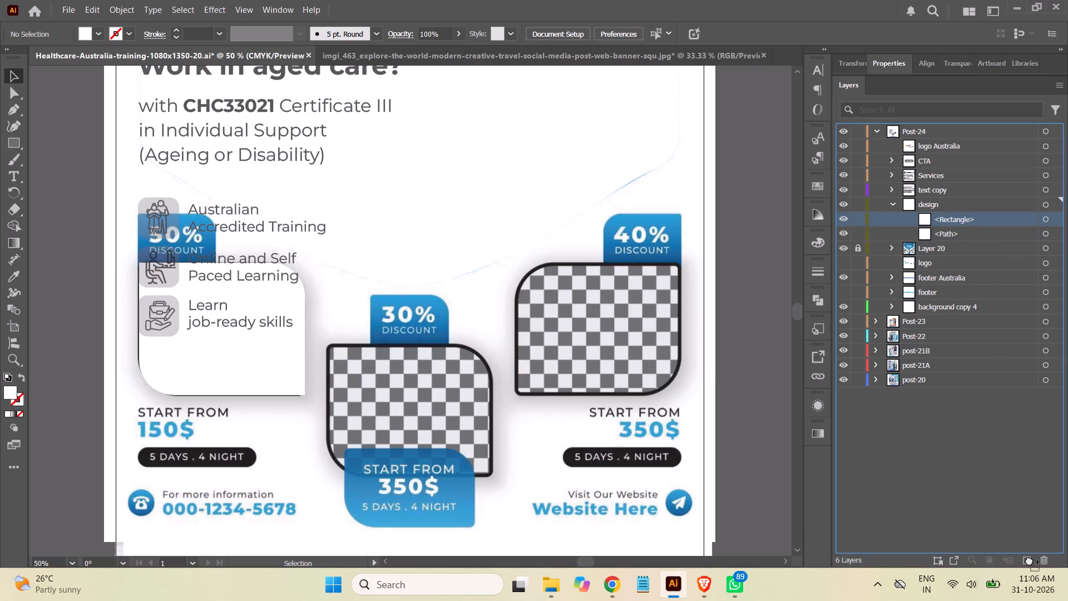
left_click_drag(1029, 560, 1030, 560)
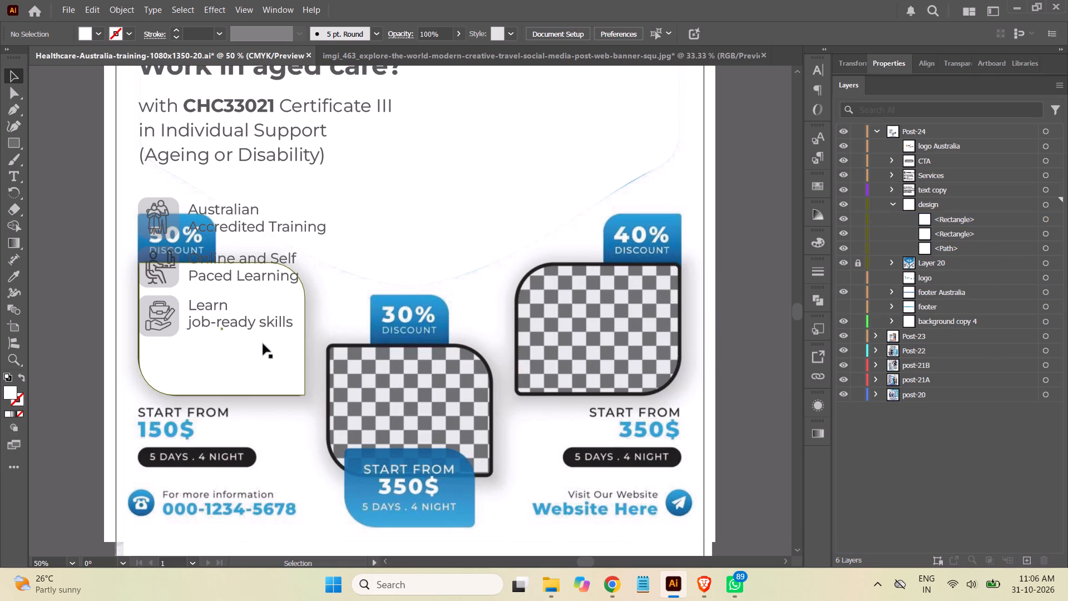
left_click_drag(261, 346, 453, 440)
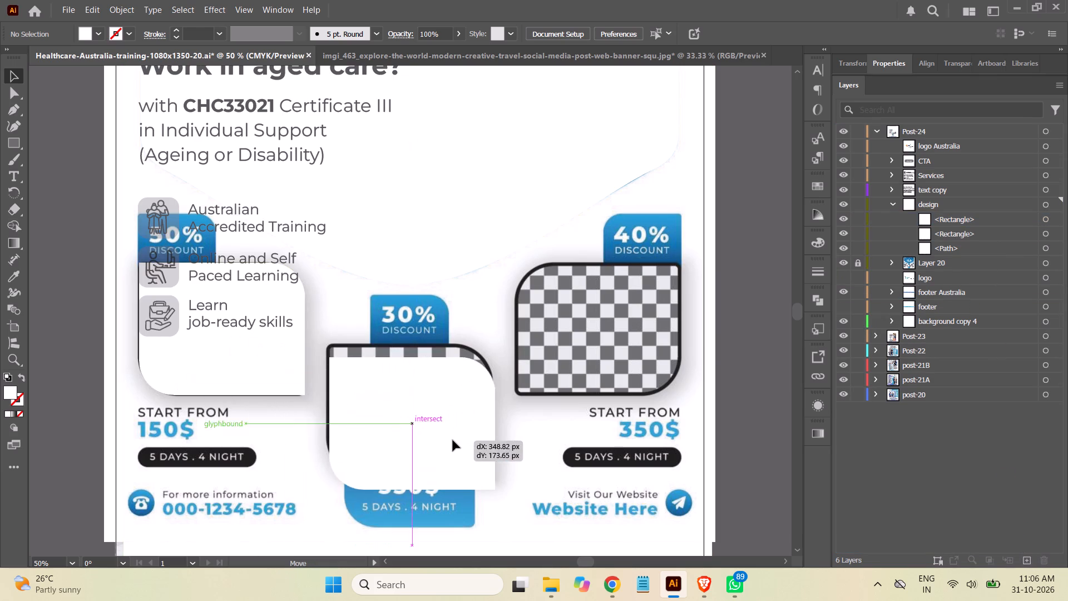
left_click_drag(453, 440, 448, 426)
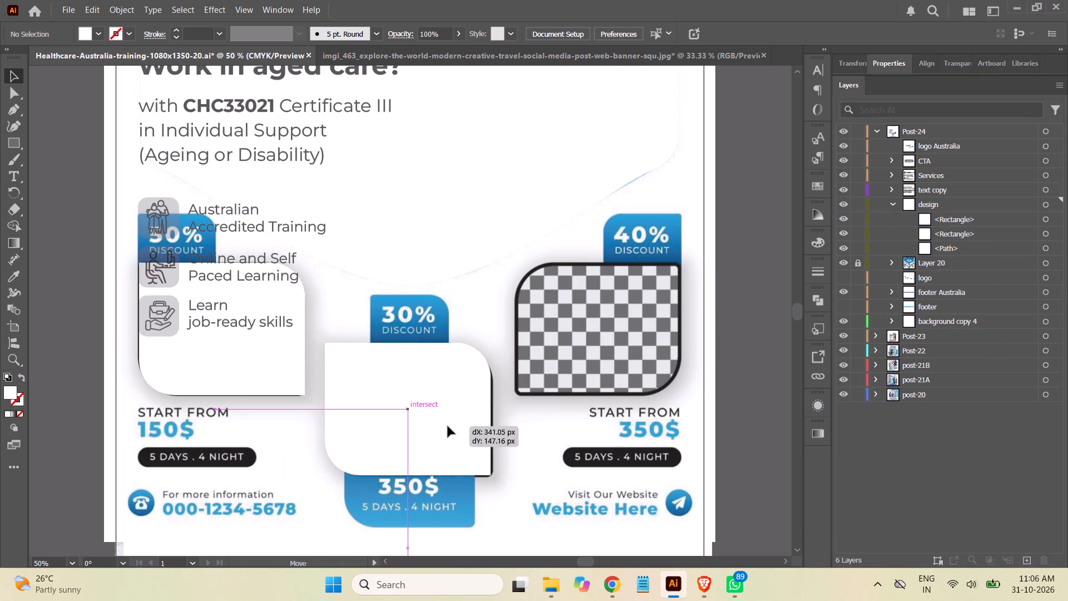
left_click_drag(448, 426, 450, 427)
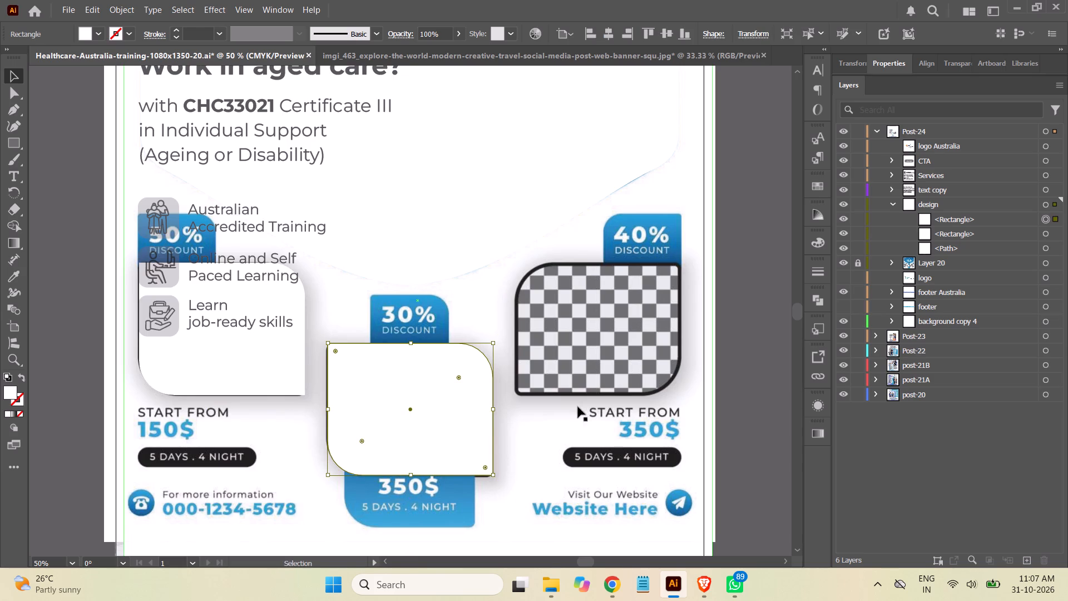
Duplicate the middle frame shape, reflect the copy across the vertical axis, and position it over the flyer's right photo frame.
left_click_drag(979, 219, 1032, 557)
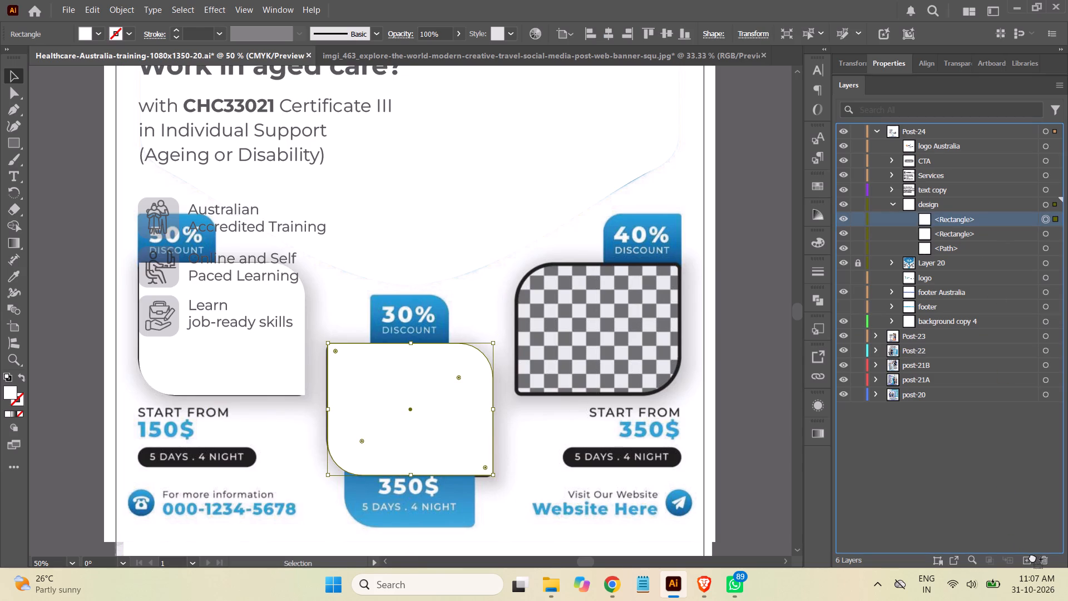
left_click_drag(1032, 557, 1028, 559)
right_click(444, 407)
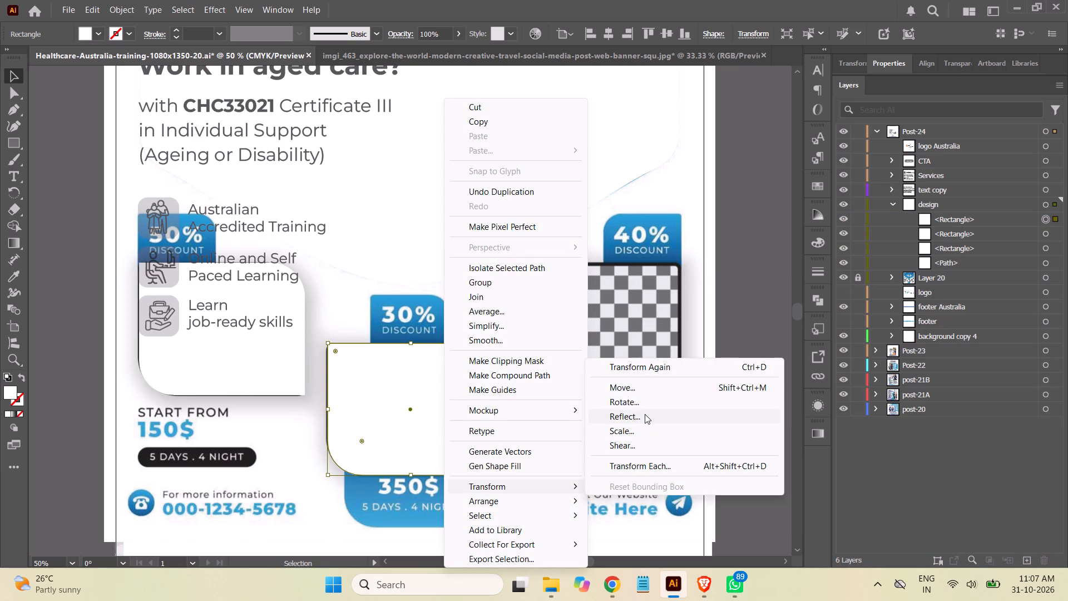
left_click(644, 415)
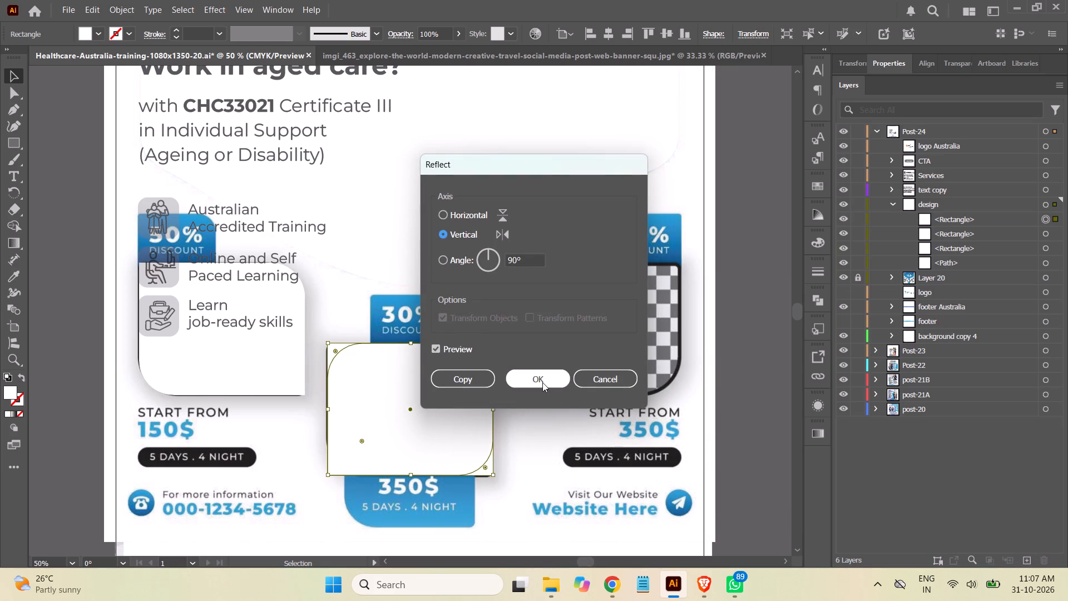
left_click(541, 380)
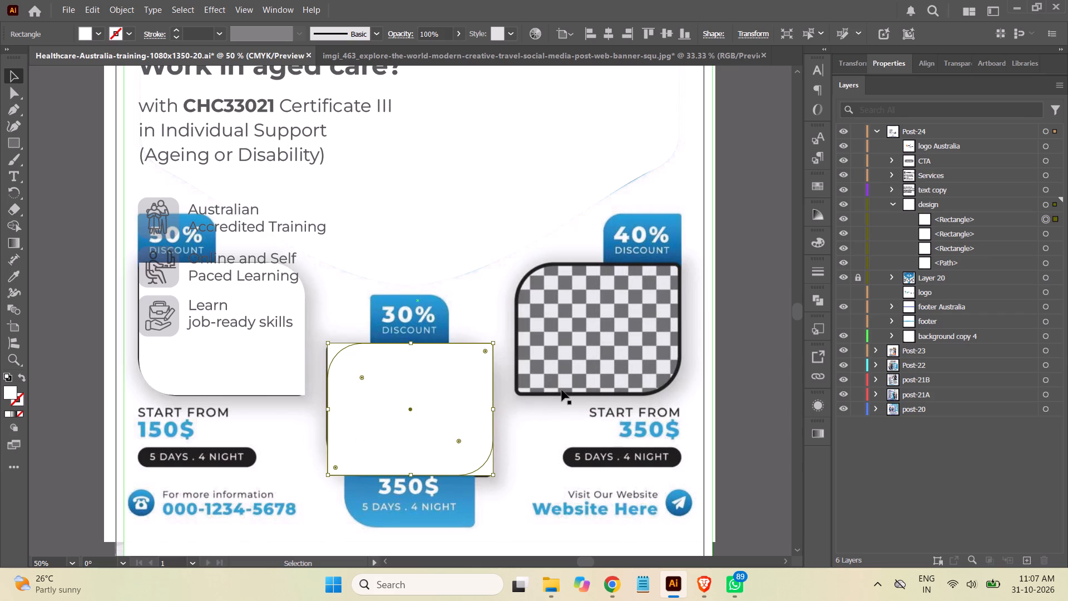
left_click_drag(454, 407, 624, 333)
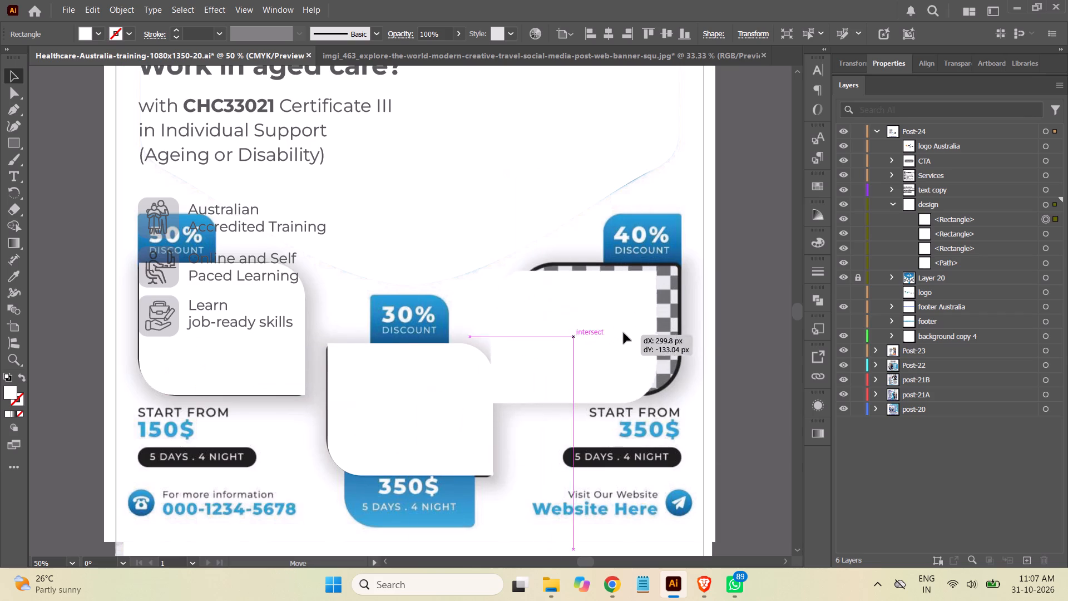
left_click_drag(624, 333, 642, 328)
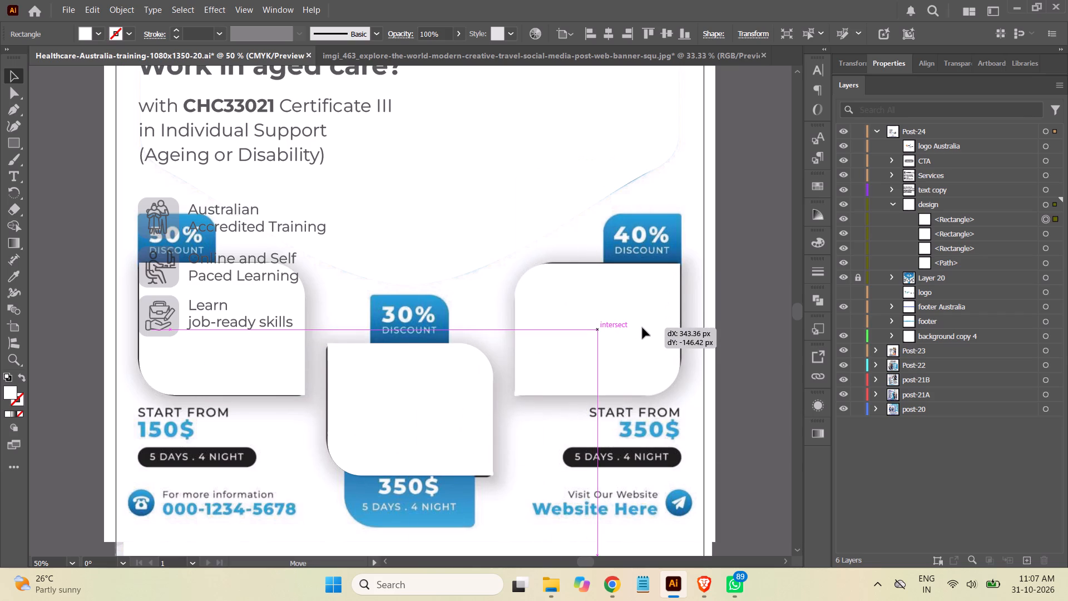
left_click_drag(642, 328, 641, 327)
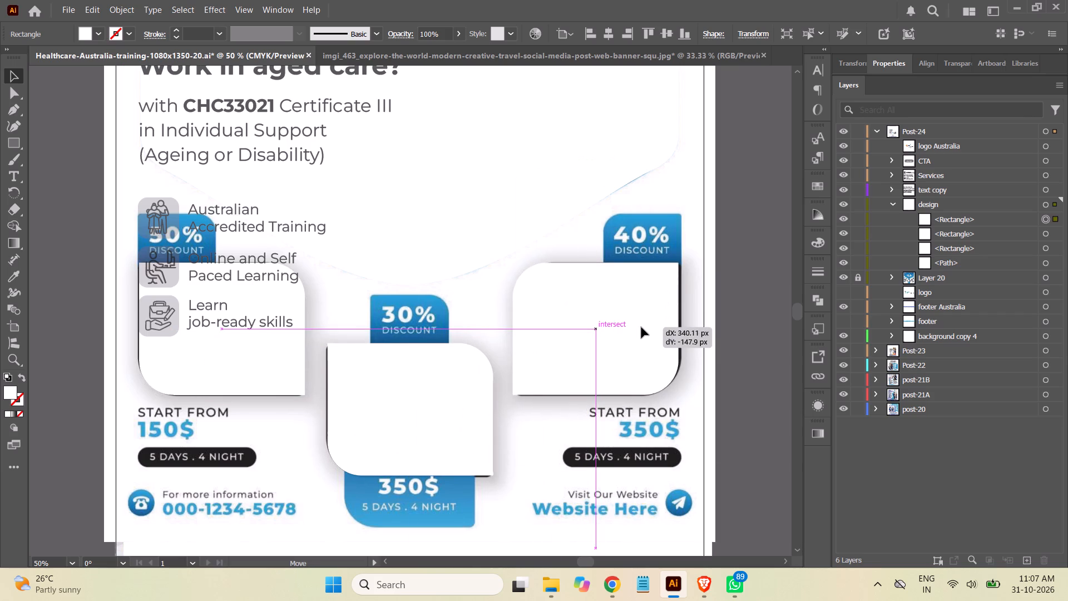
left_click_drag(641, 327, 642, 327)
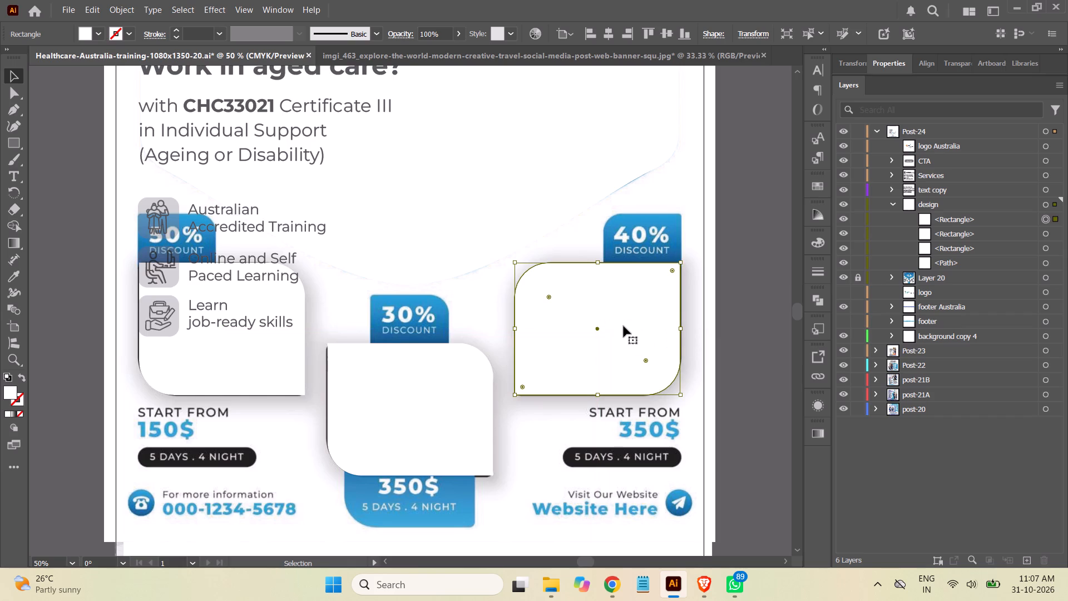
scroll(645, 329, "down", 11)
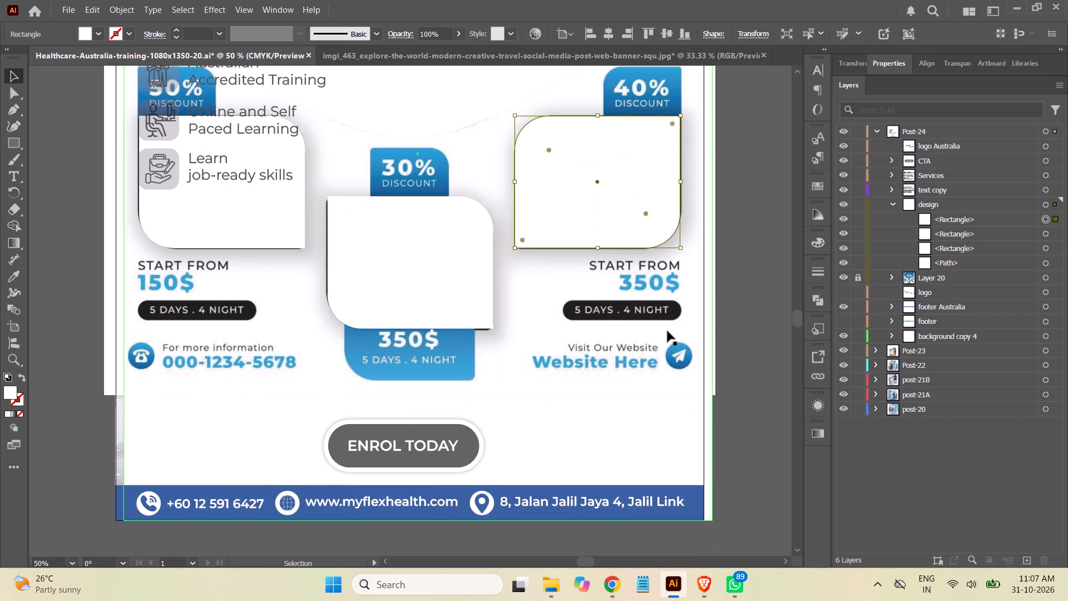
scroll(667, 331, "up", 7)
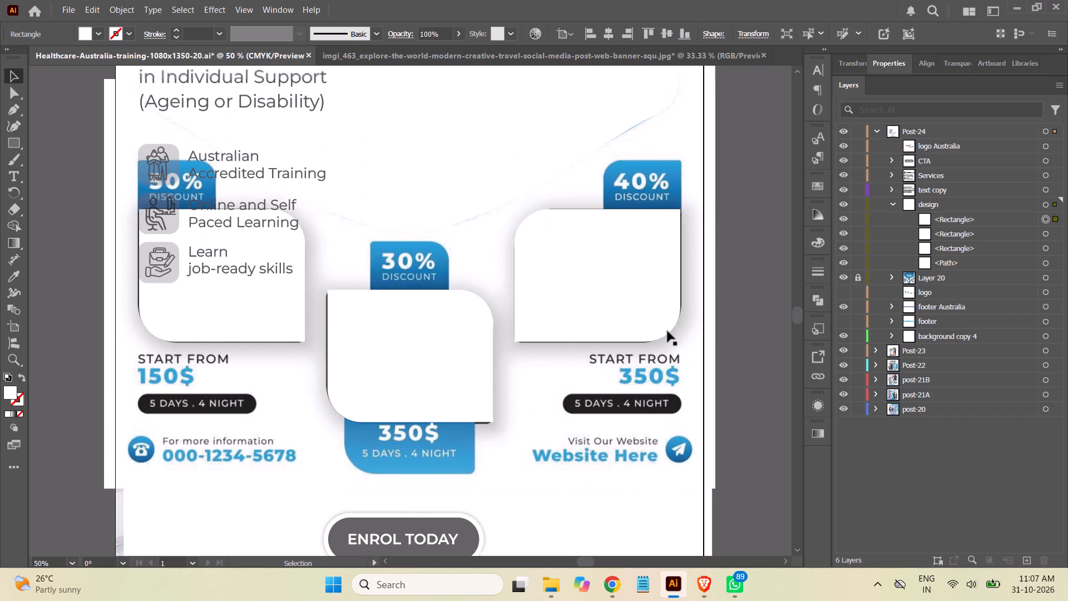
Select the three rounded frame shapes in the design layer and distribute them evenly by their horizontal centres.
scroll(667, 331, "up", 1)
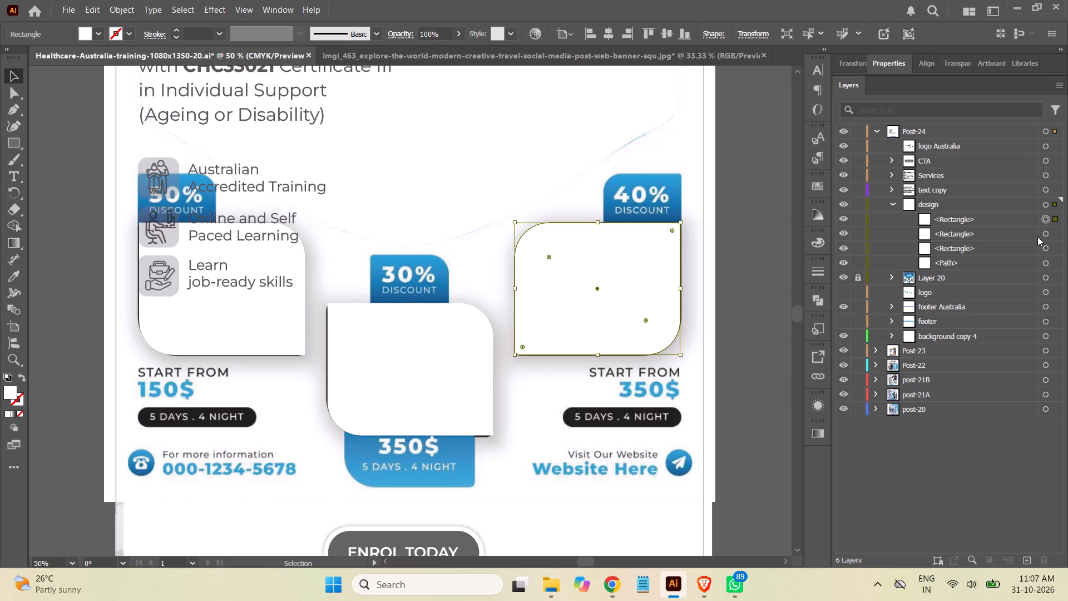
left_click(1044, 232, "shift")
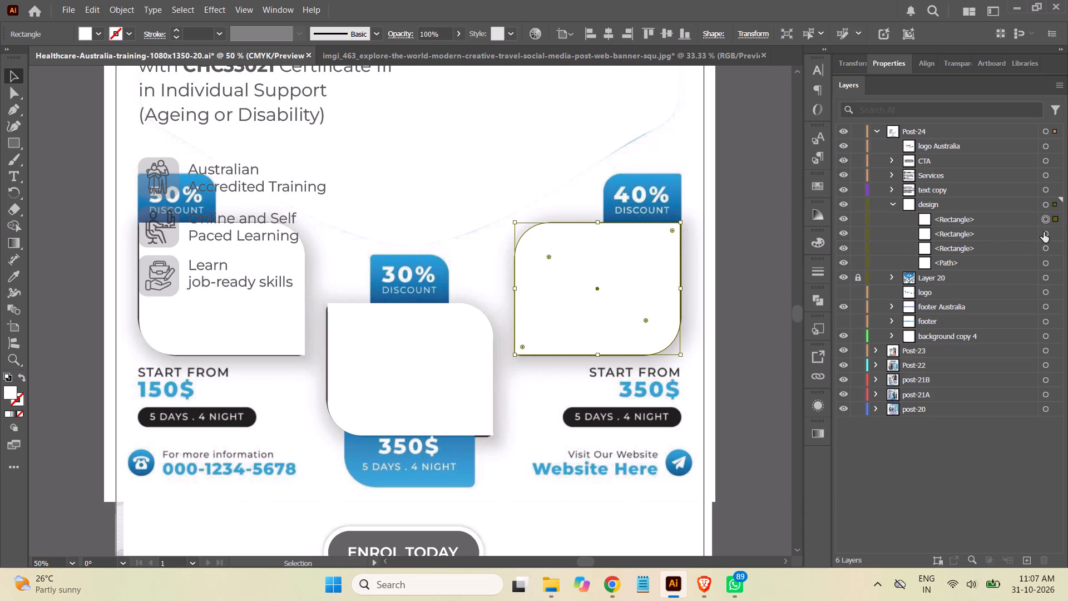
left_click(1044, 232, "shift")
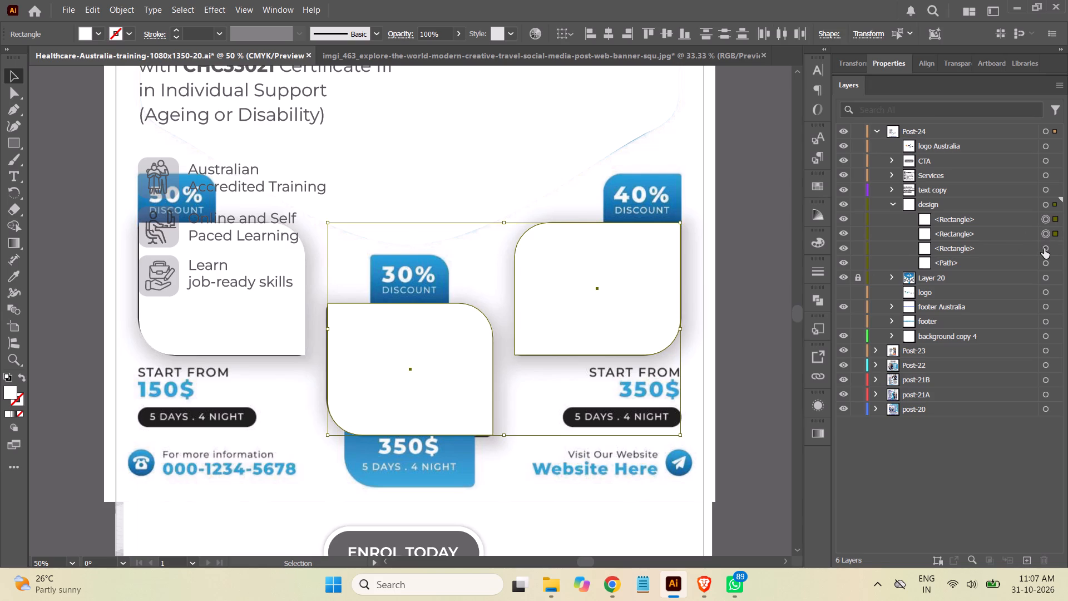
left_click(1044, 248, "ctrl")
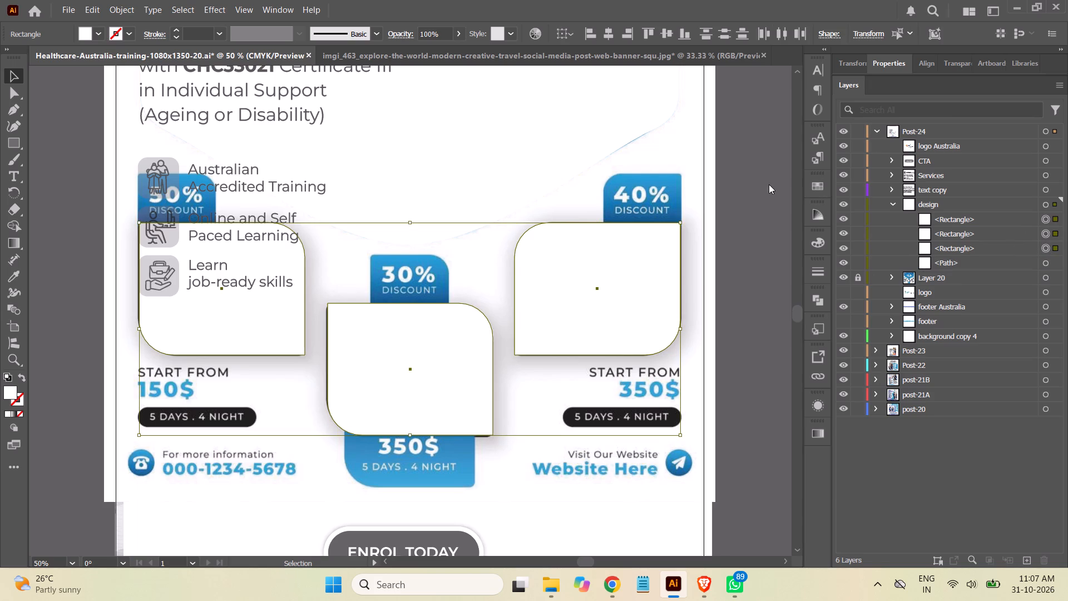
left_click(644, 32)
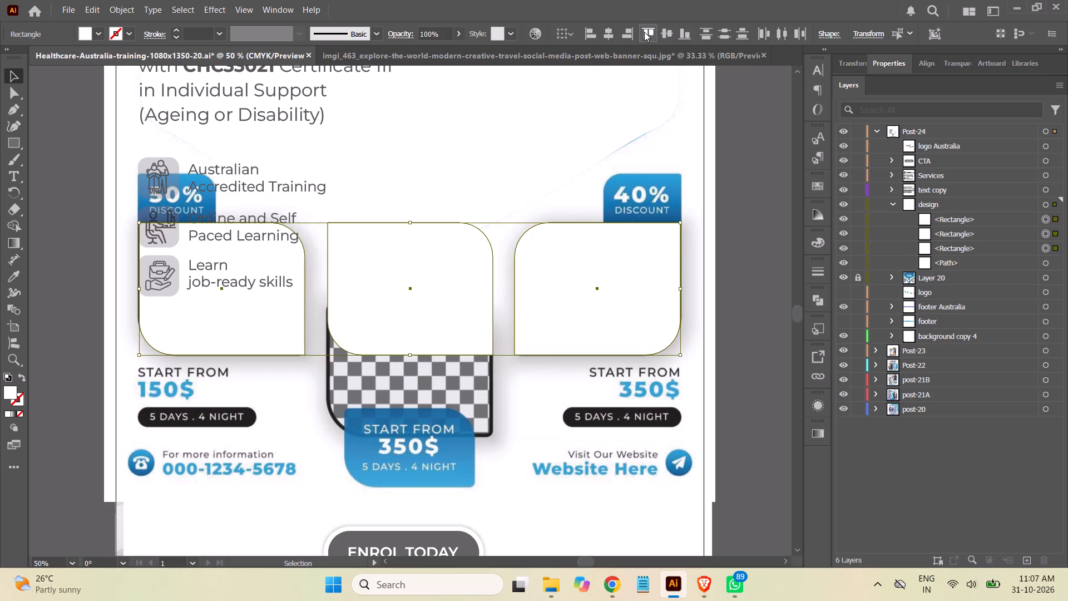
key("ctrl+z")
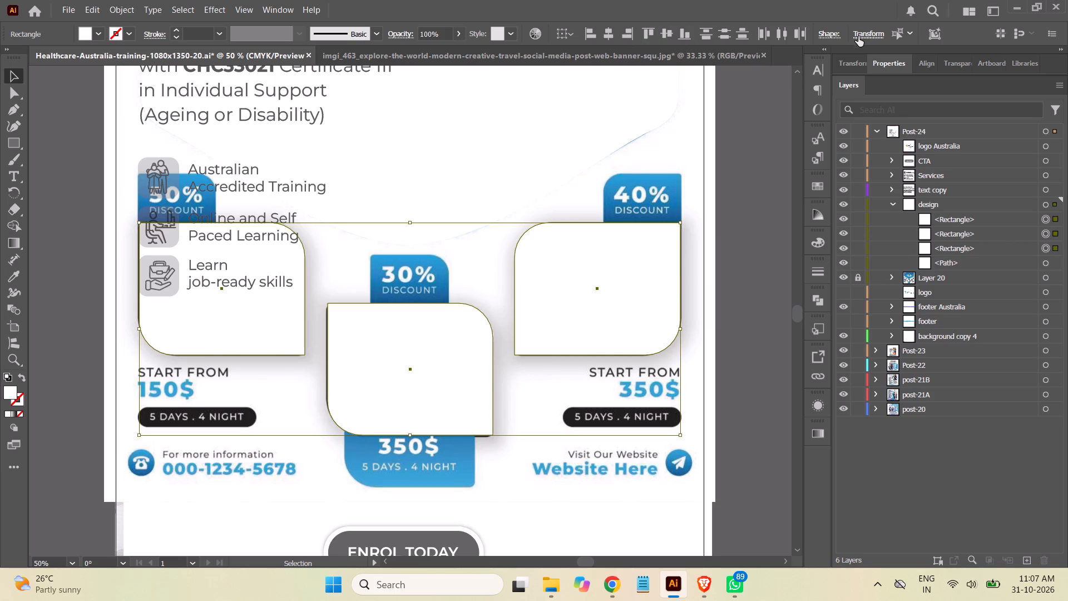
left_click(782, 33)
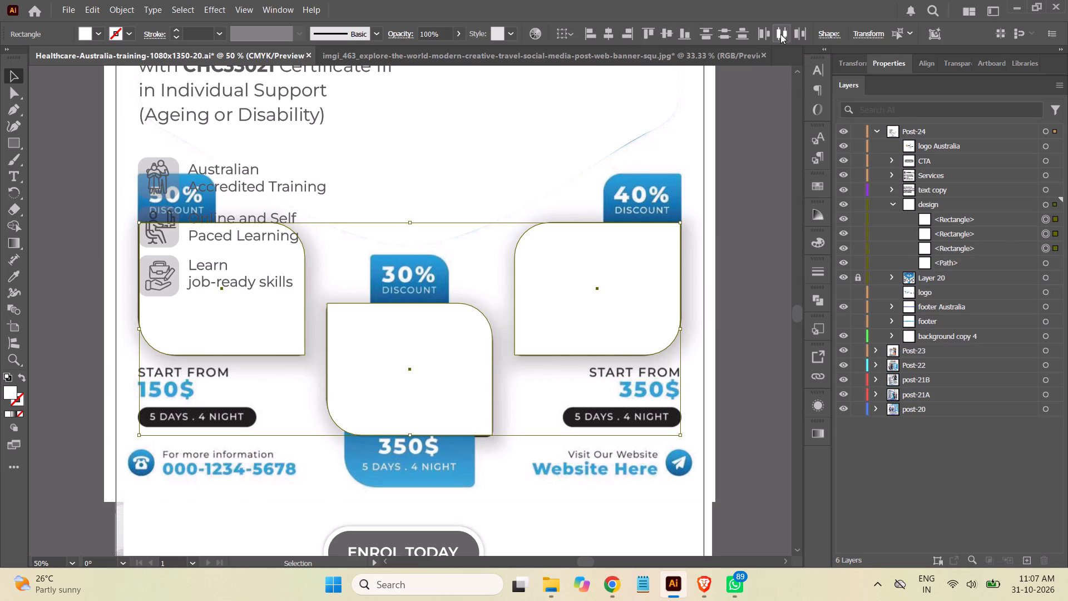
left_click(747, 279)
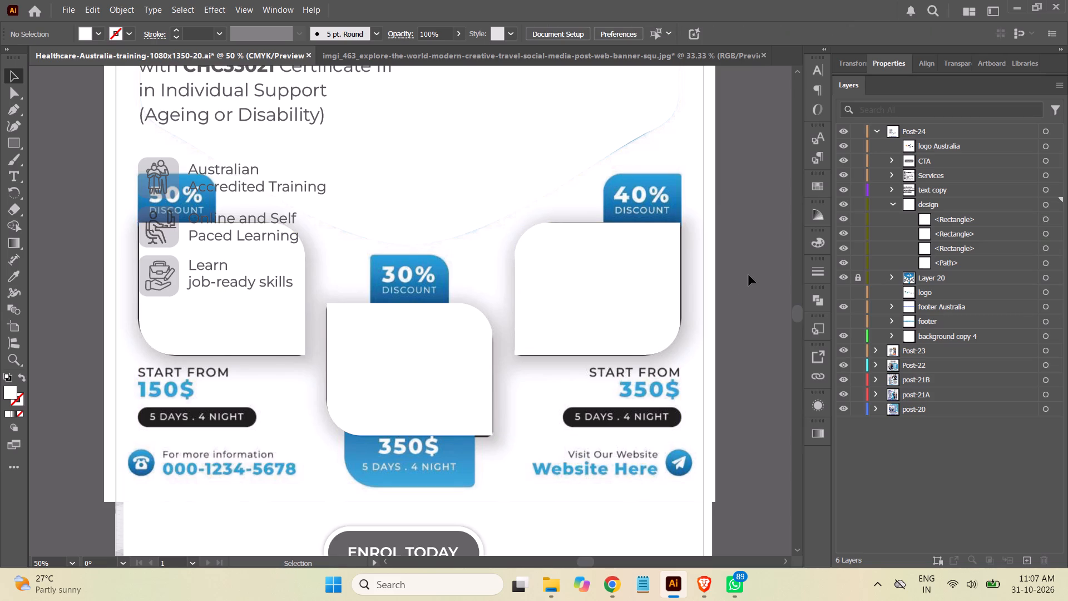
Review the whole post to check the redrawn header and frame shapes against the travel flyer beneath.
key("ctrl+minus")
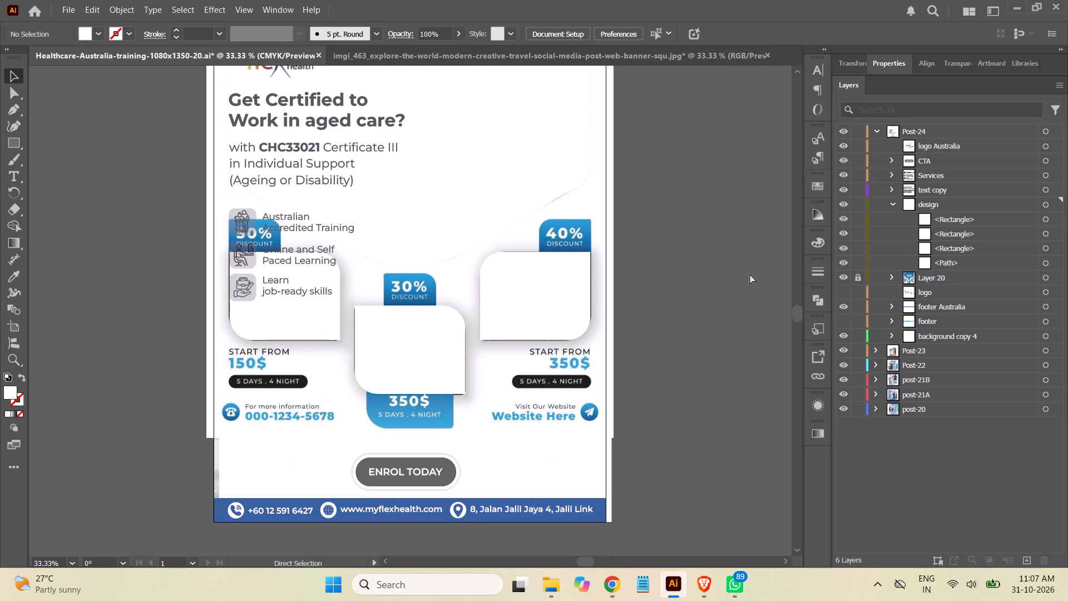
scroll(746, 188, "down", 1)
scroll(746, 188, "up", 7)
scroll(746, 188, "down", 3)
scroll(746, 188, "up", 3)
scroll(746, 188, "down", 3)
scroll(744, 187, "up", 3)
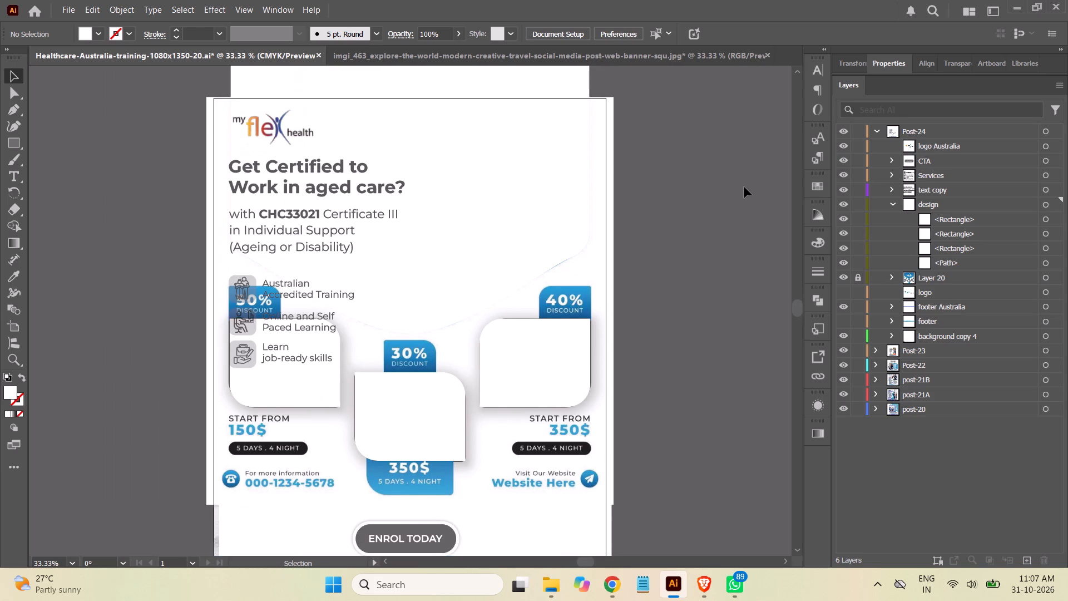
scroll(744, 187, "up", 1)
scroll(744, 186, "down", 2)
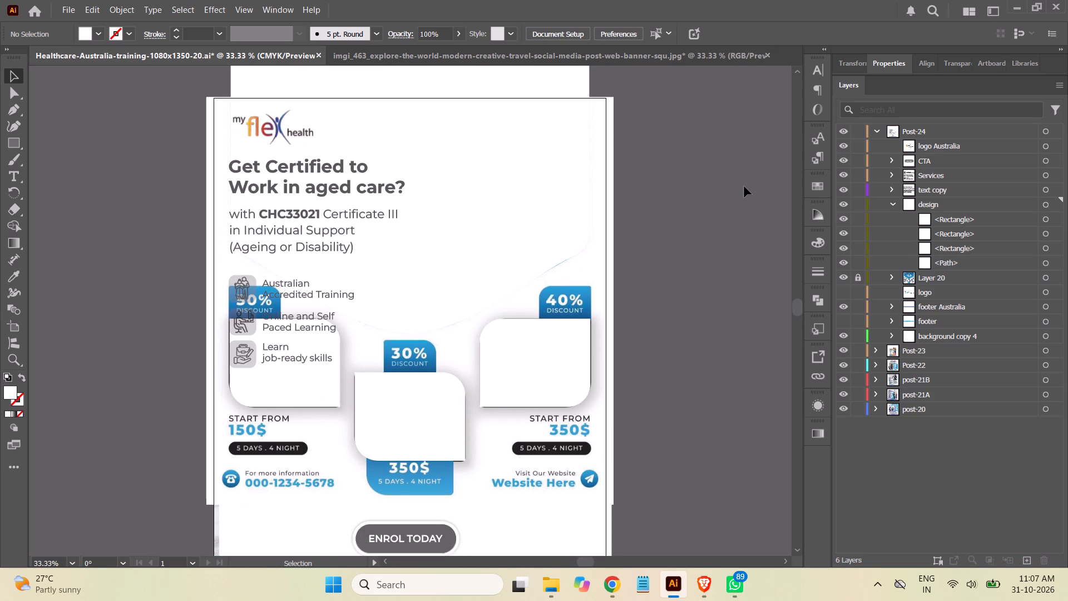
scroll(744, 186, "down", 1)
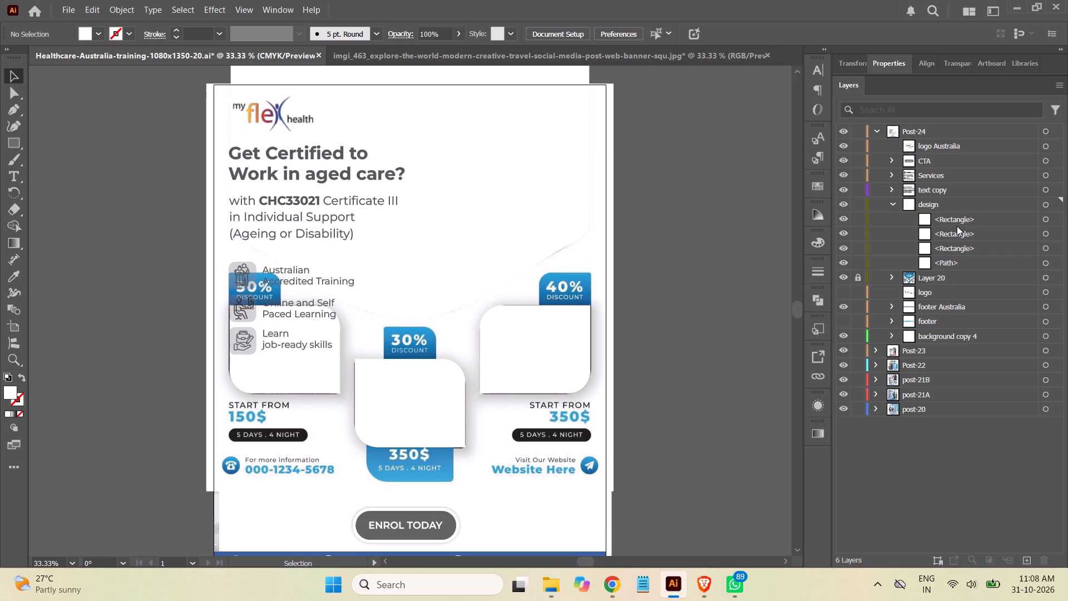
Unlock Layer 20, which holds the travel flyer reference, and delete it from Post-24.
left_click(857, 278)
left_click(942, 277)
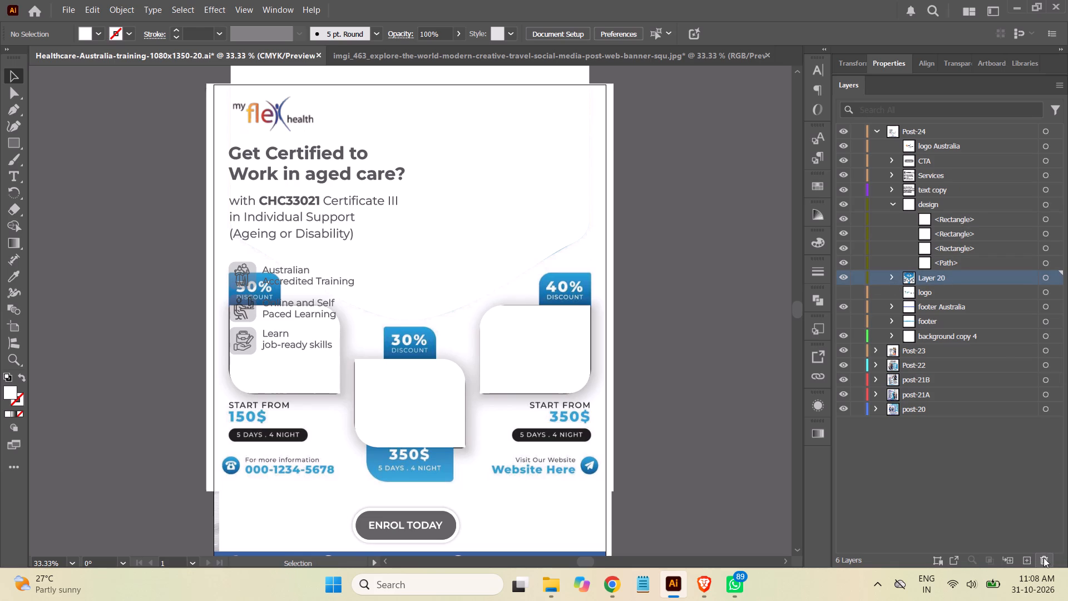
left_click(1044, 558)
left_click(583, 313)
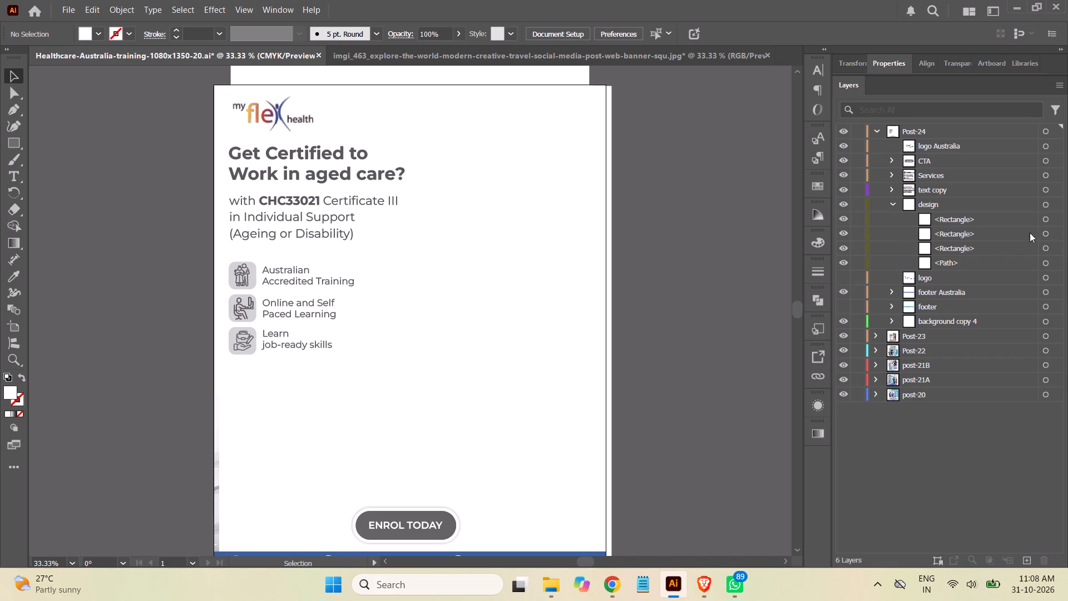
Fill the header path in the design layer with the footer bar's blue, sampled with the Eyedropper.
left_click(1046, 263)
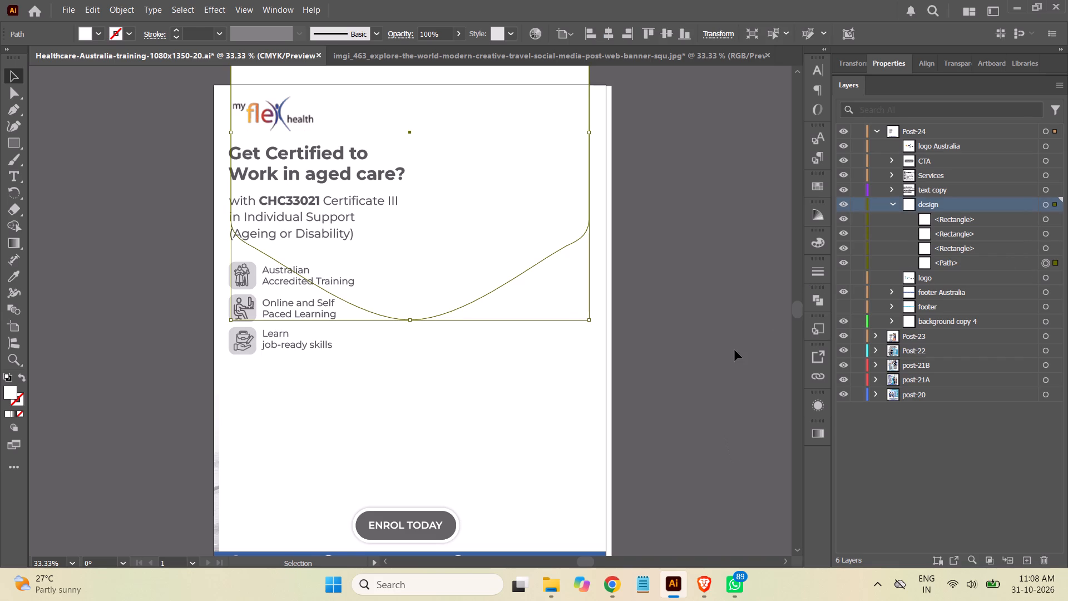
scroll(735, 350, "down", 3)
scroll(735, 350, "up", 5)
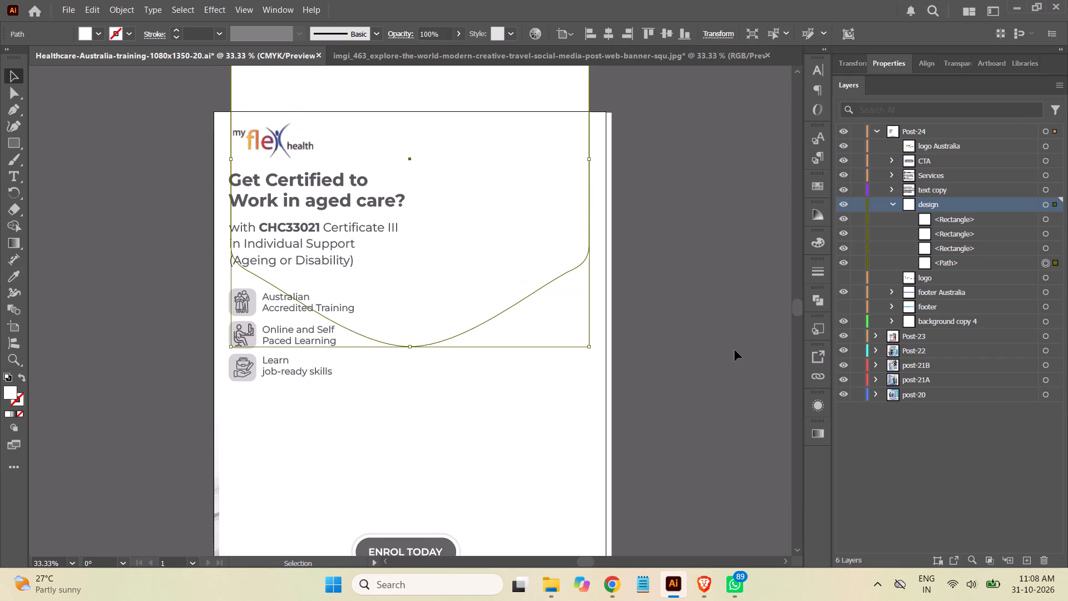
scroll(735, 350, "down", 2)
scroll(735, 350, "up", 1)
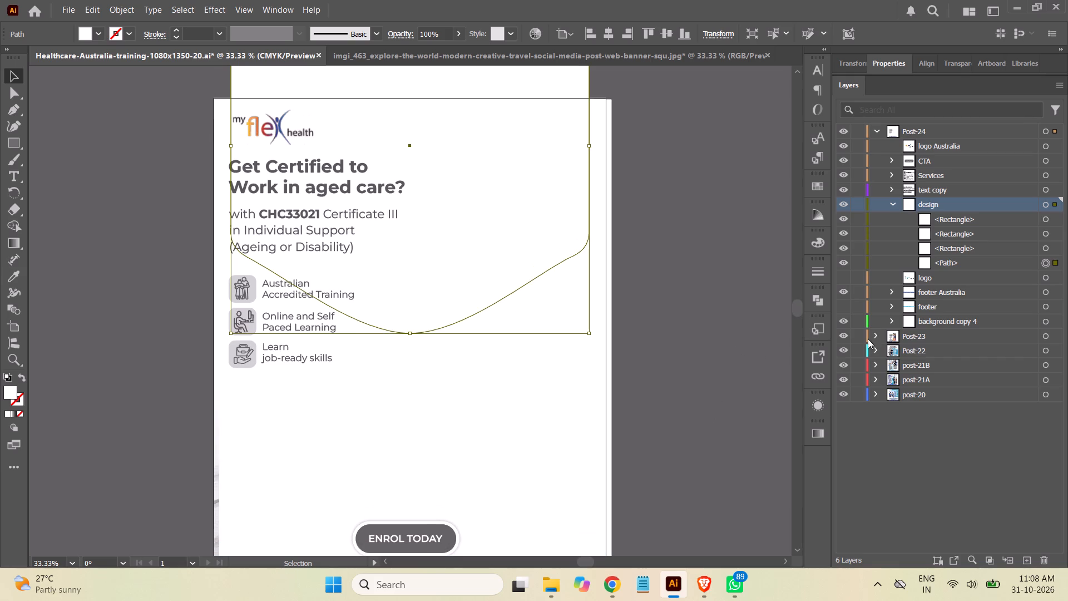
left_click(14, 276)
scroll(750, 363, "down", 5)
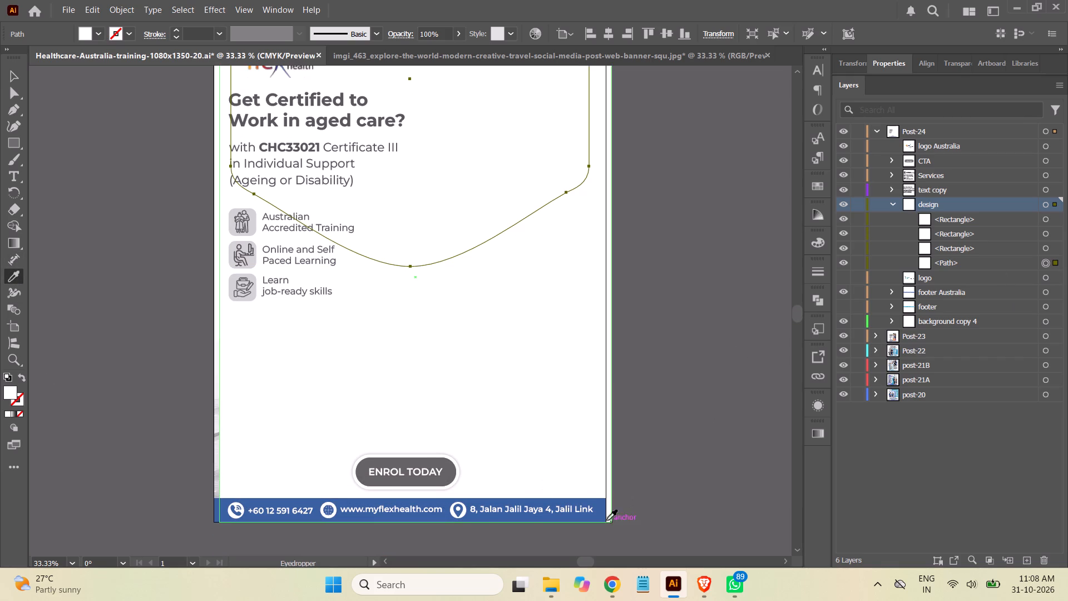
left_click(589, 521)
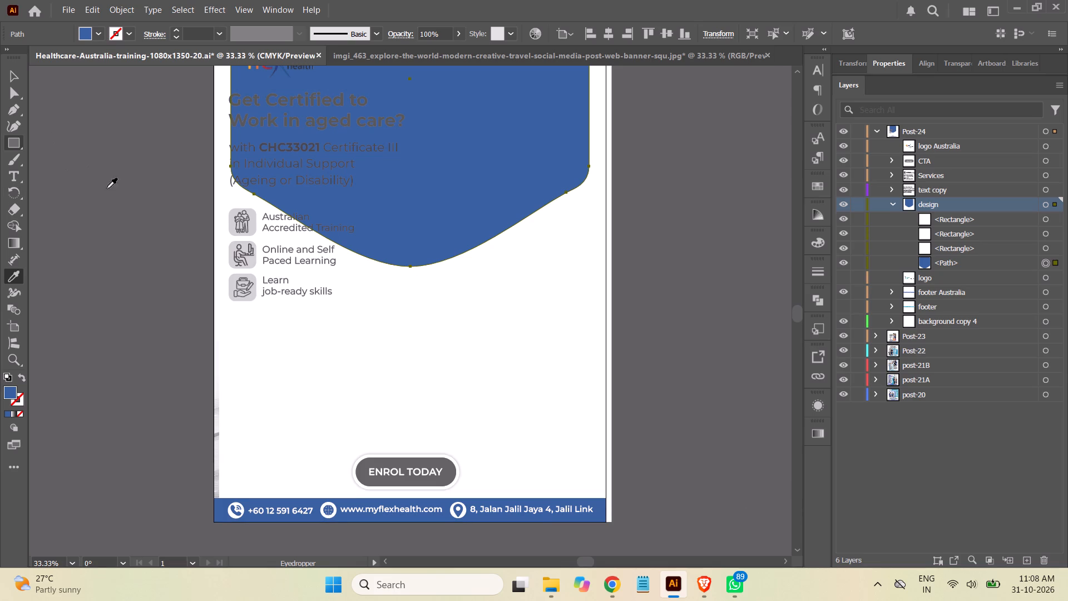
left_click(7, 75)
left_click(122, 205)
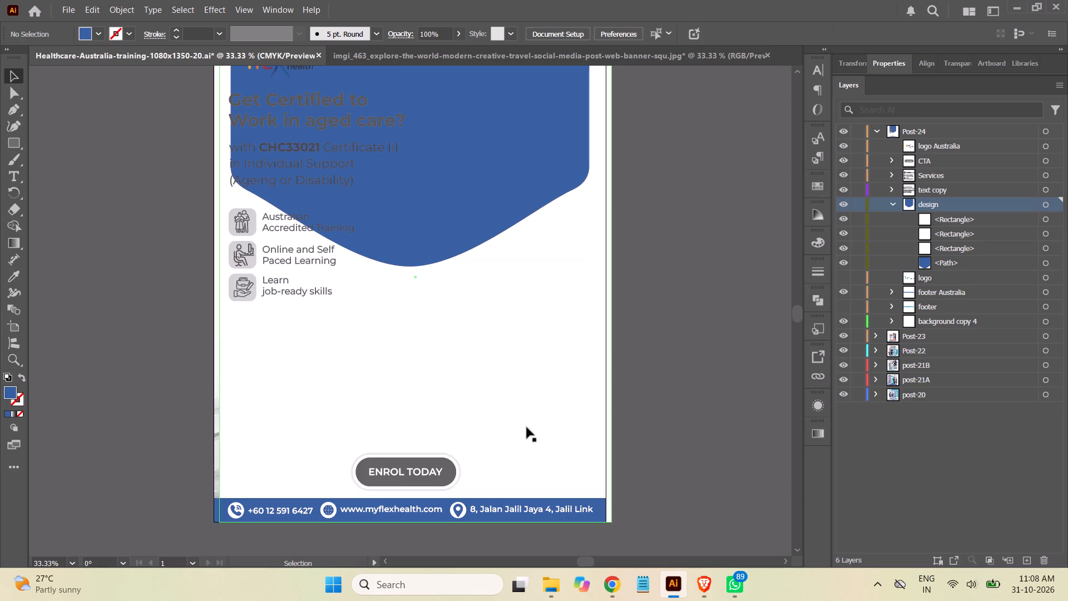
Centre the white background rectangle horizontally on the artboard.
left_click(611, 485)
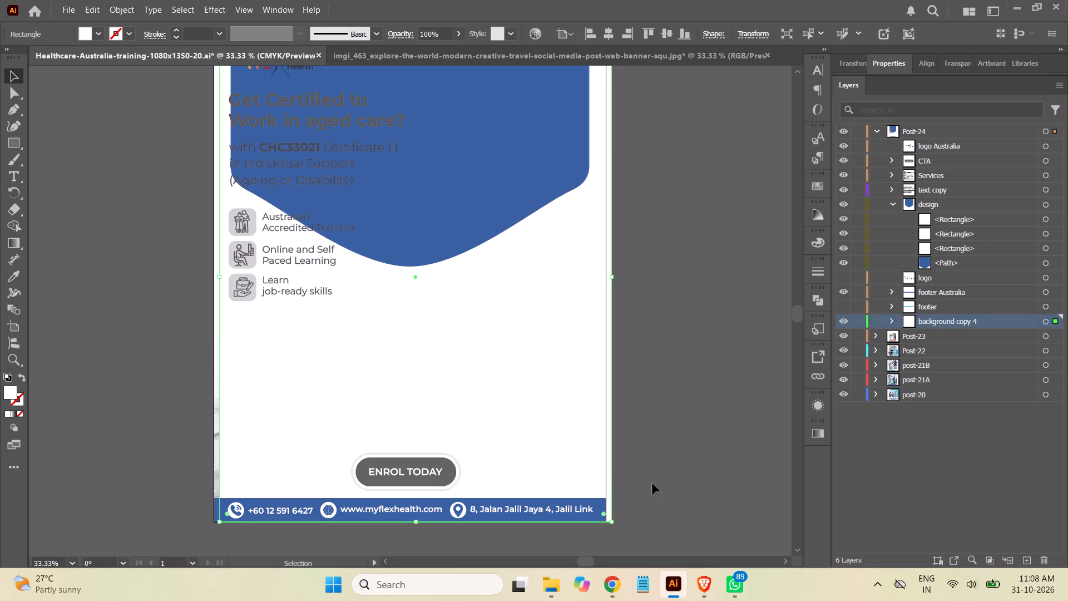
left_click(605, 35)
left_click(717, 328)
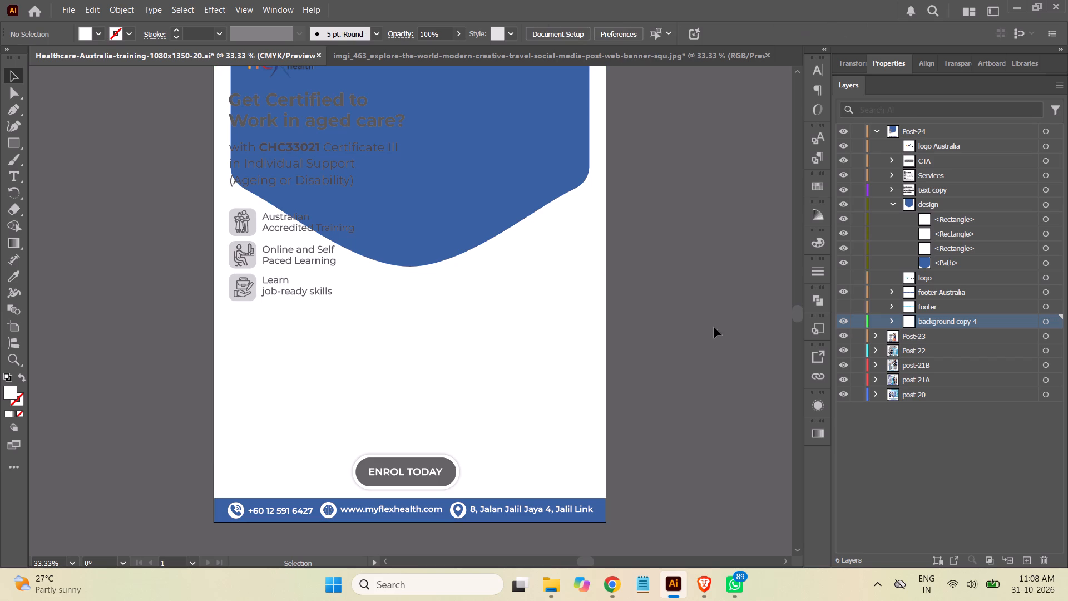
Examine how the blue header shape sits against the logo, text and artboard edges.
scroll(708, 290, "up", 3)
scroll(706, 289, "down", 3)
scroll(706, 289, "up", 3)
scroll(706, 289, "down", 1)
scroll(708, 289, "up", 7)
scroll(701, 284, "down", 1)
scroll(701, 284, "up", 3)
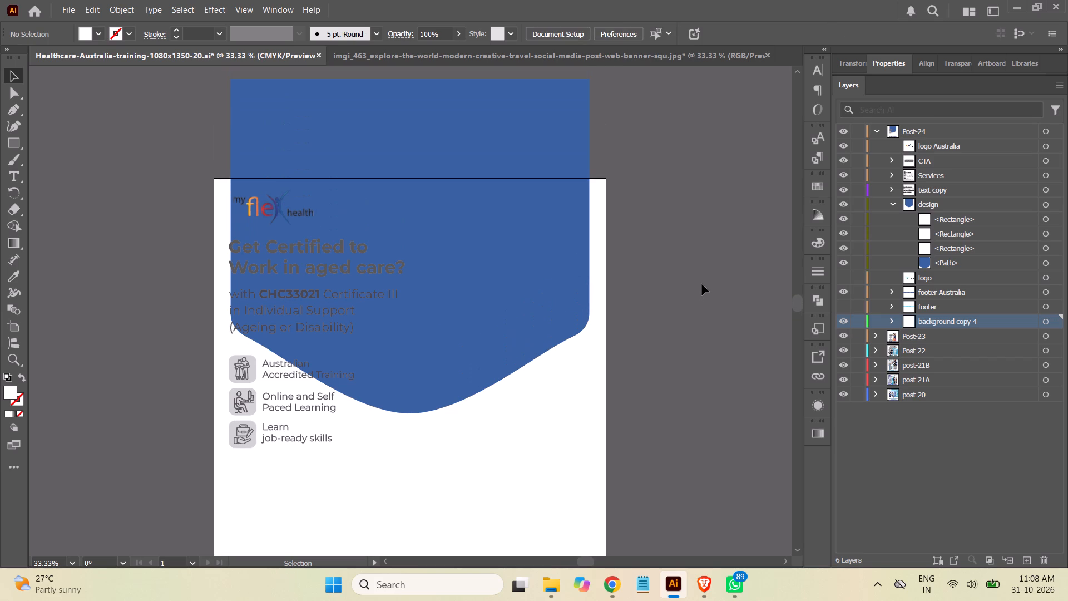
scroll(702, 284, "down", 3)
scroll(700, 285, "up", 2)
scroll(700, 285, "down", 4)
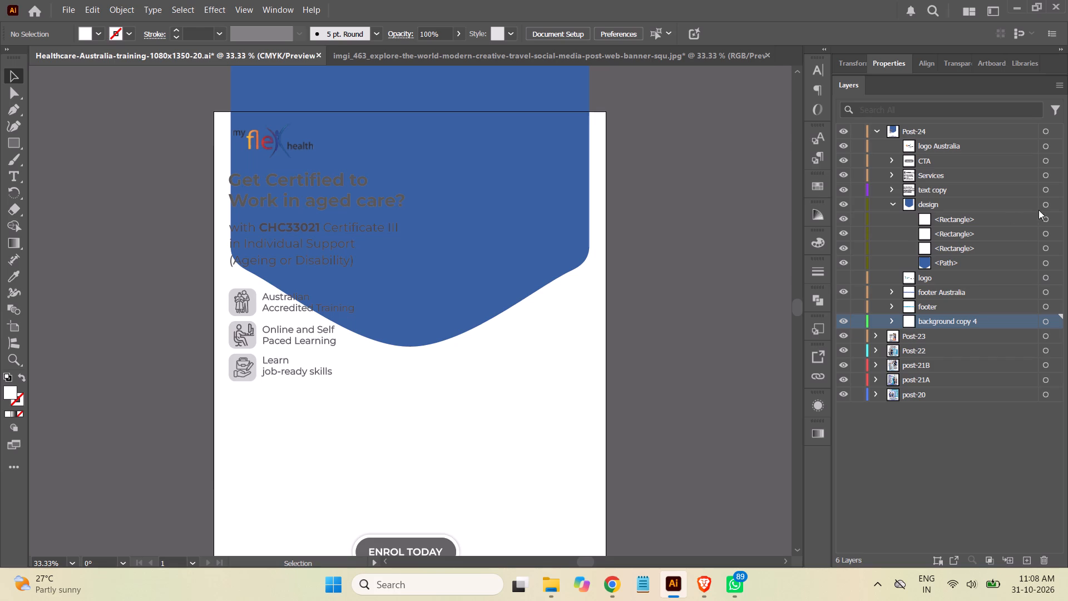
Give the three rounded frame shapes an orange 5 pt stroke.
left_click(1046, 249)
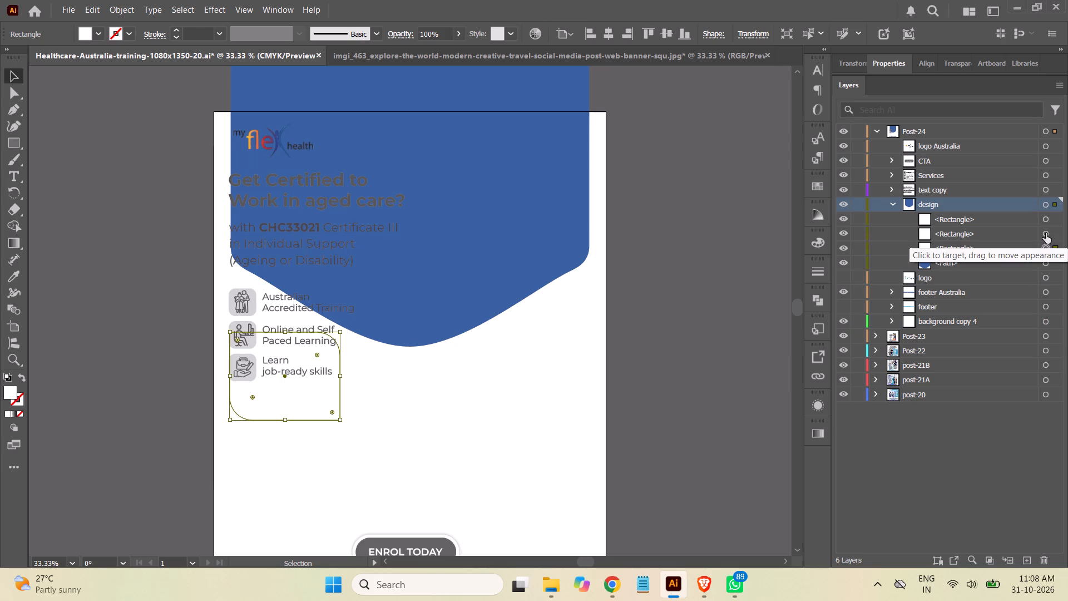
left_click(1046, 233, "shift")
left_click(1046, 218, "shift")
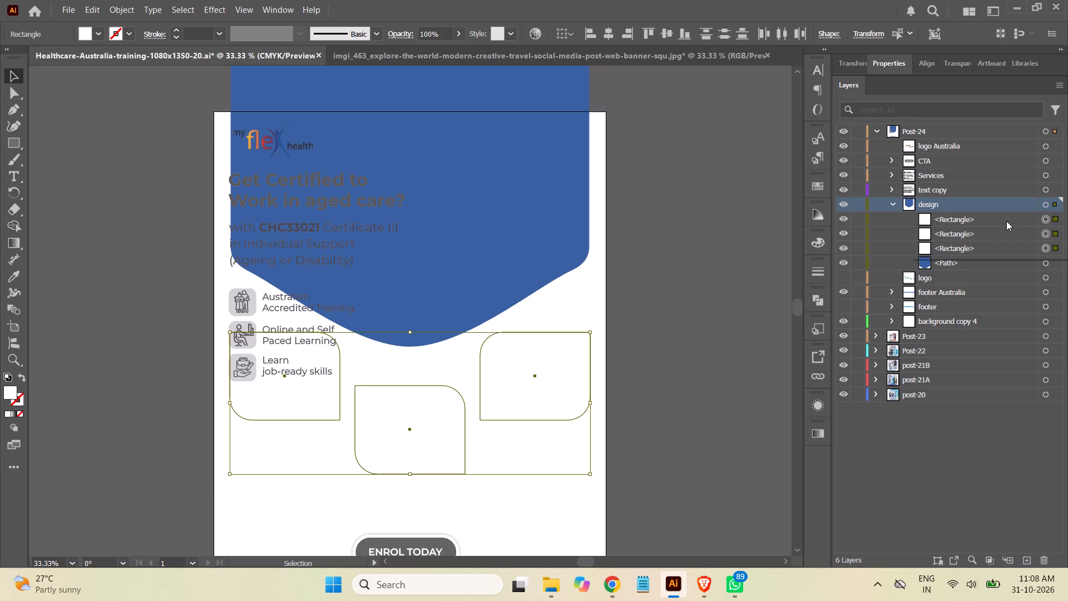
left_click(117, 36)
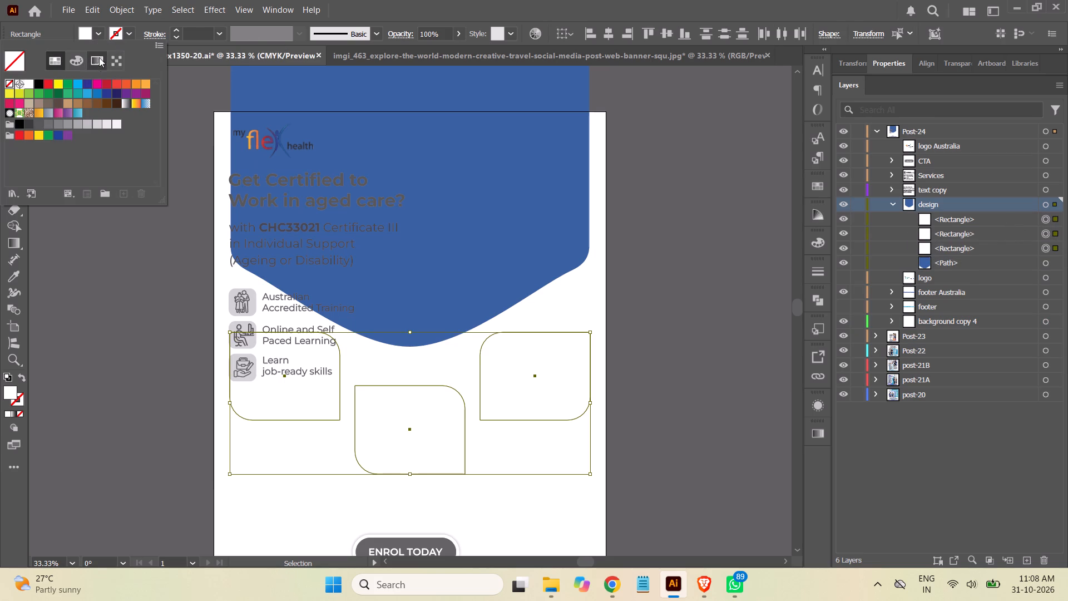
left_click(139, 86)
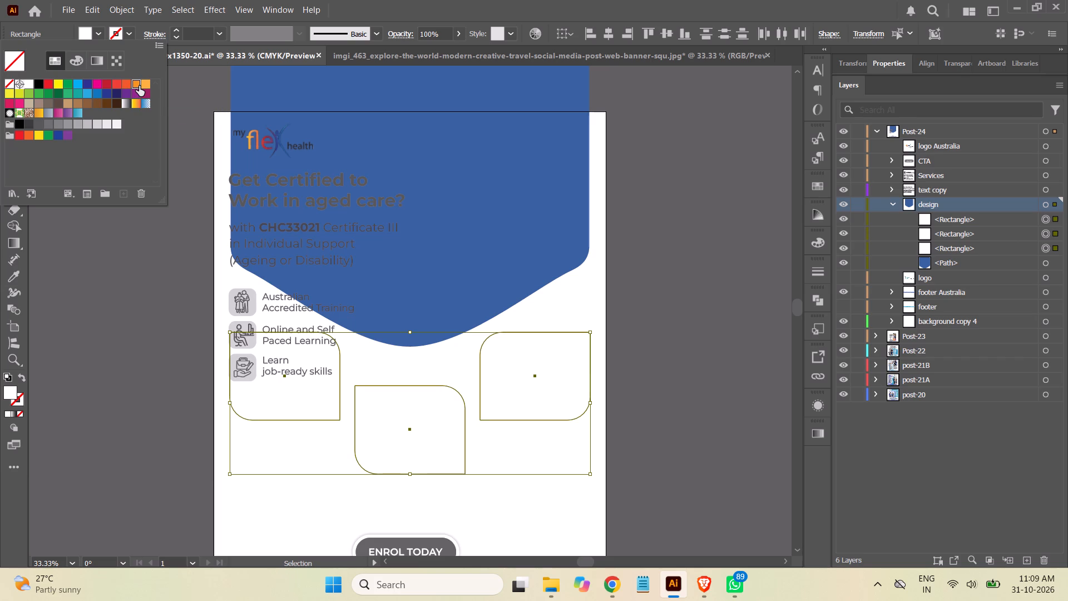
left_click(202, 33)
left_click_drag(191, 34, 184, 29)
key("5")
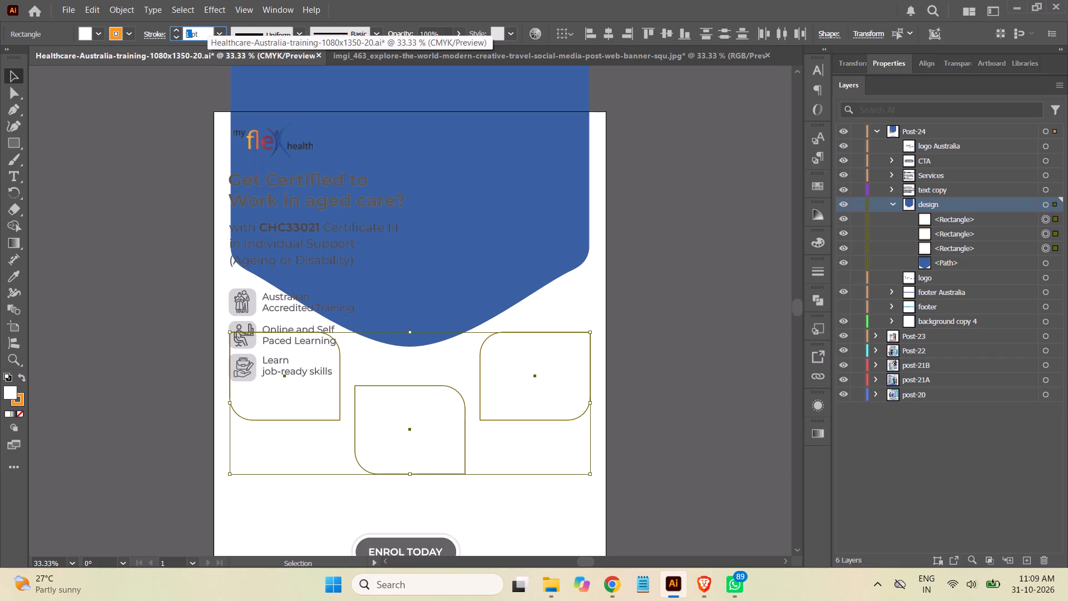
key("Return")
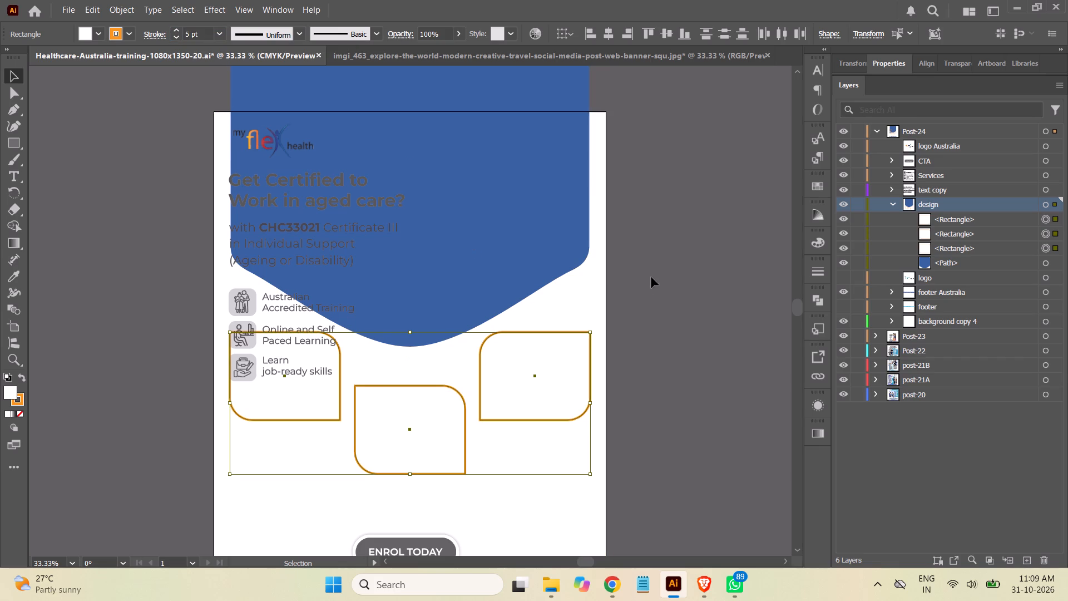
left_click(683, 282)
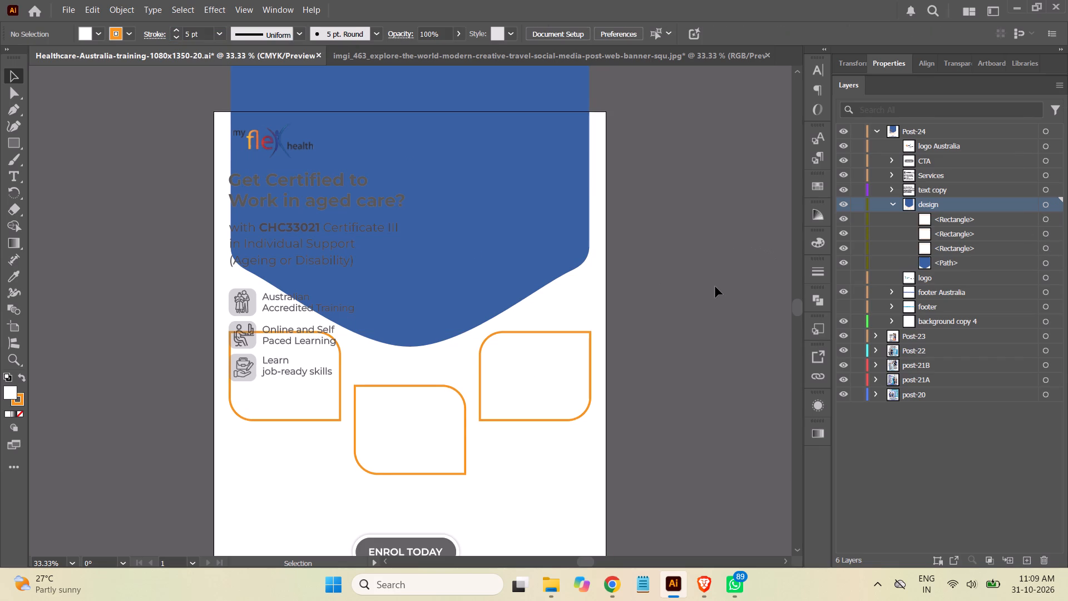
Move the blue header path and the three orange-outlined frames together straight down about 90 px.
scroll(714, 284, "up", 9)
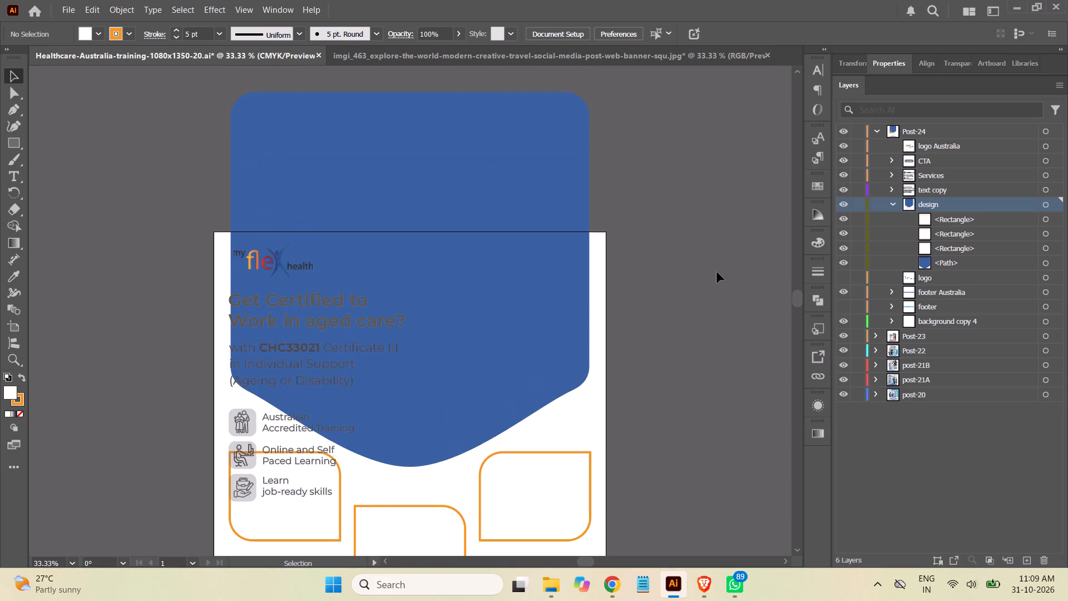
scroll(717, 272, "down", 6)
scroll(717, 272, "up", 1)
scroll(717, 272, "down", 9)
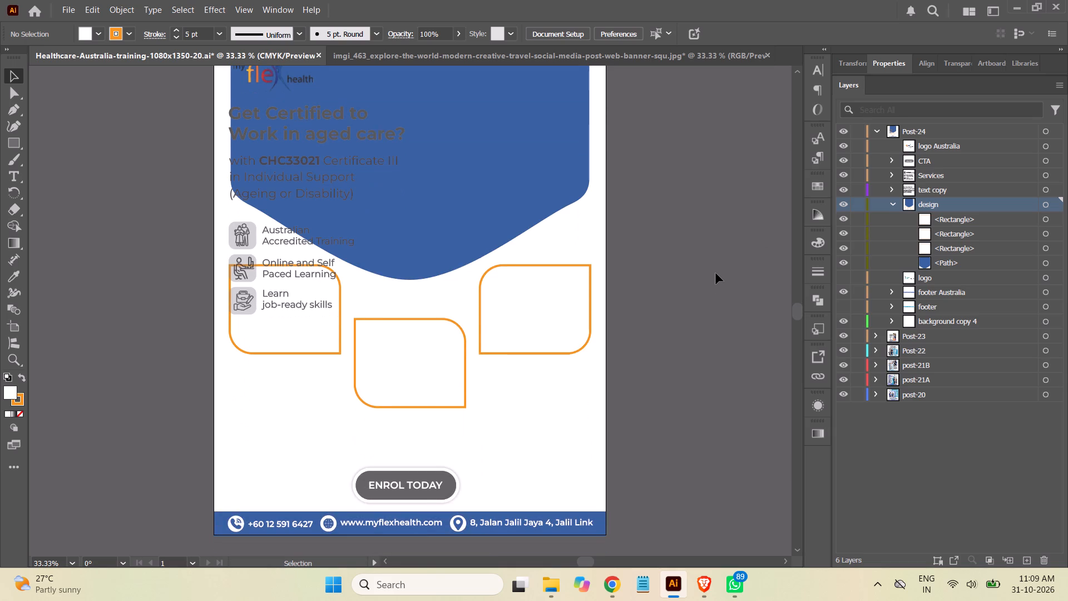
left_click(1045, 220)
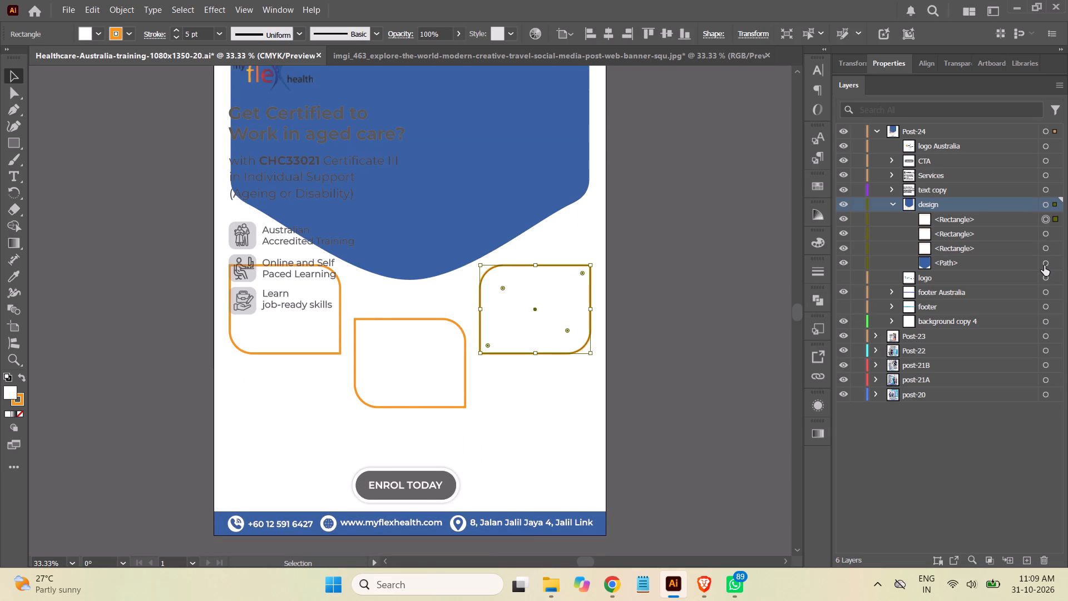
left_click(1044, 265, "shift")
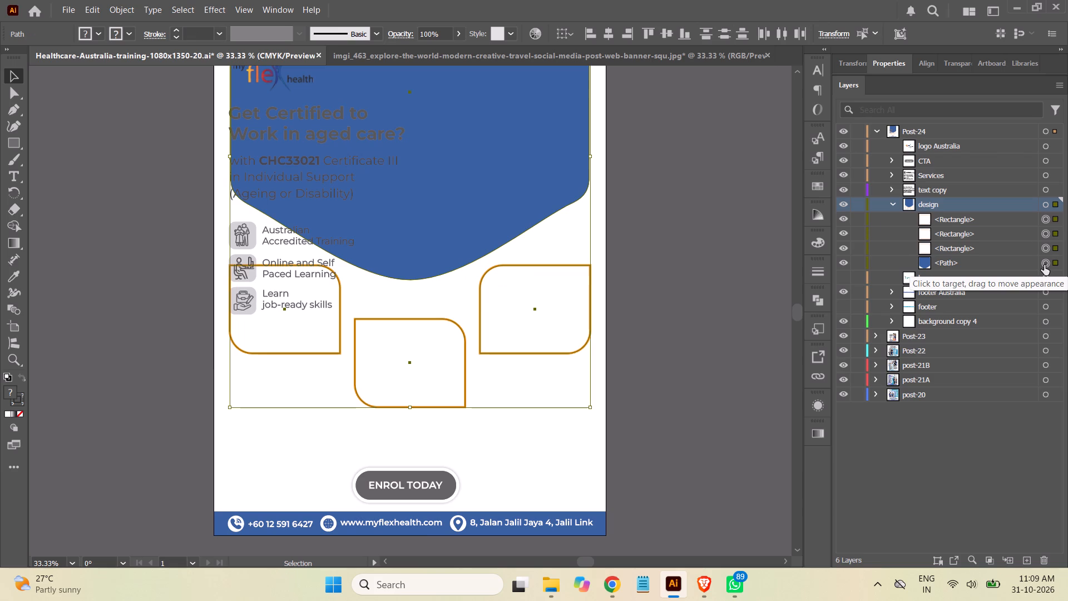
key("shift+Down")
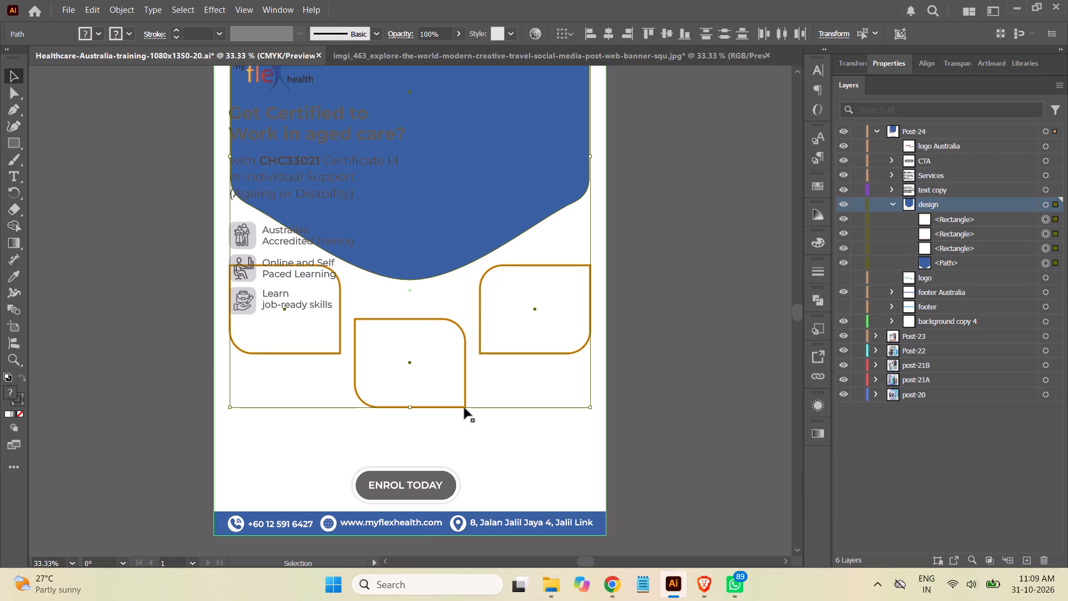
left_click_drag(436, 407, 433, 428)
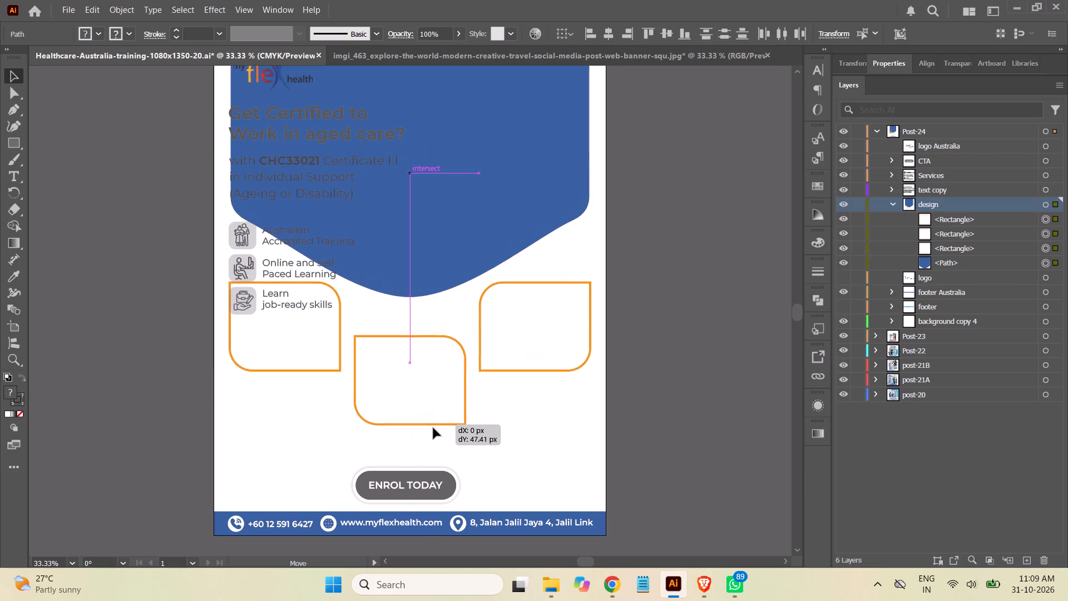
left_click_drag(433, 428, 433, 440)
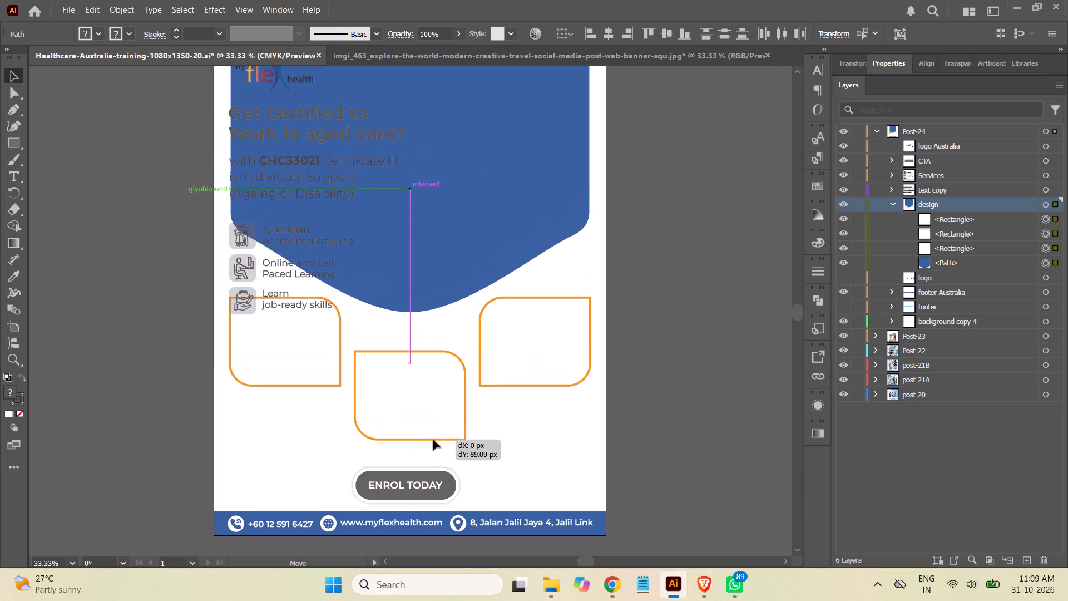
left_click_drag(433, 440, 433, 439)
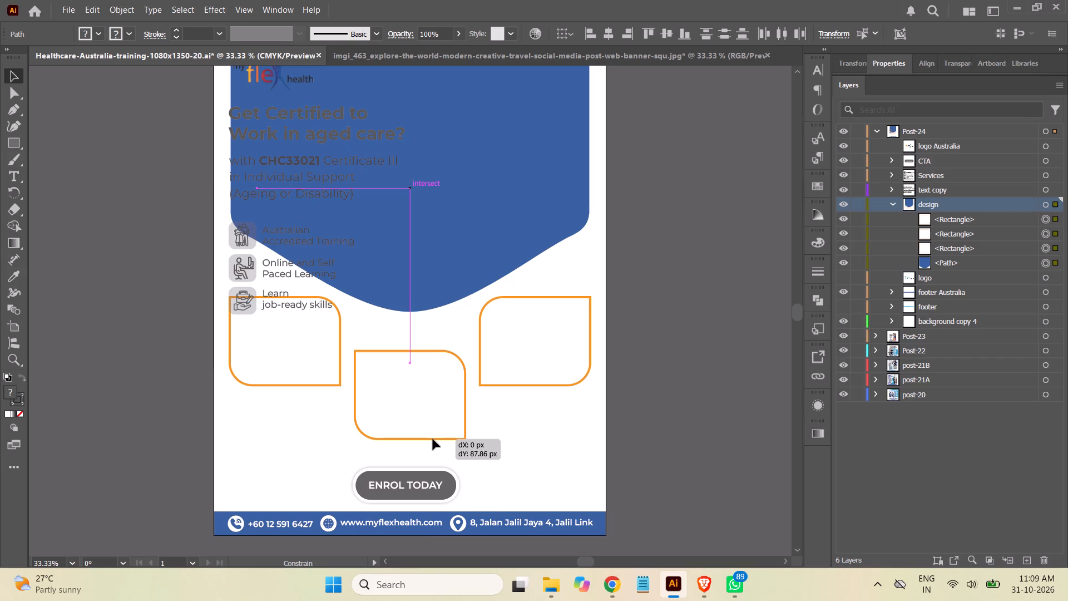
left_click_drag(433, 439, 428, 439)
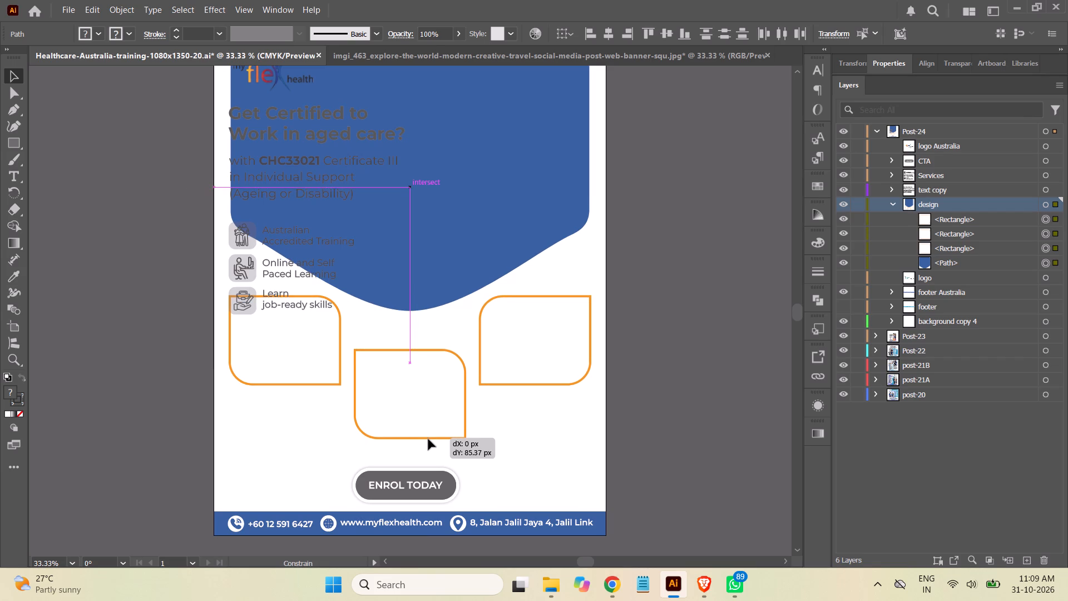
left_click_drag(428, 439, 428, 441)
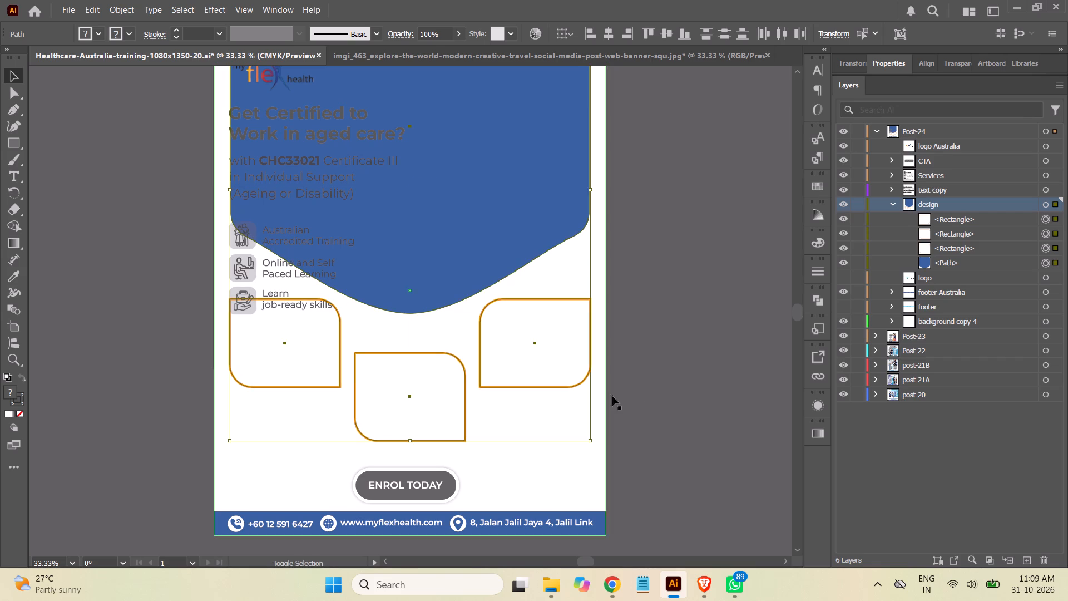
left_click(656, 373)
Move only the blue header path straight up until its tip sits slightly above the top edges of the two outer frames.
scroll(652, 377, "up", 3)
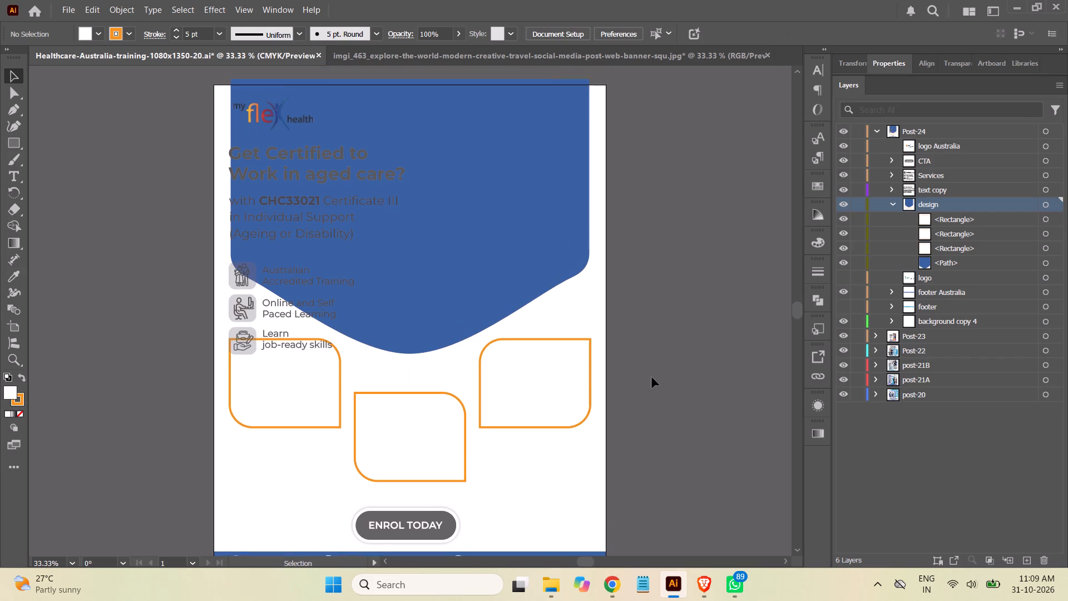
scroll(652, 377, "up", 3)
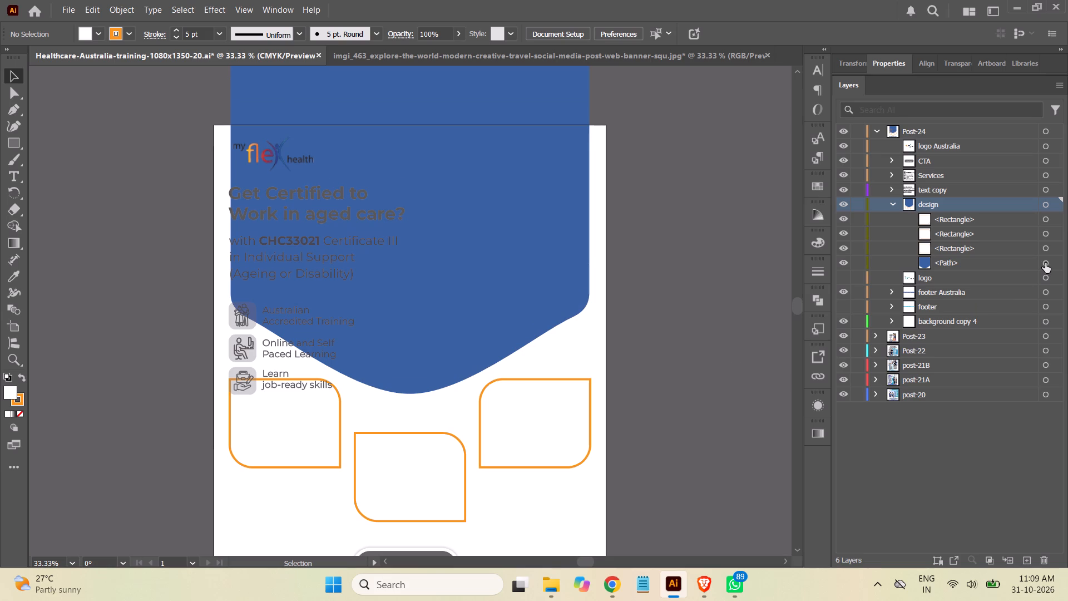
left_click(1045, 263)
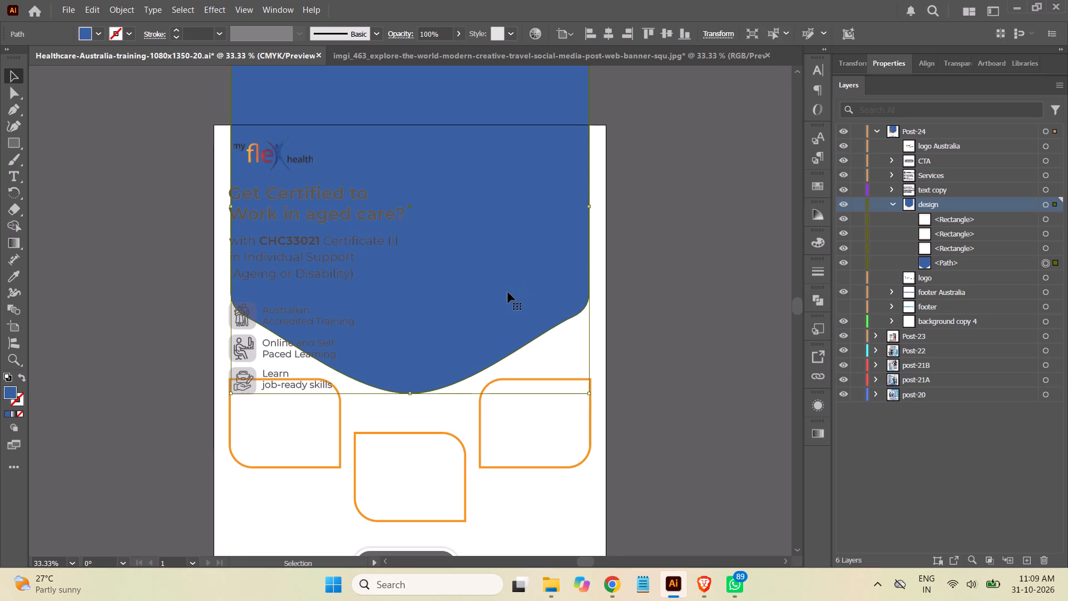
left_click_drag(508, 292, 507, 281)
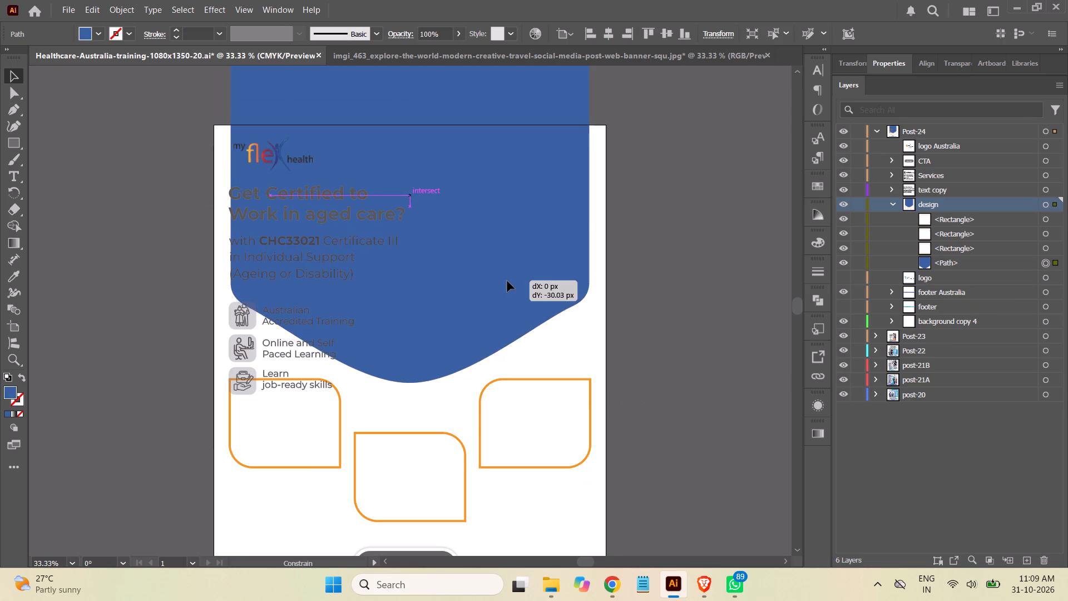
left_click_drag(507, 281, 507, 275)
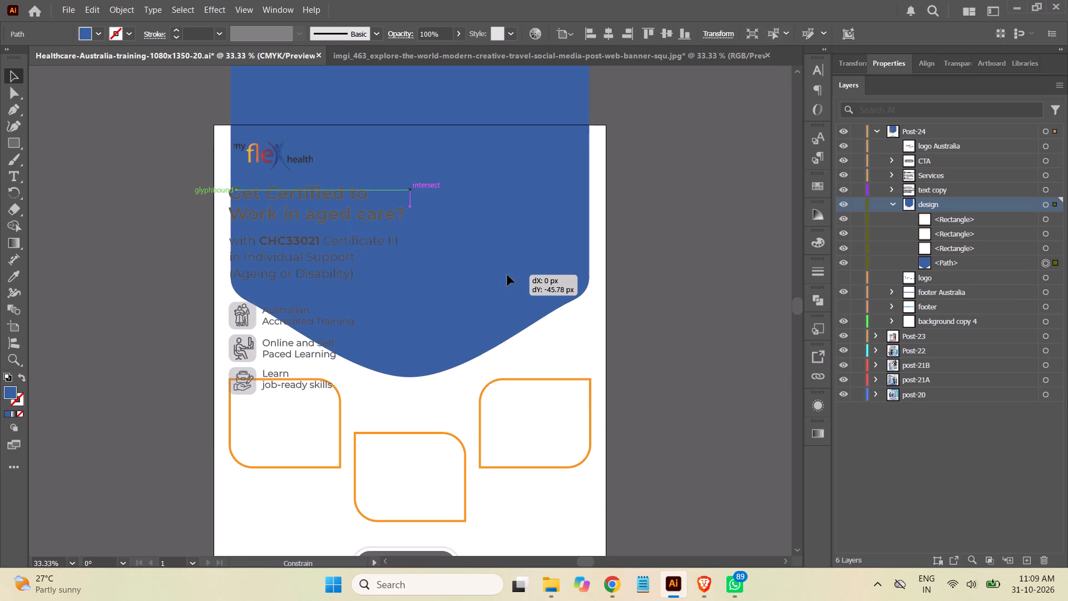
left_click_drag(507, 275, 507, 274)
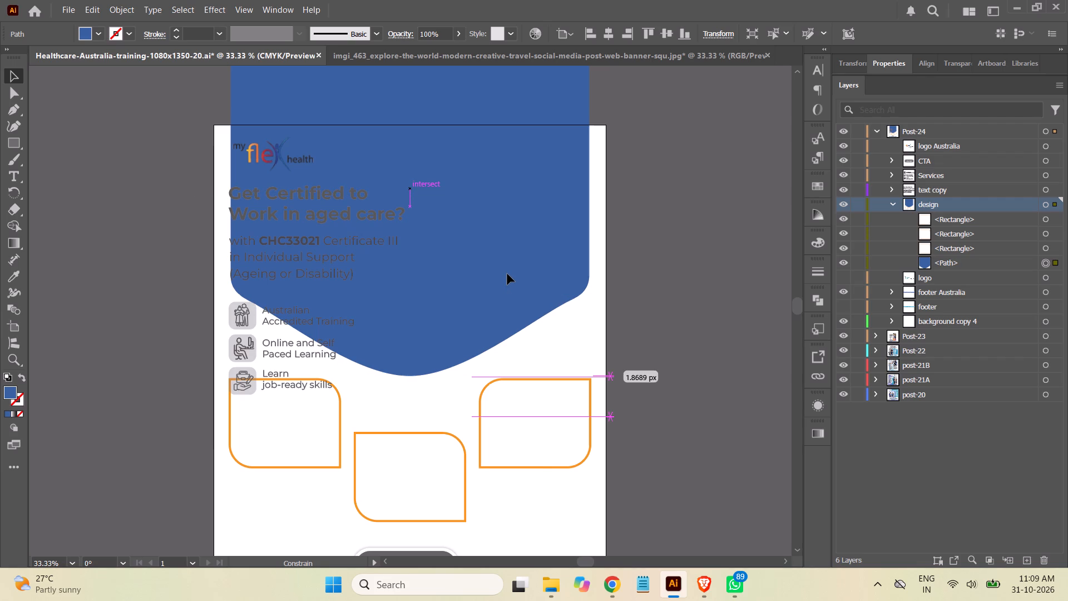
left_click_drag(507, 274, 507, 269)
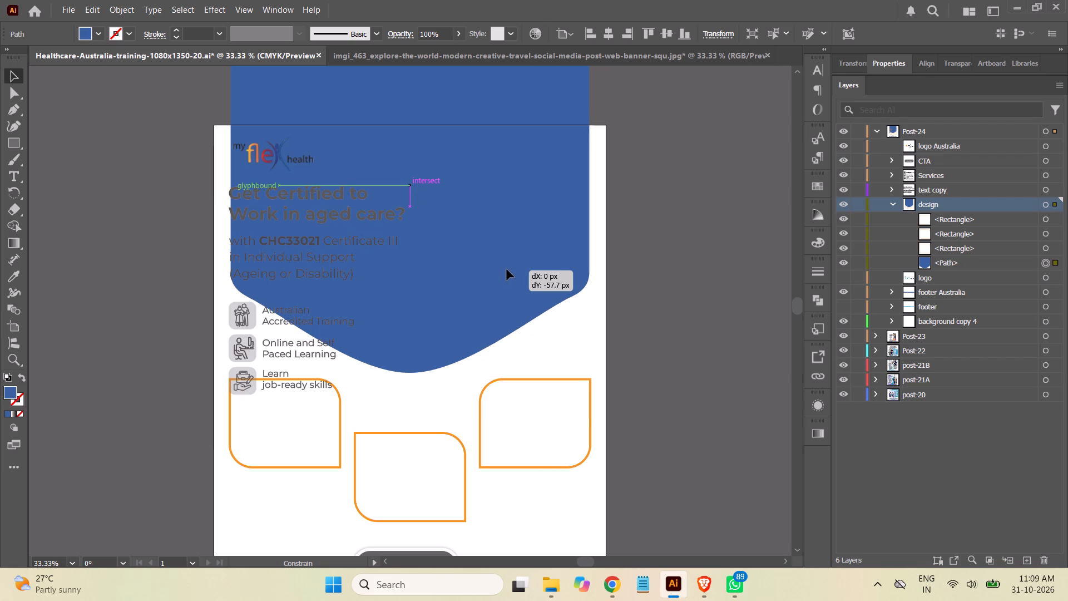
left_click_drag(507, 269, 507, 267)
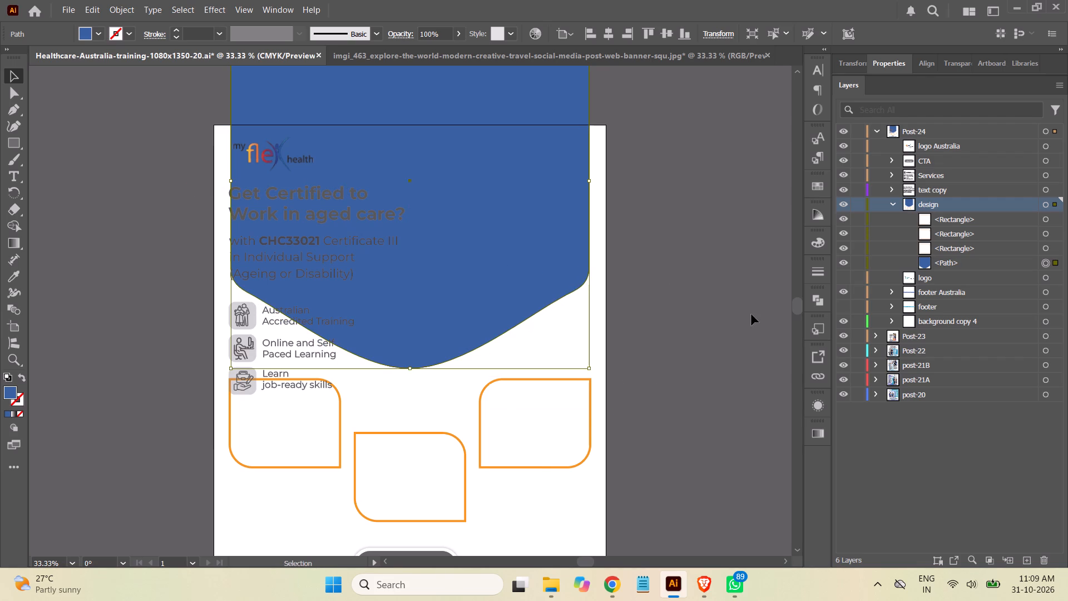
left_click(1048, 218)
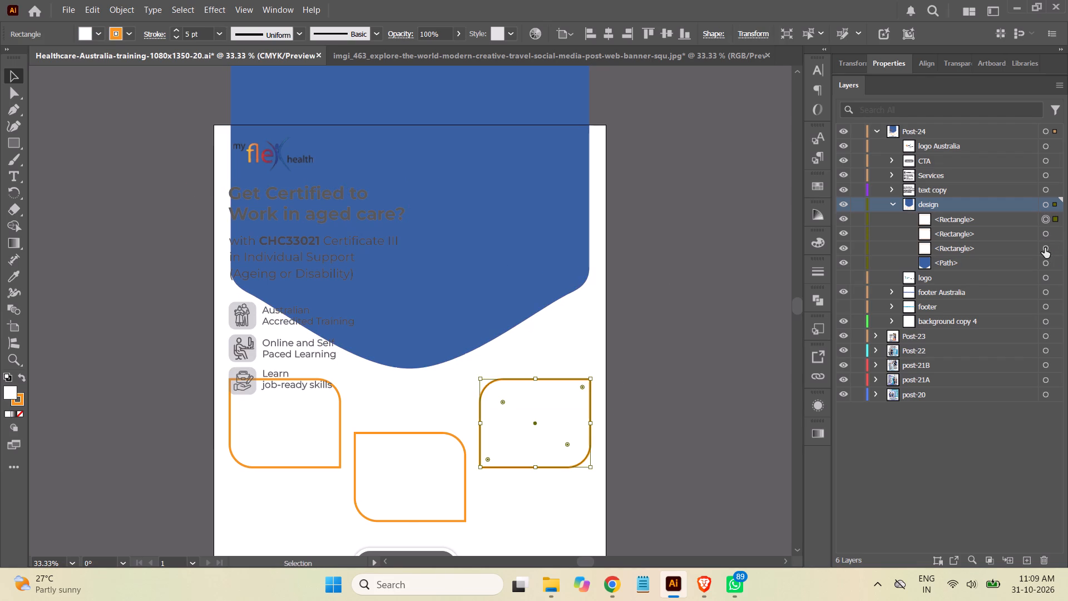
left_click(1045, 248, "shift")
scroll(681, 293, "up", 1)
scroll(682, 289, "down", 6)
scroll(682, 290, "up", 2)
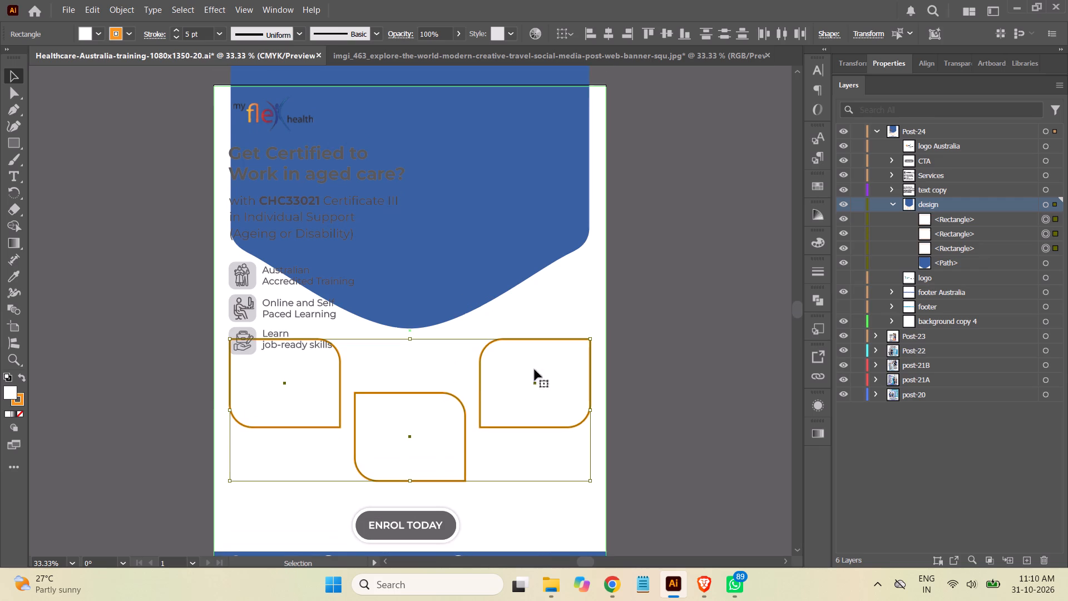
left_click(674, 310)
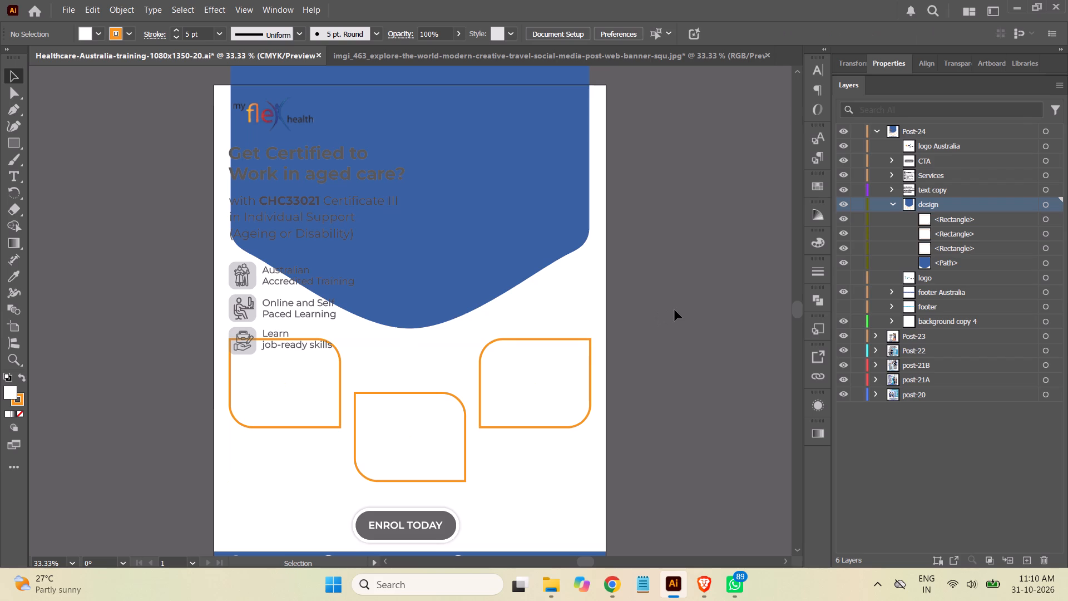
Draw a blue rectangle wider than the header, covering all of the header shape that extends above the artboard's top edge.
scroll(673, 304, "up", 2)
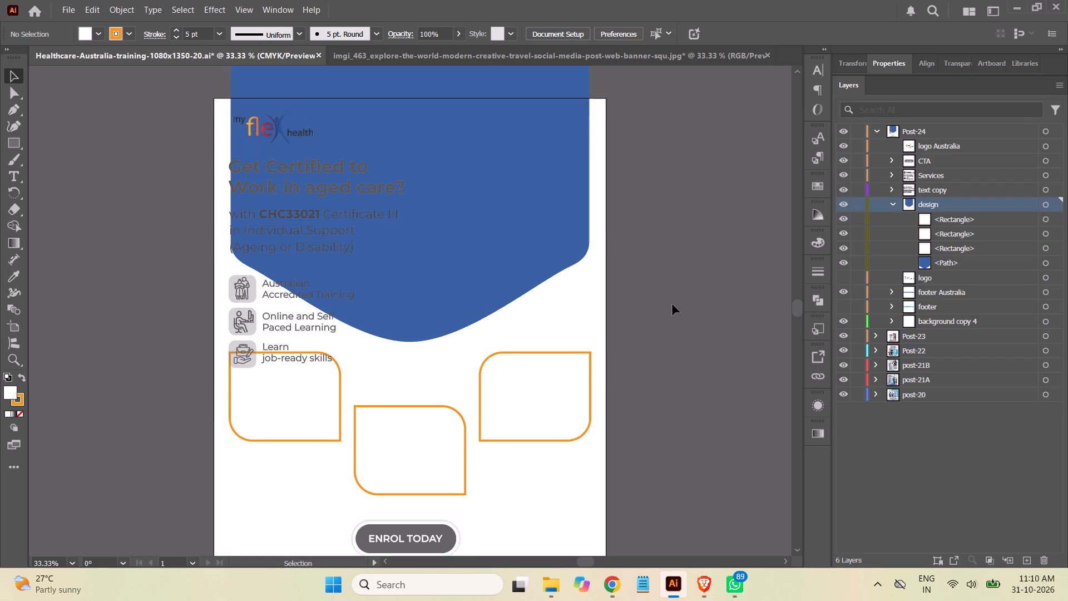
scroll(673, 304, "up", 2)
left_click(1045, 263)
scroll(772, 310, "up", 1)
scroll(770, 310, "down", 1)
scroll(769, 310, "up", 1)
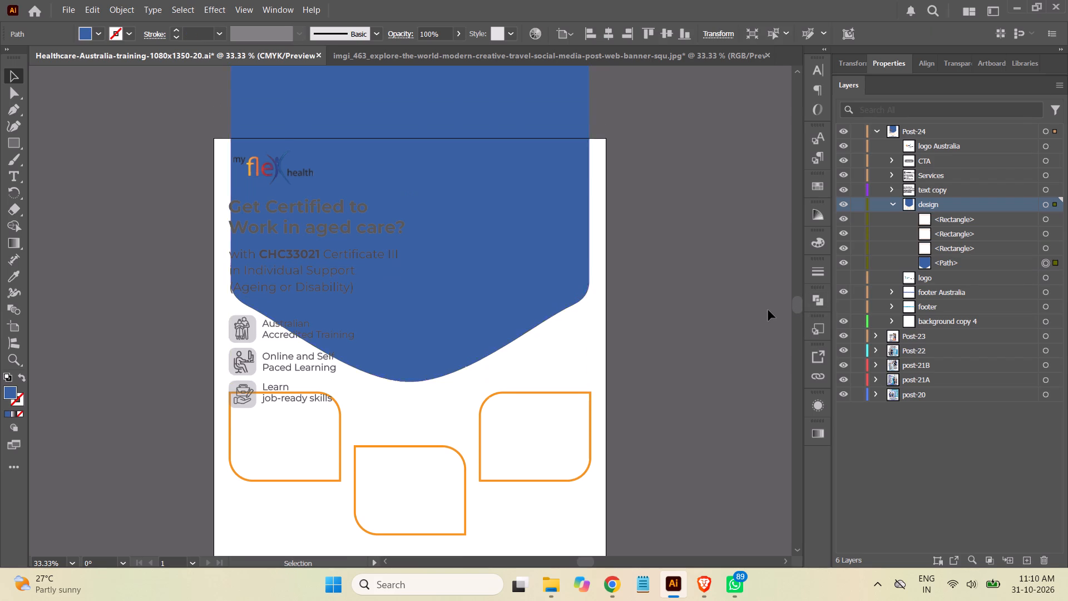
scroll(768, 310, "up", 4)
scroll(766, 309, "down", 1)
scroll(766, 309, "up", 1)
scroll(766, 309, "down", 1)
scroll(765, 313, "up", 2)
scroll(765, 313, "down", 2)
scroll(765, 313, "up", 4)
scroll(765, 313, "down", 3)
scroll(764, 313, "up", 11)
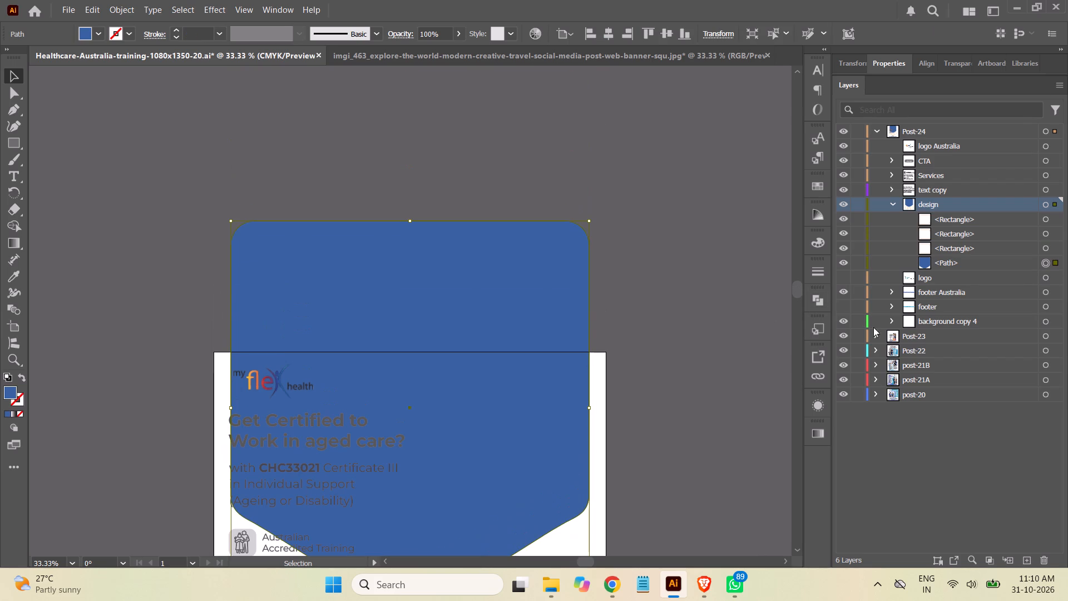
left_click(13, 144)
left_click_drag(146, 150, 166, 166)
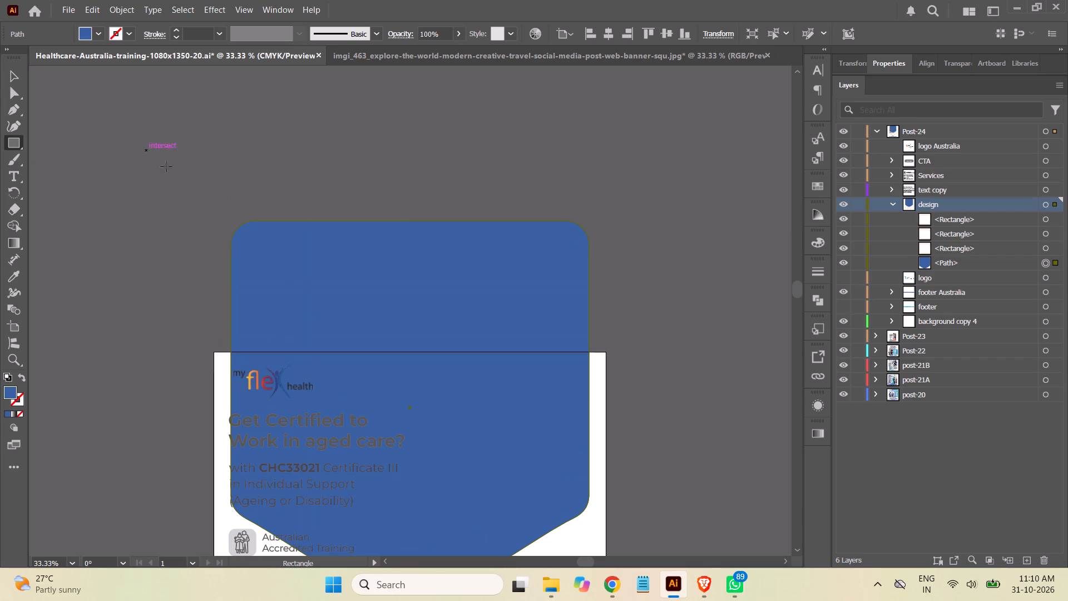
left_click_drag(166, 166, 649, 351)
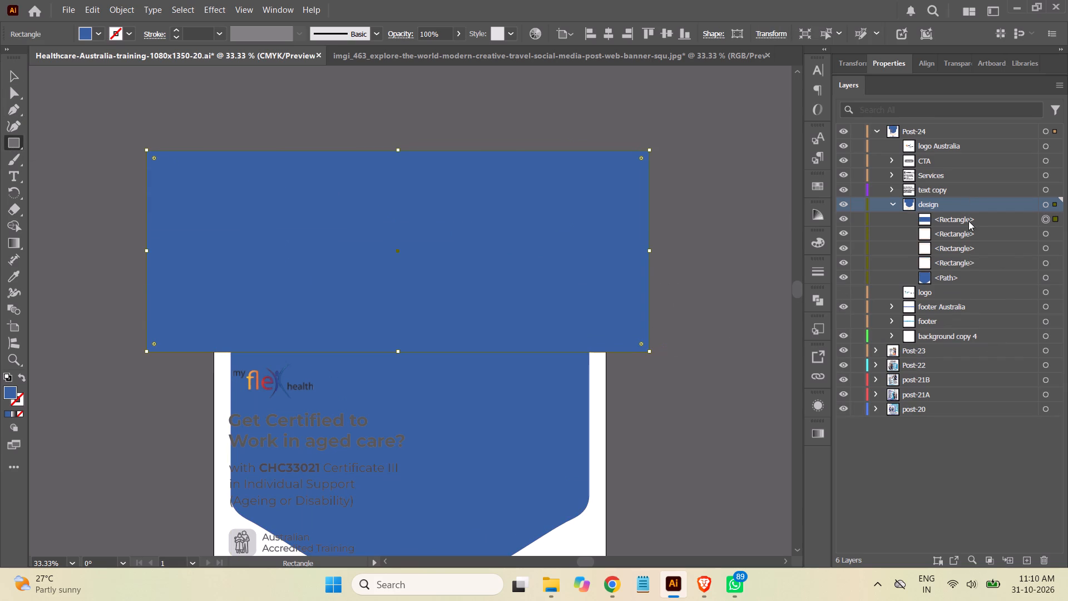
Stack the new rectangle directly above the header path in the design layer and subtract it from the path with Pathfinder.
left_click_drag(967, 218, 958, 272)
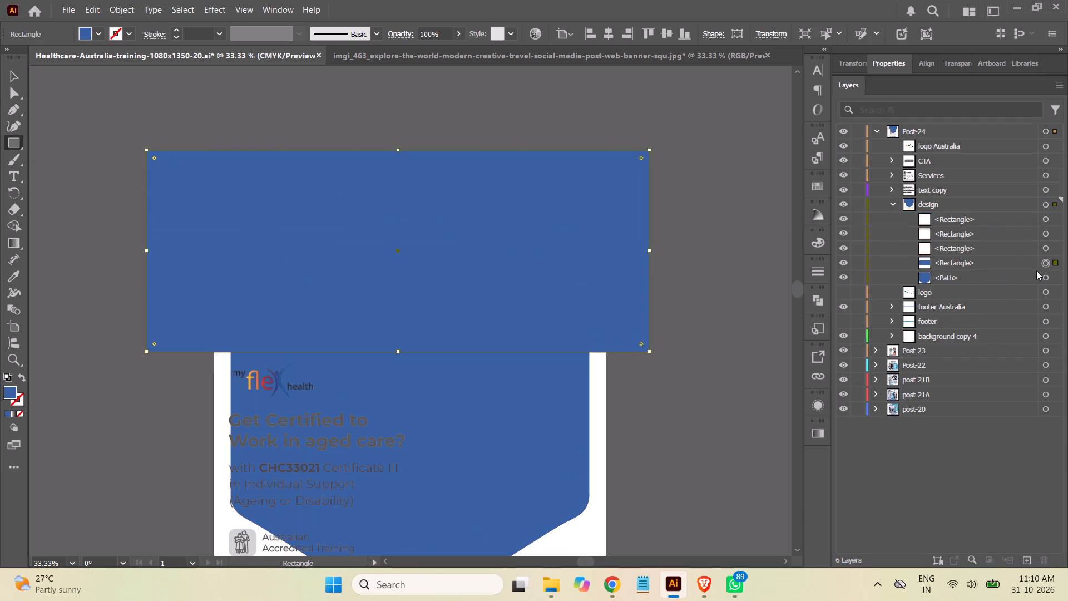
left_click(1045, 279, "shift")
left_click(1015, 263)
left_click(1006, 277, "shift")
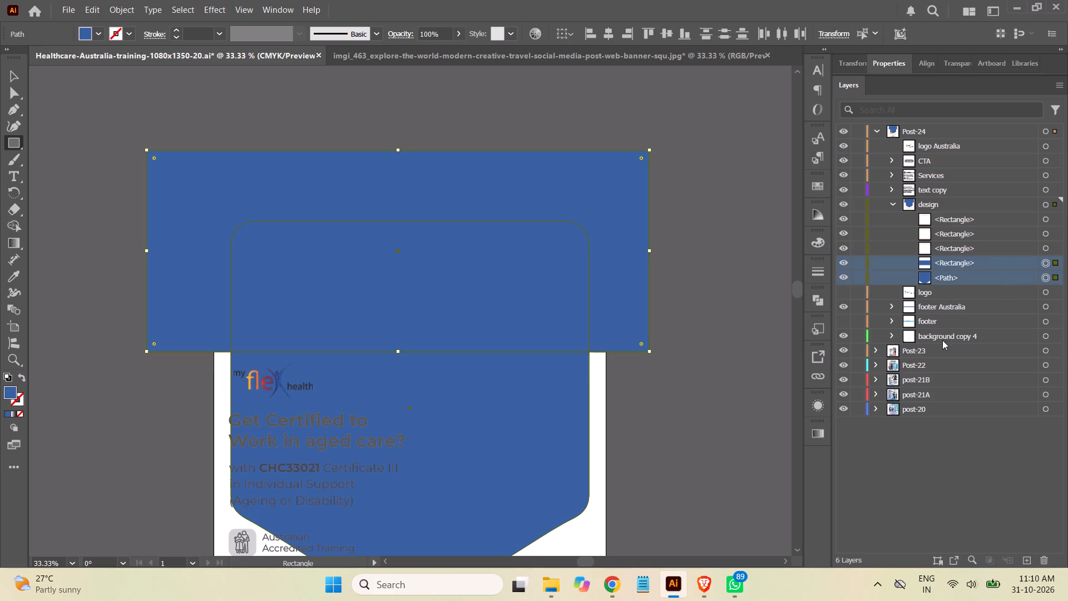
left_click(817, 300)
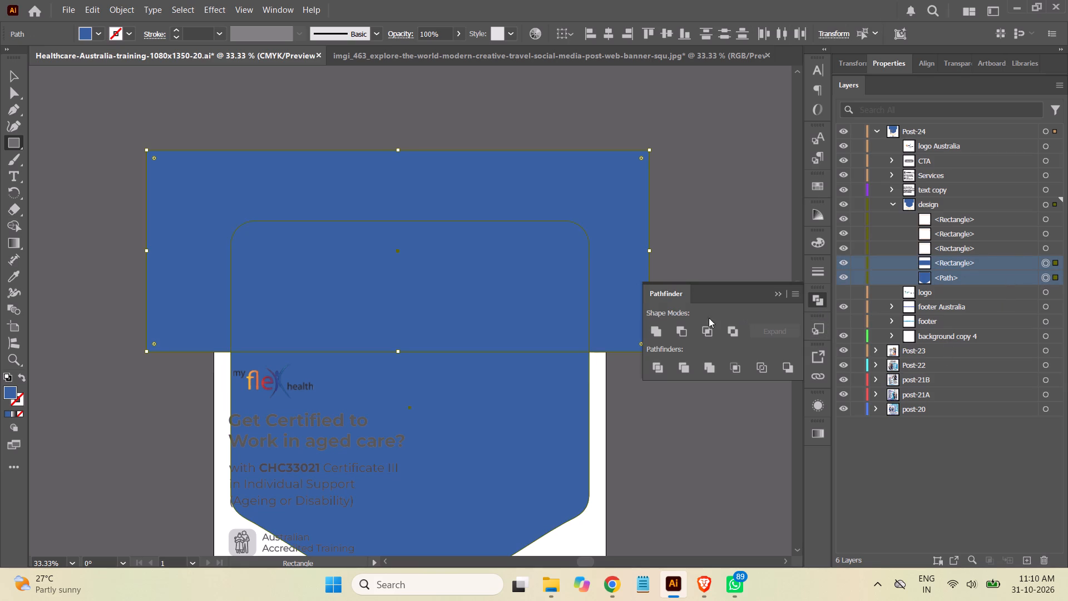
left_click(679, 333)
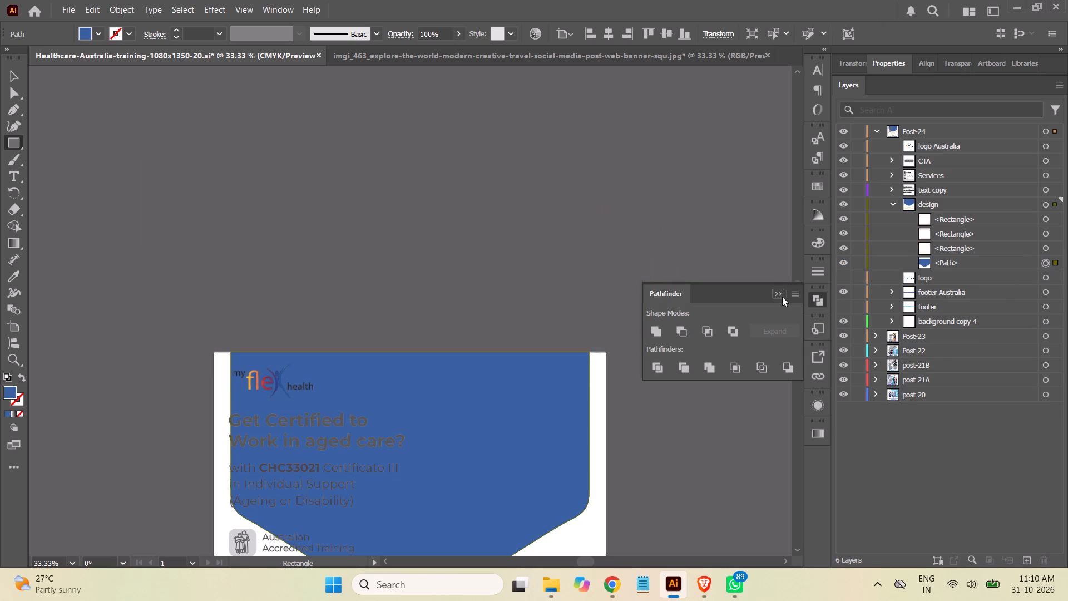
left_click(778, 292)
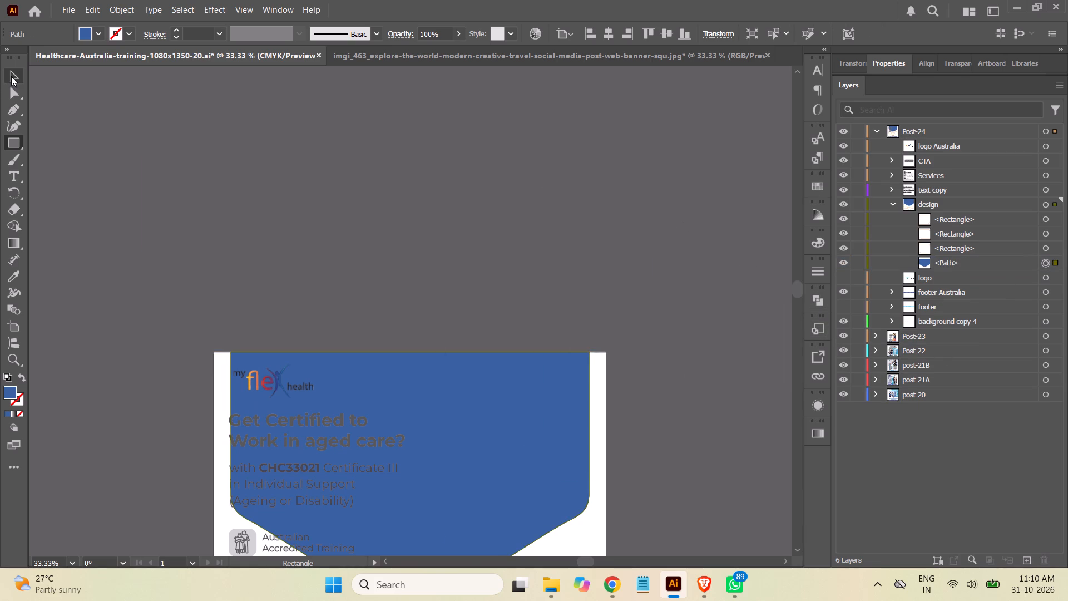
left_click(11, 76)
left_click(365, 129)
Compare the trimmed header and frame layout of the post with the travel flyer reference.
left_click(449, 56)
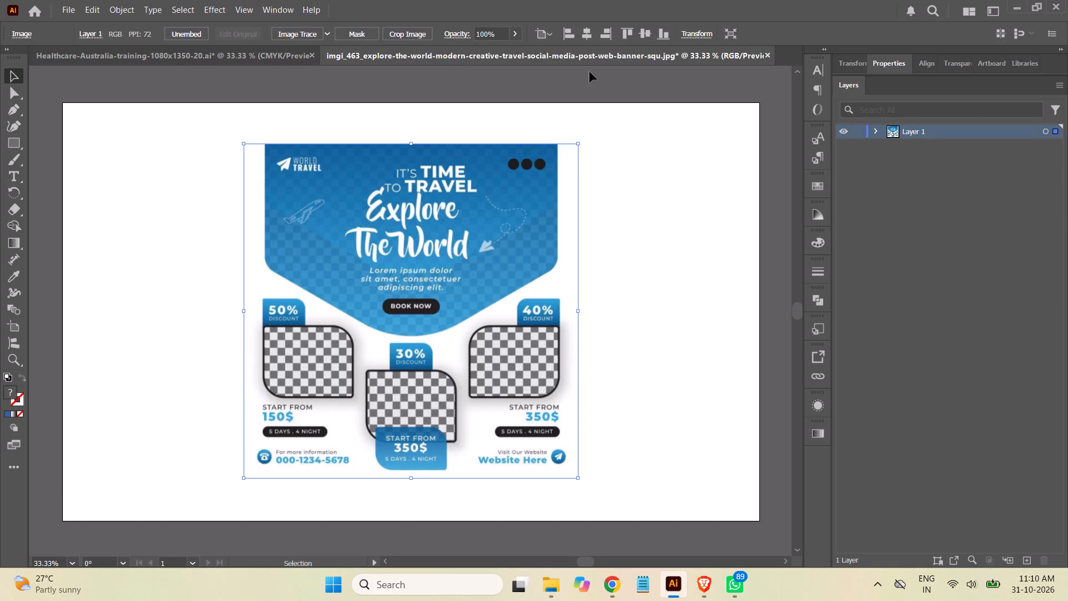
left_click(222, 55)
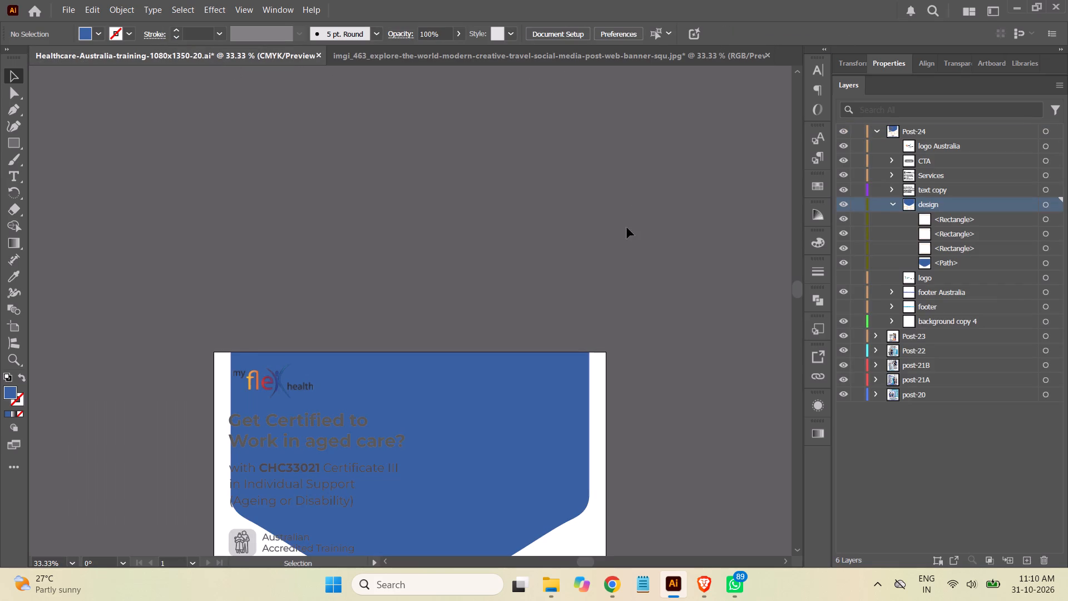
scroll(635, 199, "down", 4)
scroll(629, 199, "up", 1)
scroll(629, 199, "down", 2)
scroll(628, 199, "up", 1)
scroll(627, 199, "down", 1)
scroll(625, 201, "up", 1)
scroll(623, 203, "down", 13)
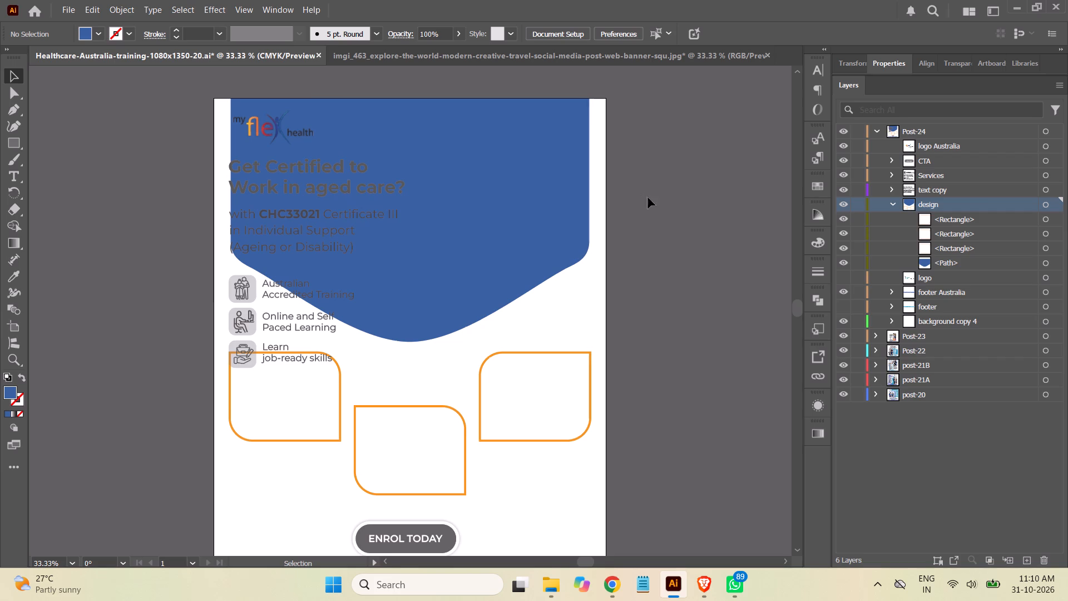
Collapse the contents of the design layer.
left_click(891, 204)
Recolour the "Get Certified to Work in aged care?" heading white and centre-align its text.
left_click(894, 189)
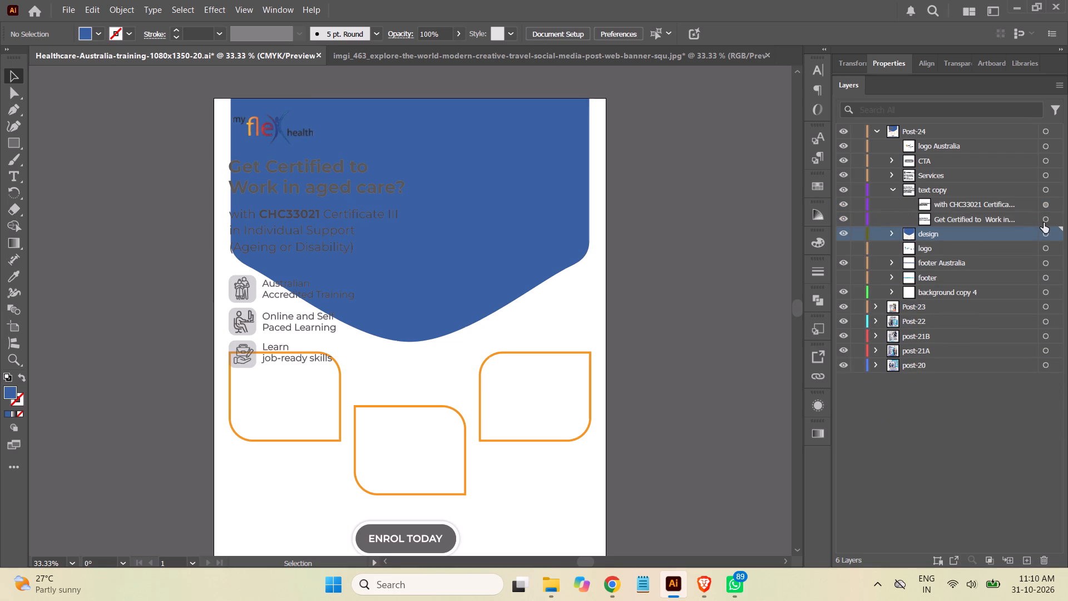
left_click(1044, 219)
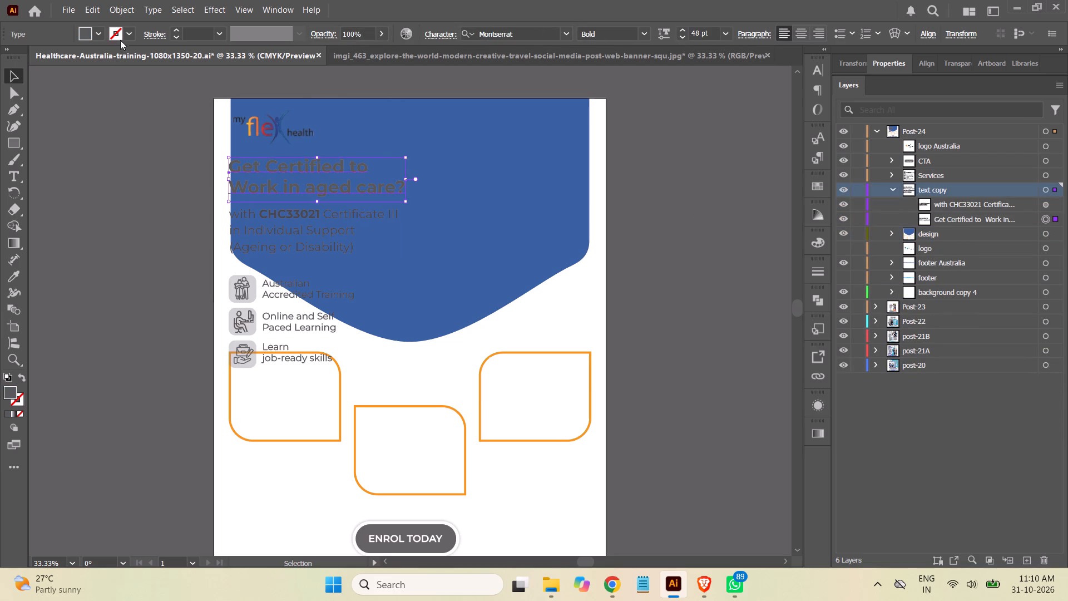
left_click(97, 34)
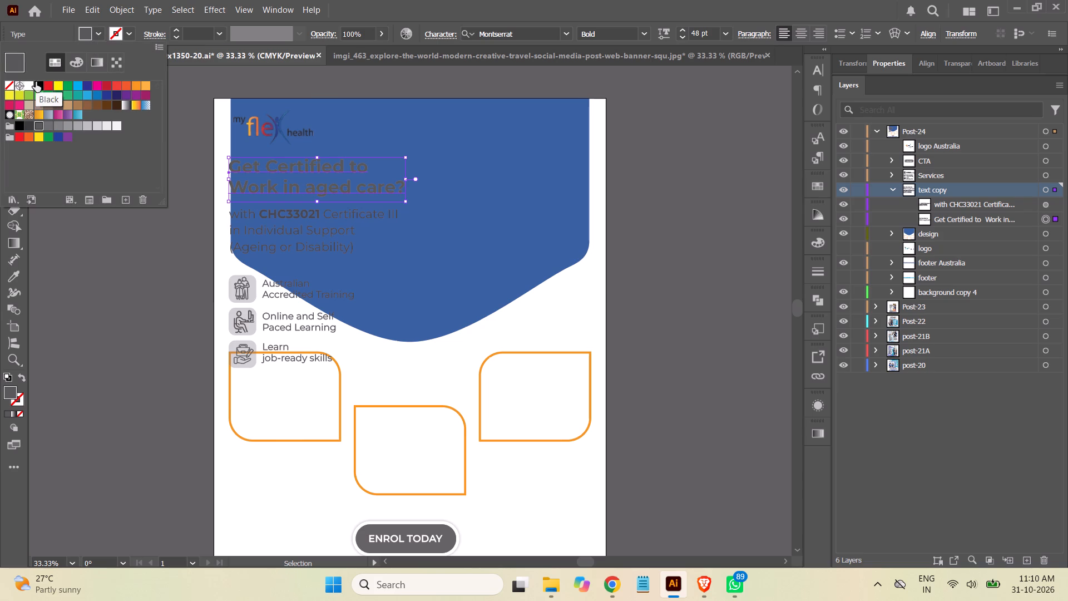
left_click(31, 86)
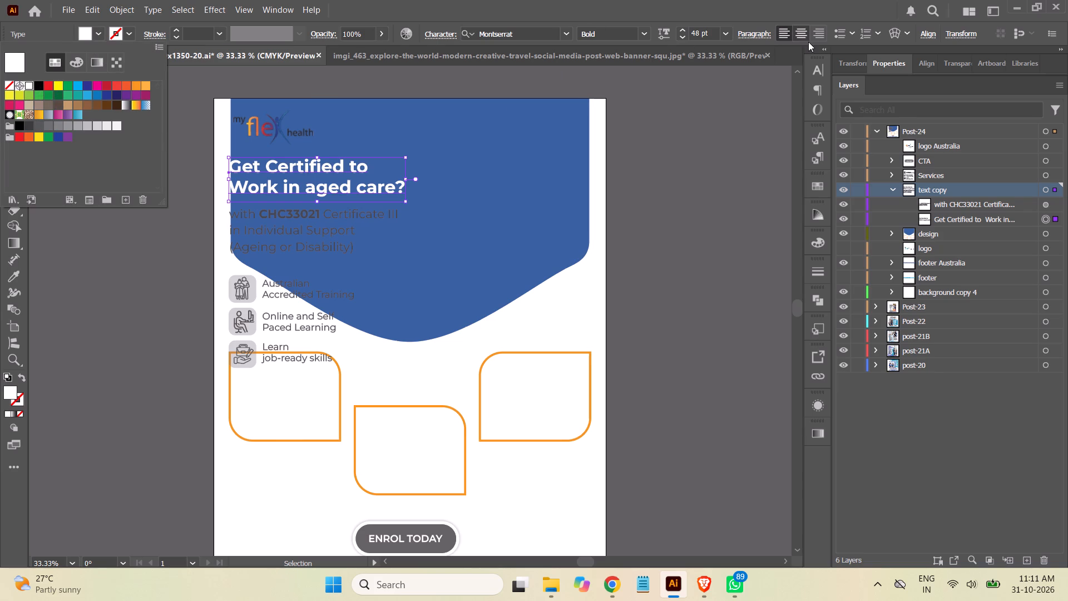
left_click(801, 36)
left_click(799, 31)
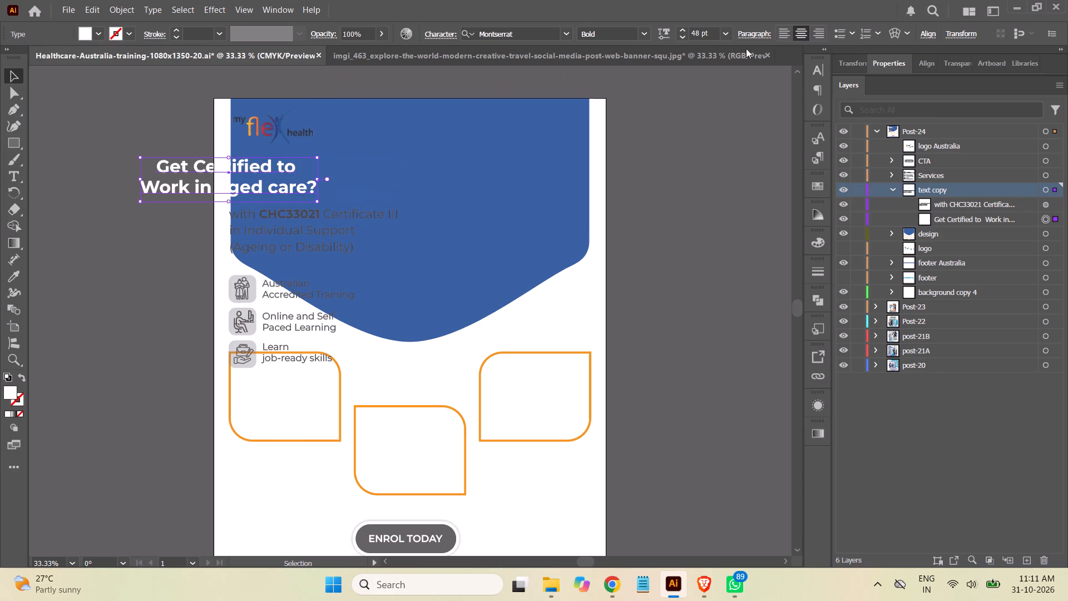
Move the white heading to the horizontal middle of the blue header shape, below the logo's level.
left_click_drag(249, 190, 427, 206)
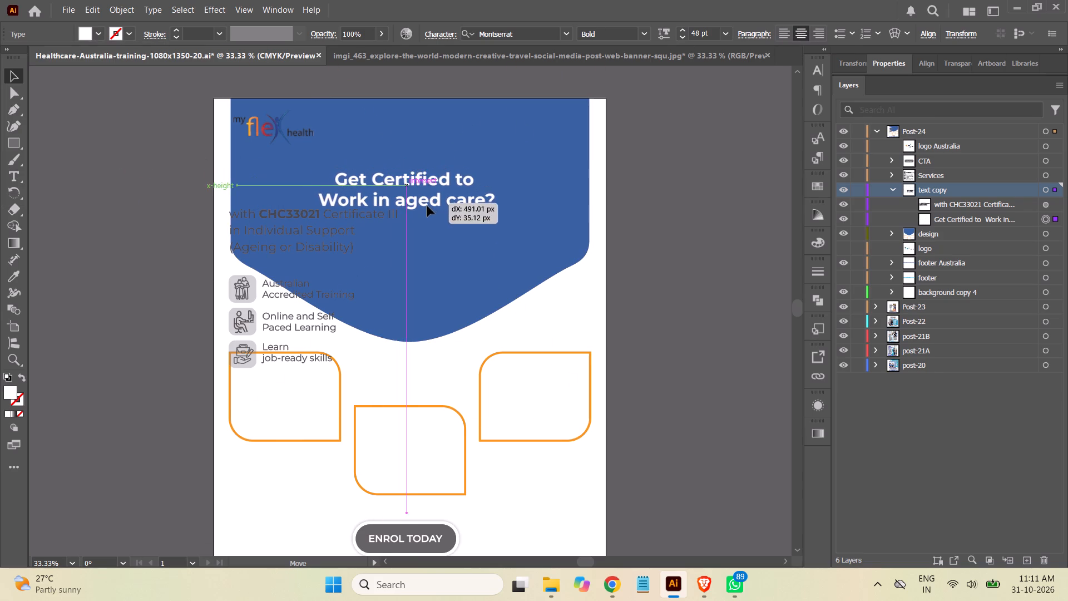
left_click_drag(427, 206, 427, 216)
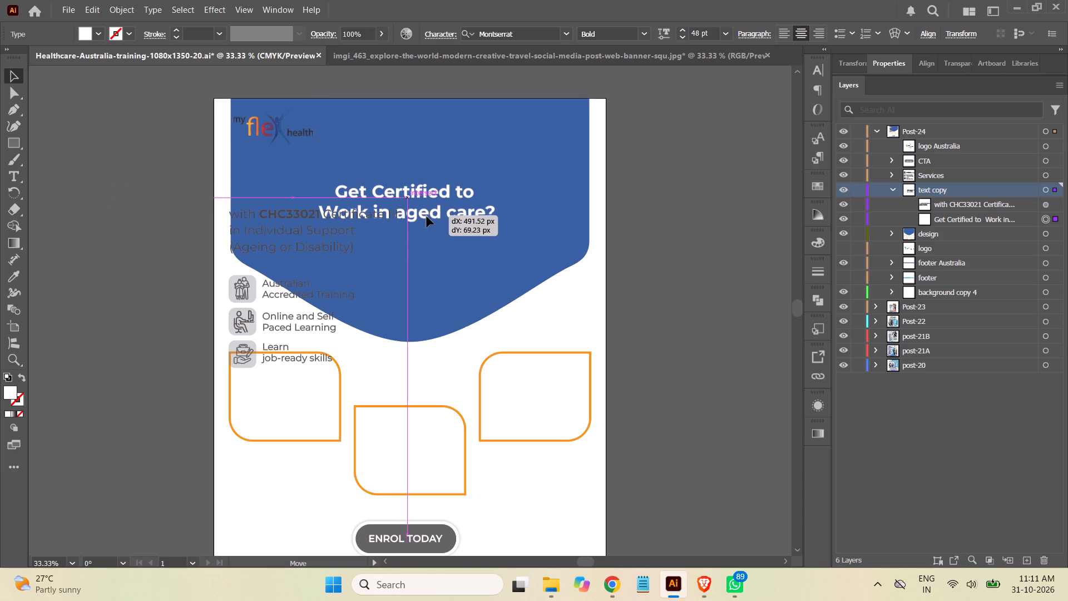
left_click_drag(427, 216, 431, 210)
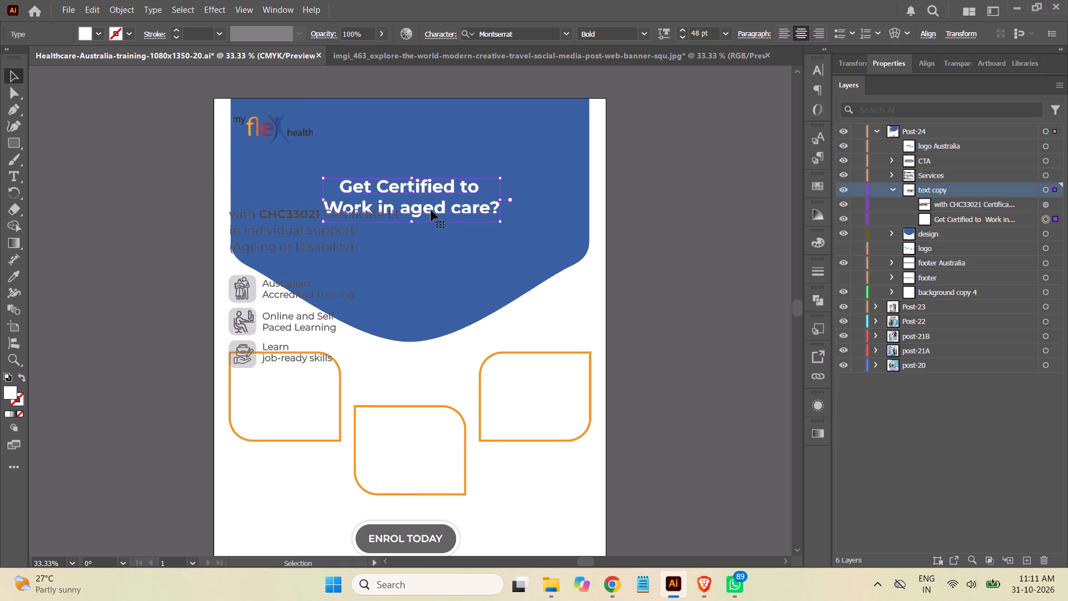
Replace the heading with the hook "Get Trained Caregivers at your home" from the Asana brief in Chrome, breaking the line after "Caregivers".
left_click(607, 584)
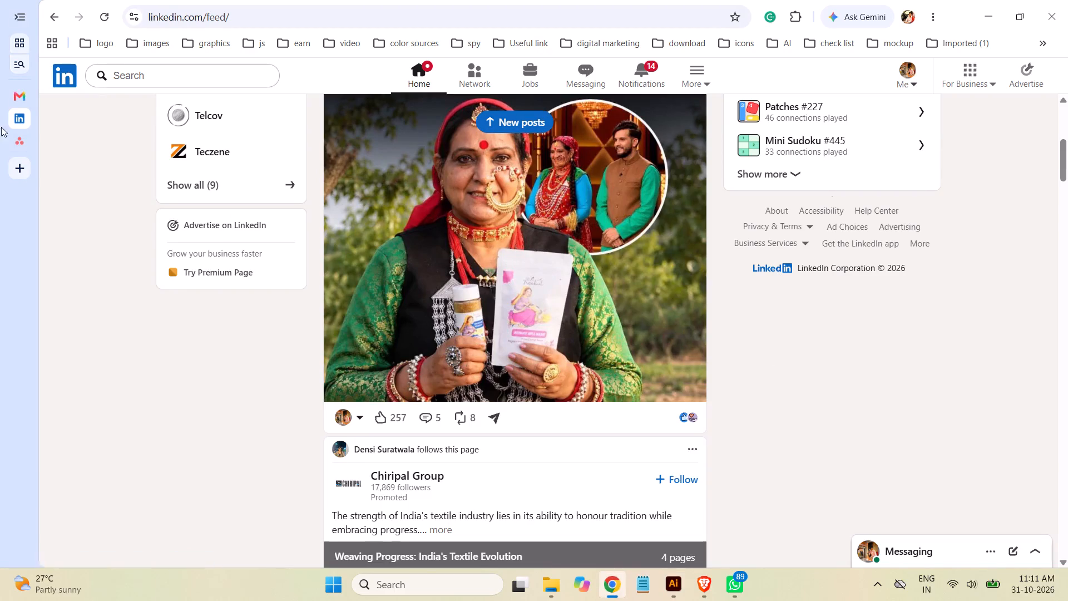
left_click(50, 139)
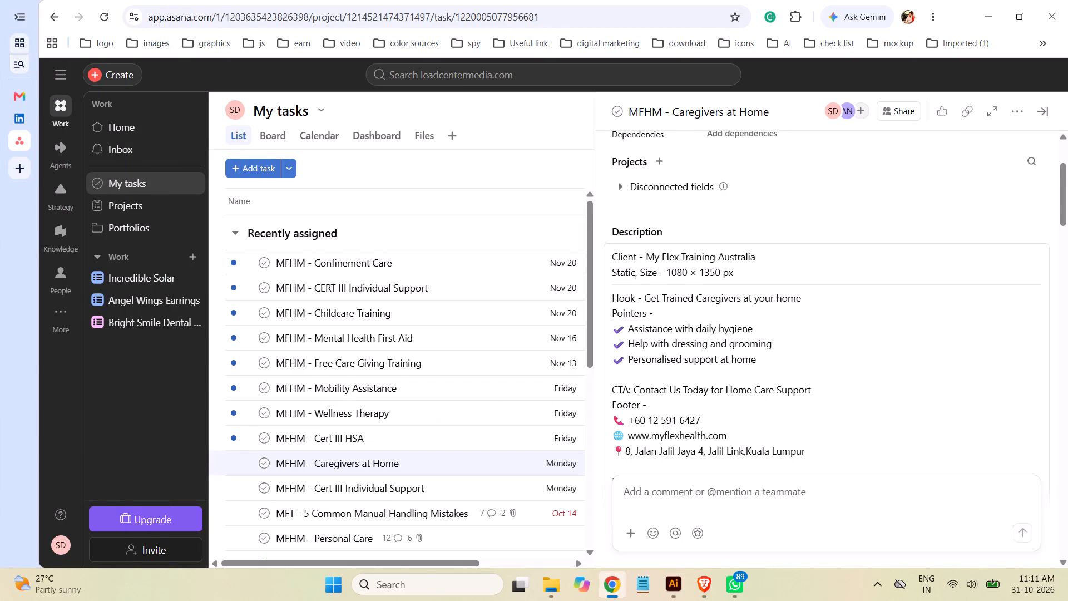
left_click_drag(645, 299, 734, 294)
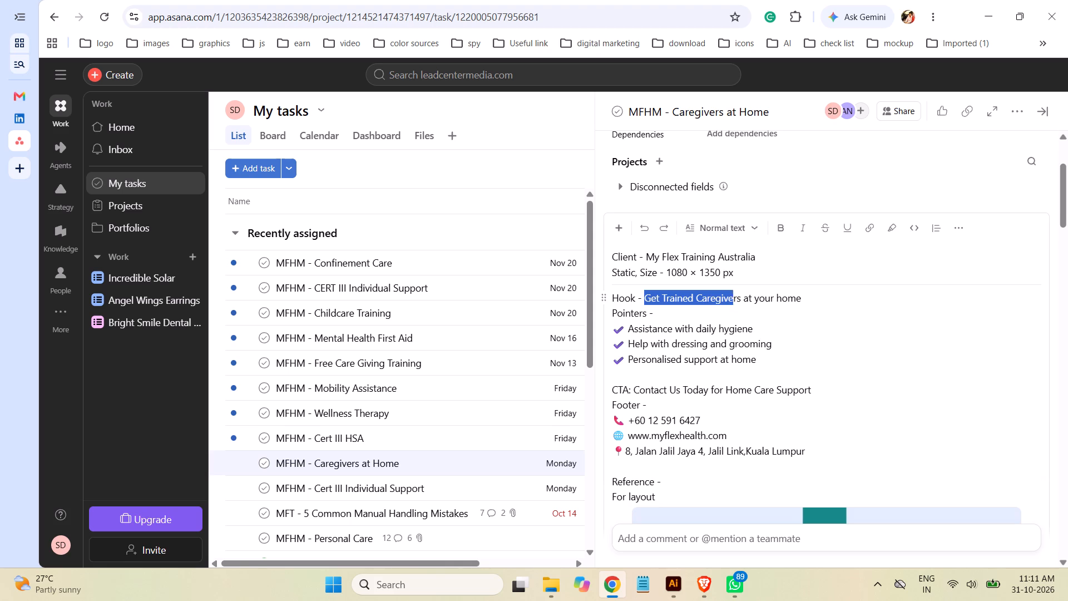
left_click_drag(734, 294, 805, 299)
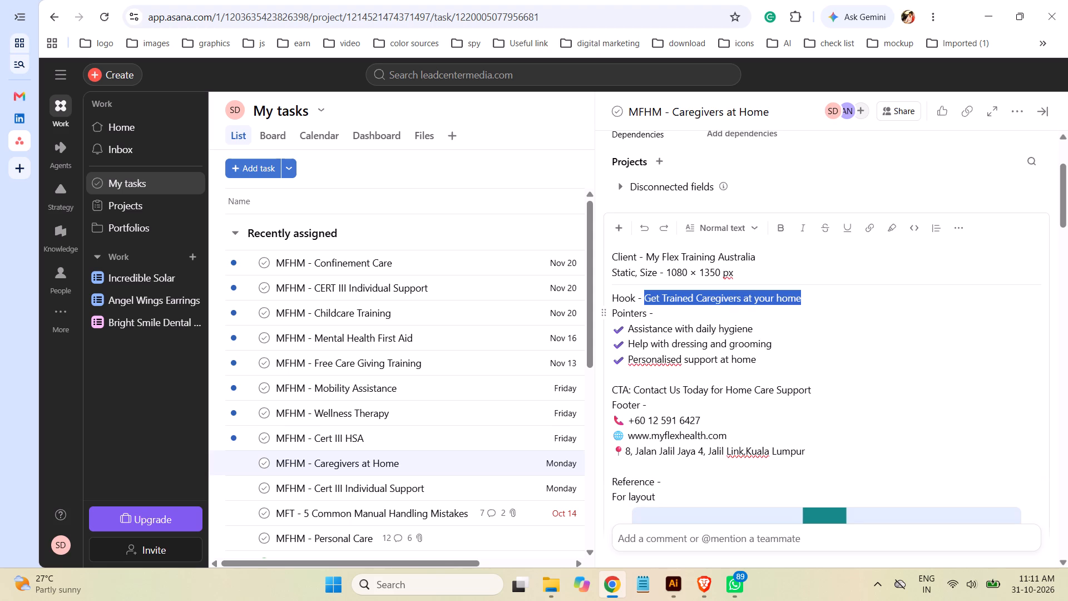
key("ctrl+c")
left_click(675, 583)
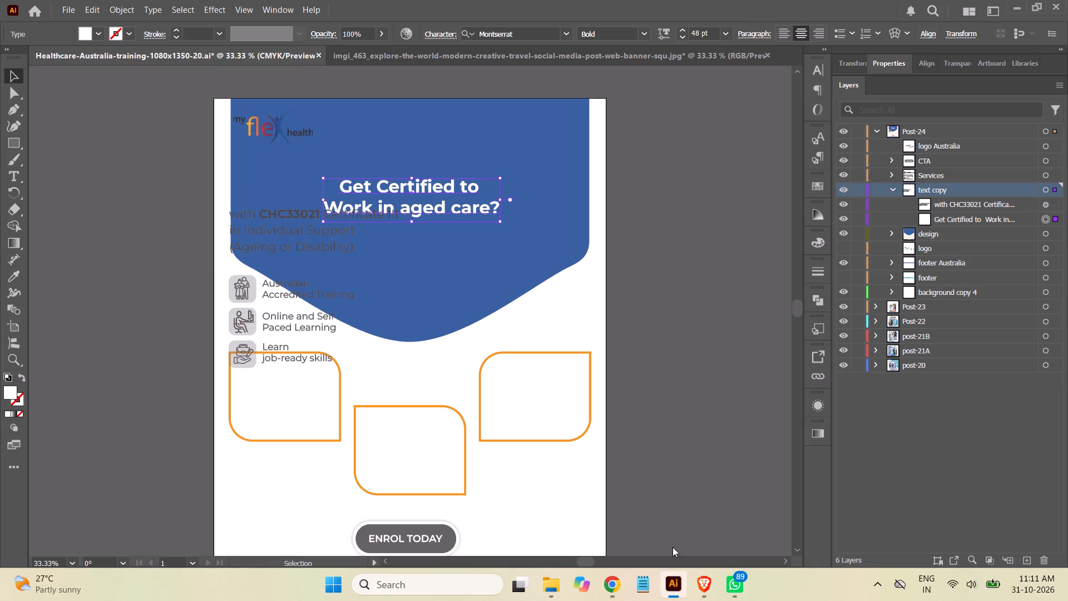
left_click(13, 175)
left_click(437, 188)
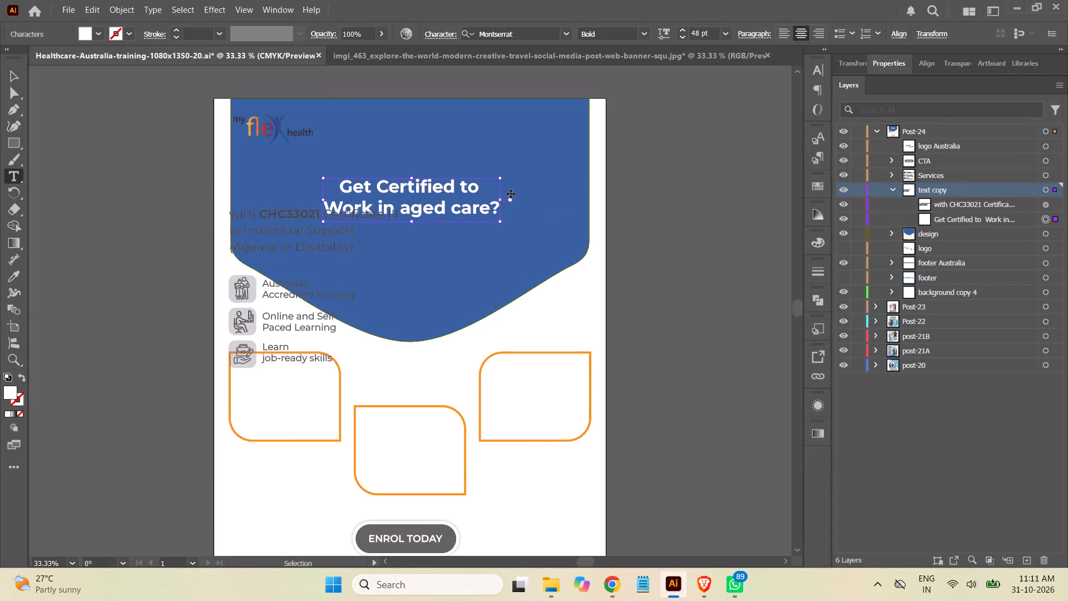
key("ctrl+a")
key("ctrl+v")
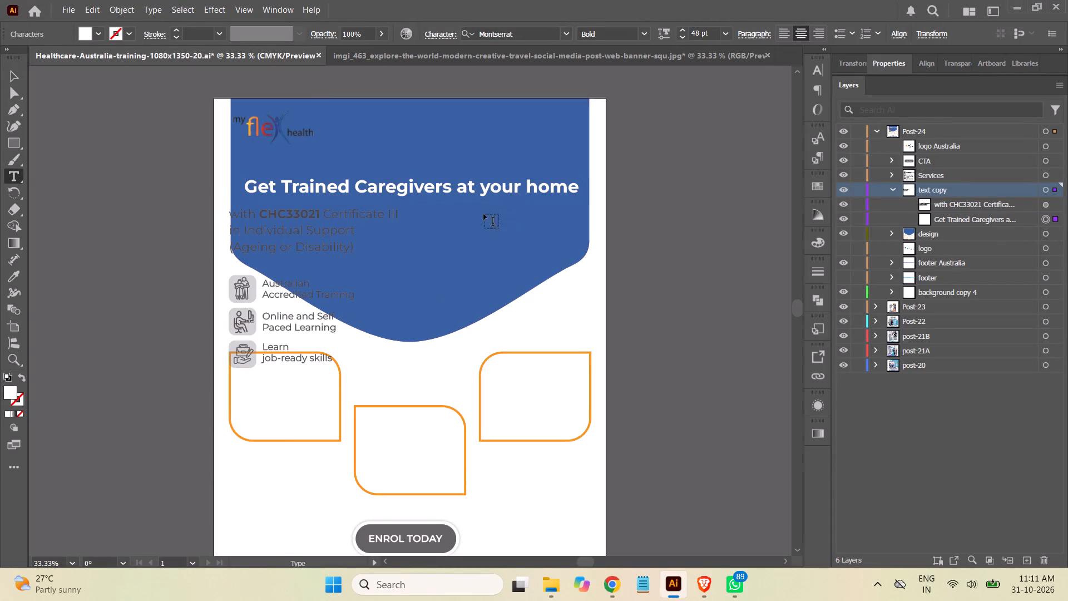
left_click(458, 187)
key("Return")
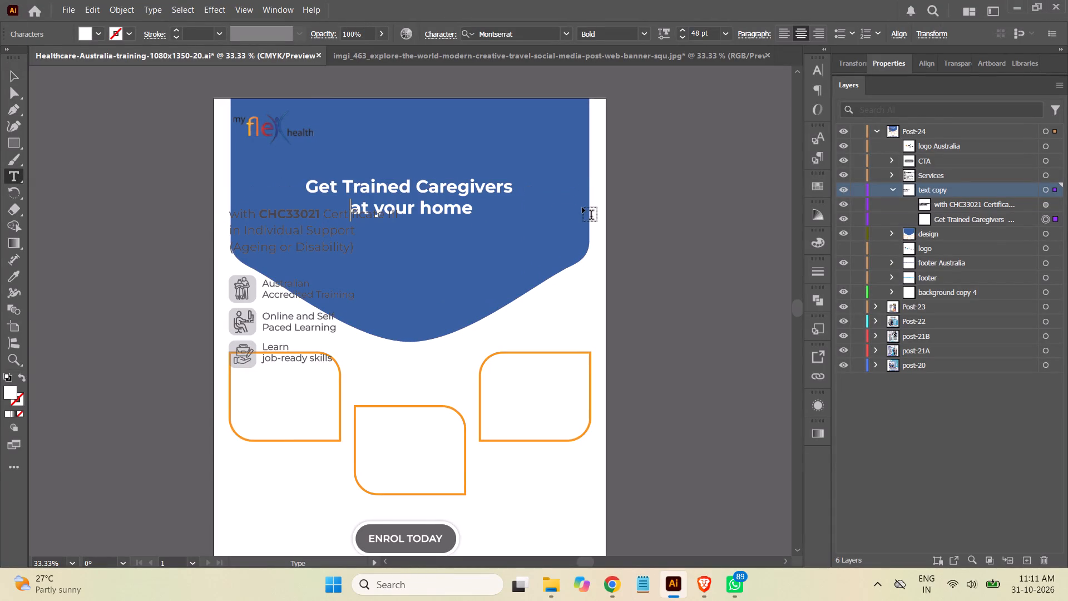
left_click(11, 78)
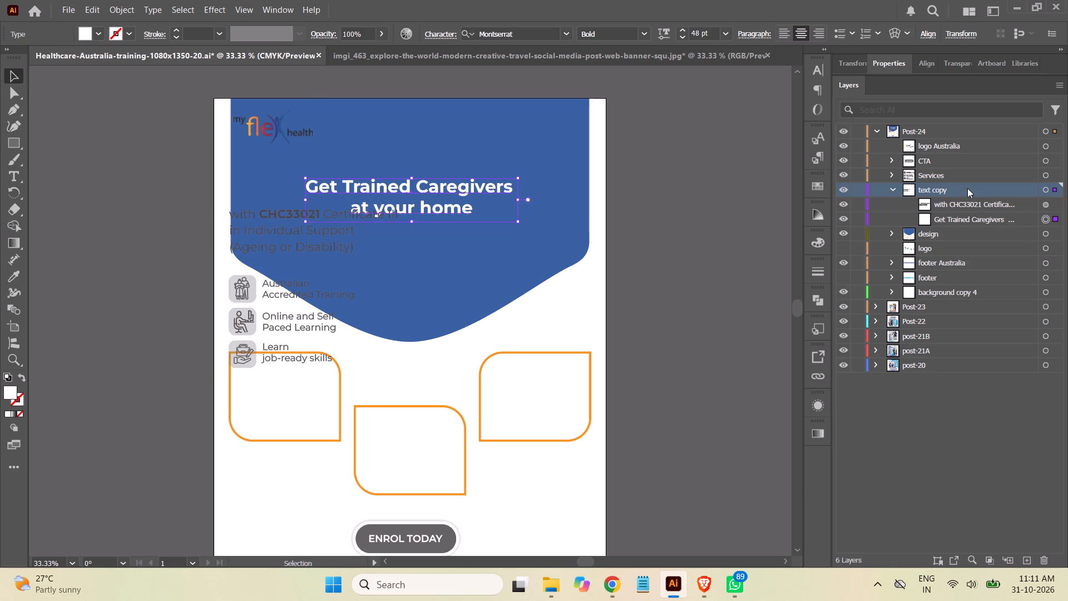
Delete the "with CHC33021 Certificate III in Individual Support" text from the text copy layer and collapse that layer.
left_click(974, 202)
left_click(1047, 203)
left_click(1014, 205)
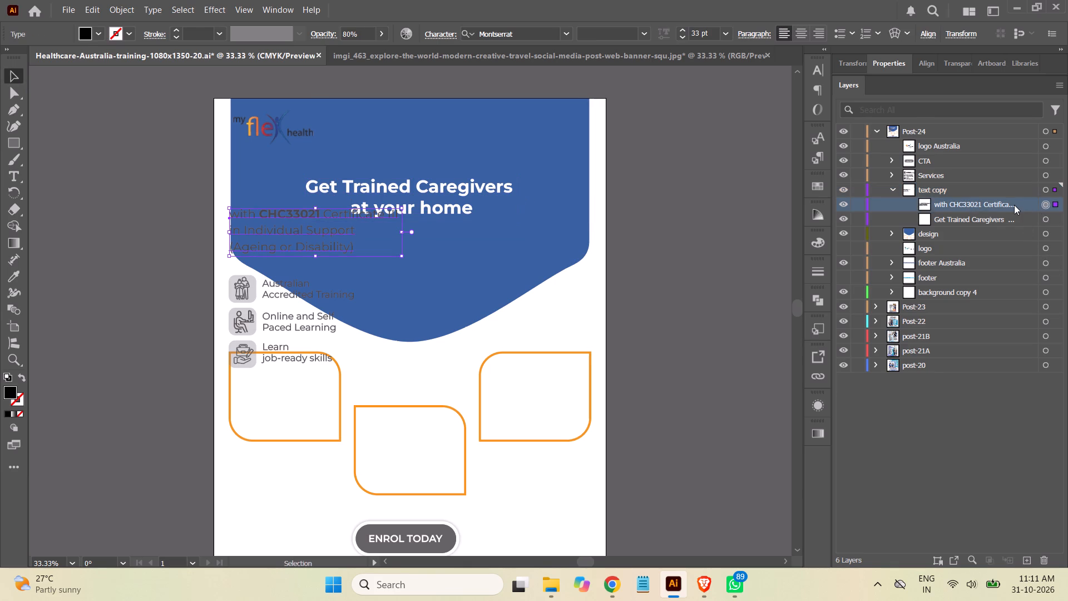
left_click(1044, 559)
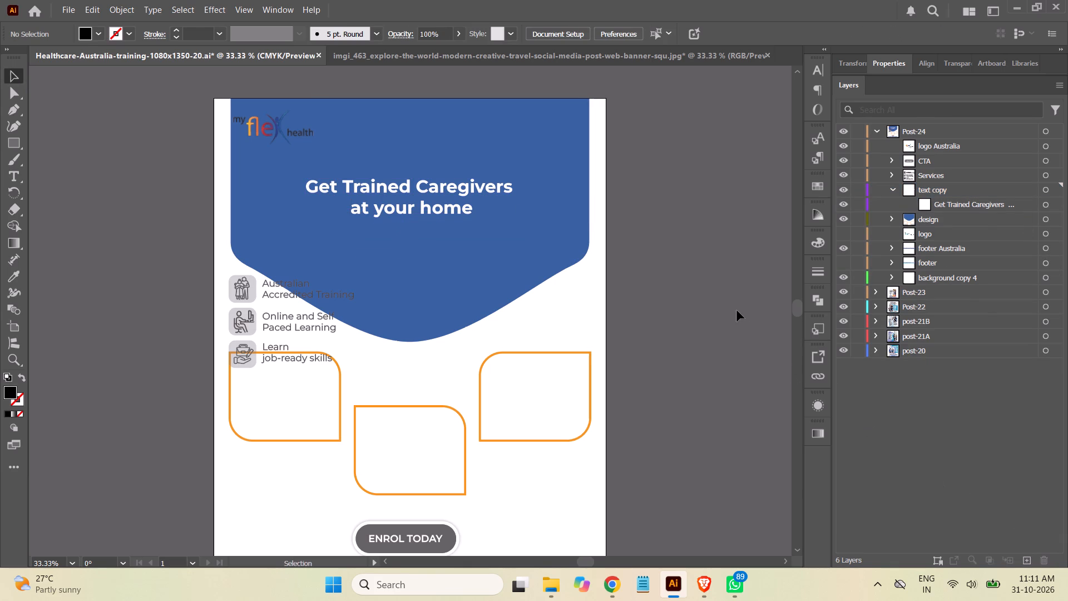
left_click(893, 190)
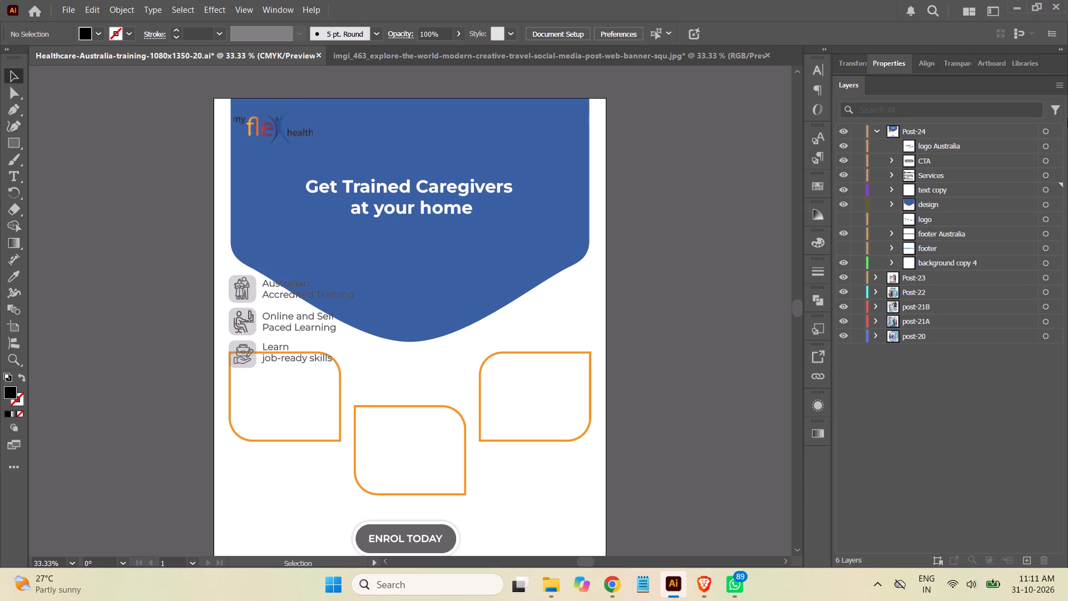
Move the My Flex Health logo to the top centre of the blue header, above the heading.
left_click(1044, 149)
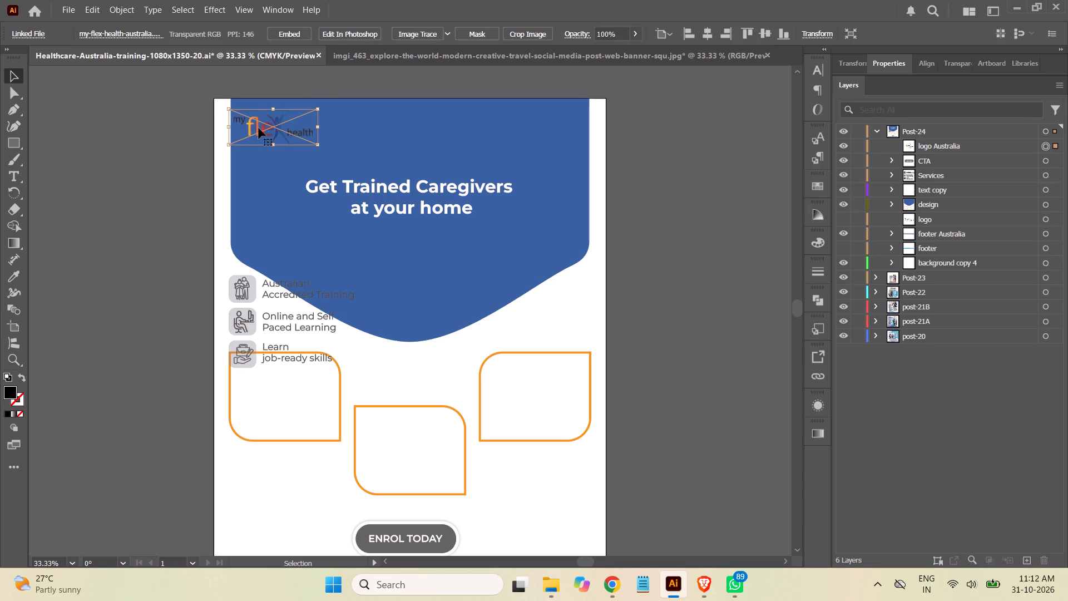
left_click_drag(275, 127, 291, 127)
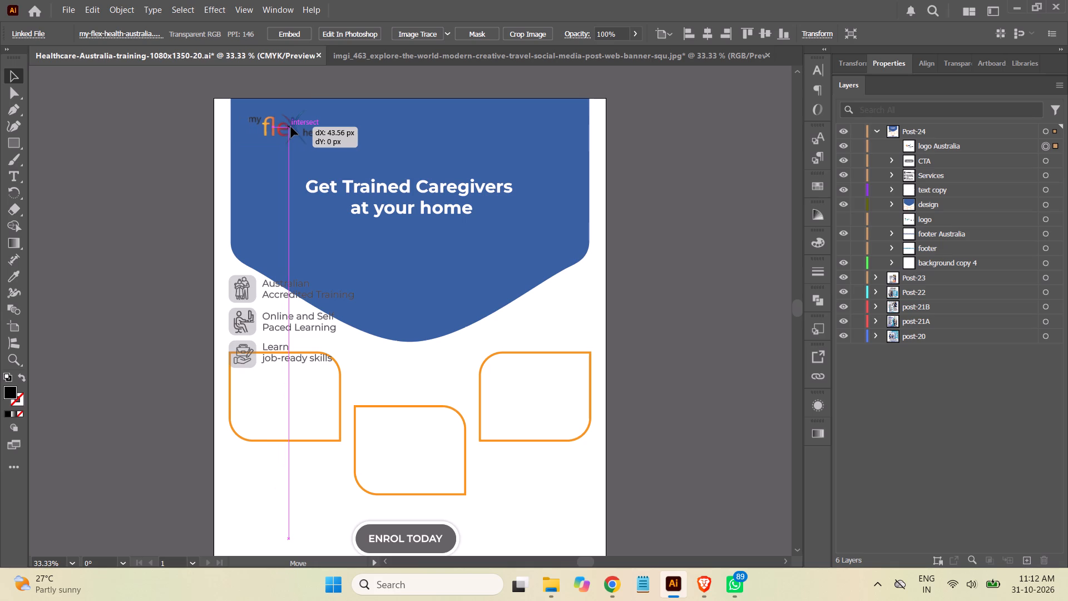
left_click_drag(291, 127, 412, 125)
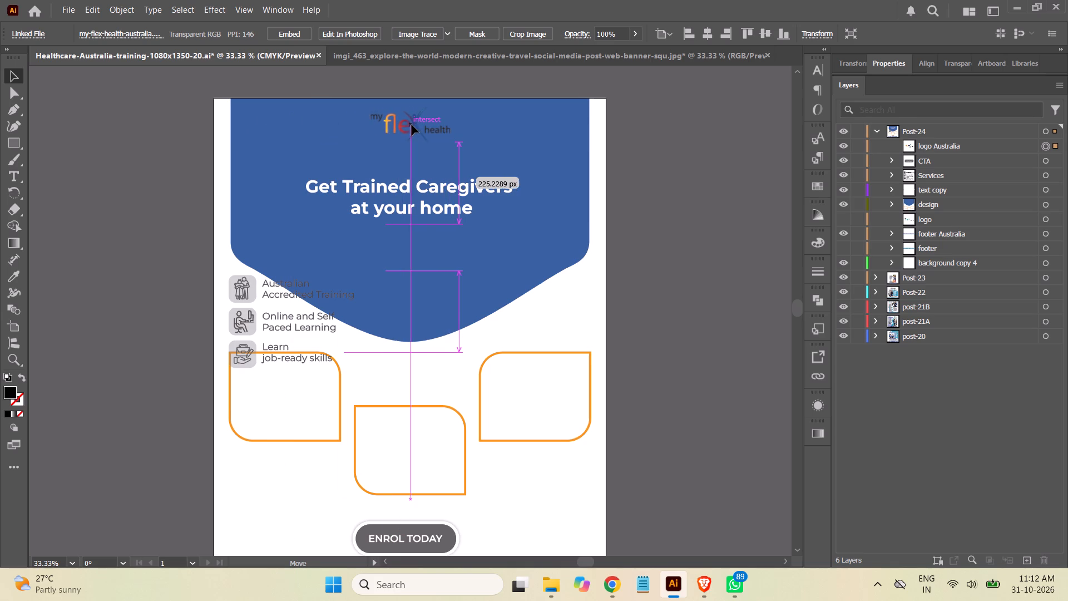
left_click_drag(412, 125, 403, 130)
left_click(713, 220)
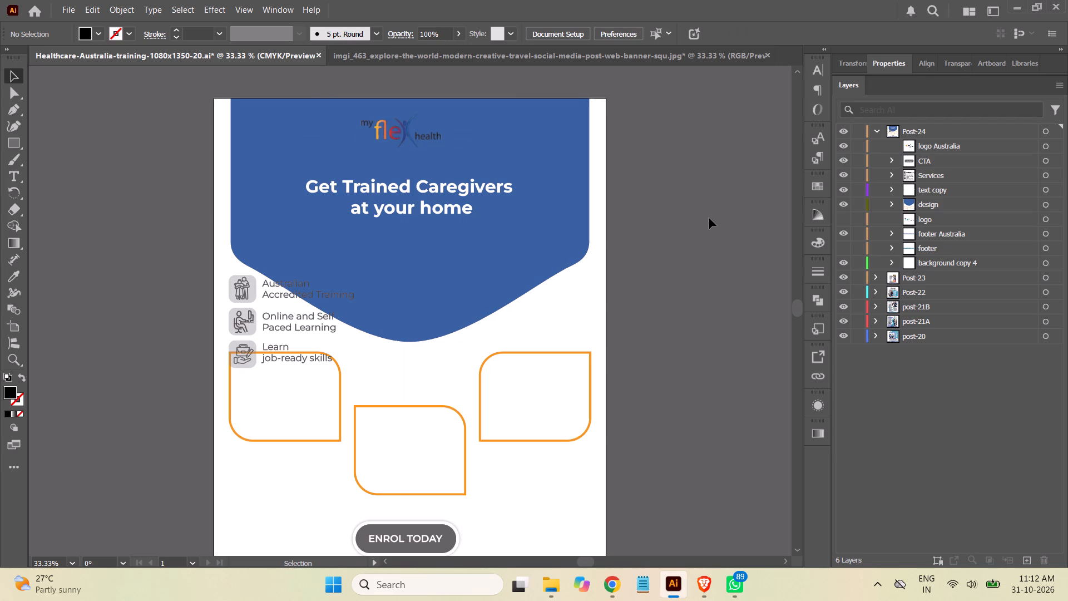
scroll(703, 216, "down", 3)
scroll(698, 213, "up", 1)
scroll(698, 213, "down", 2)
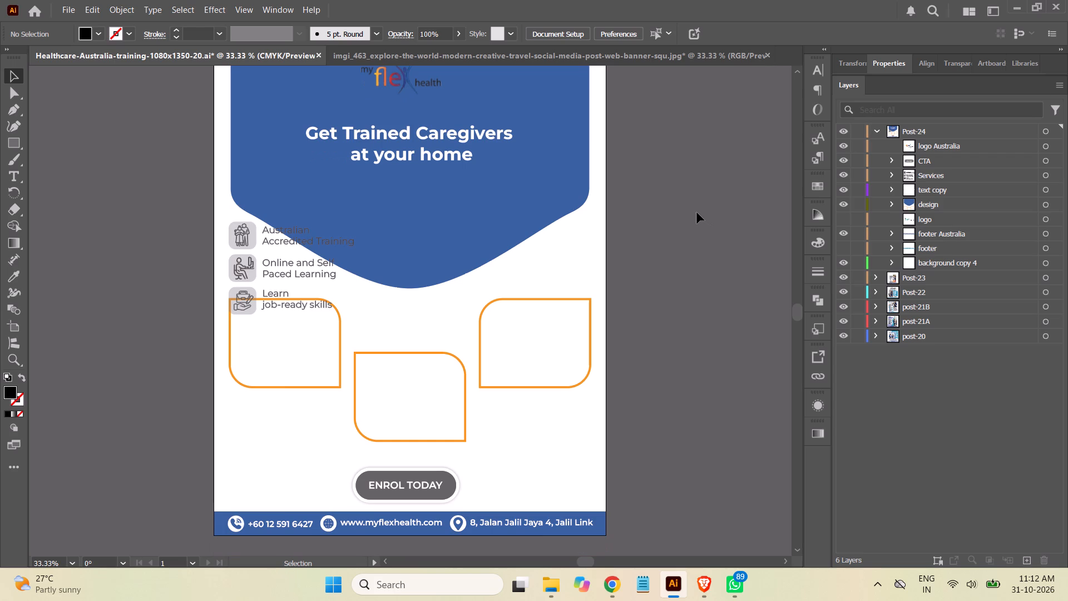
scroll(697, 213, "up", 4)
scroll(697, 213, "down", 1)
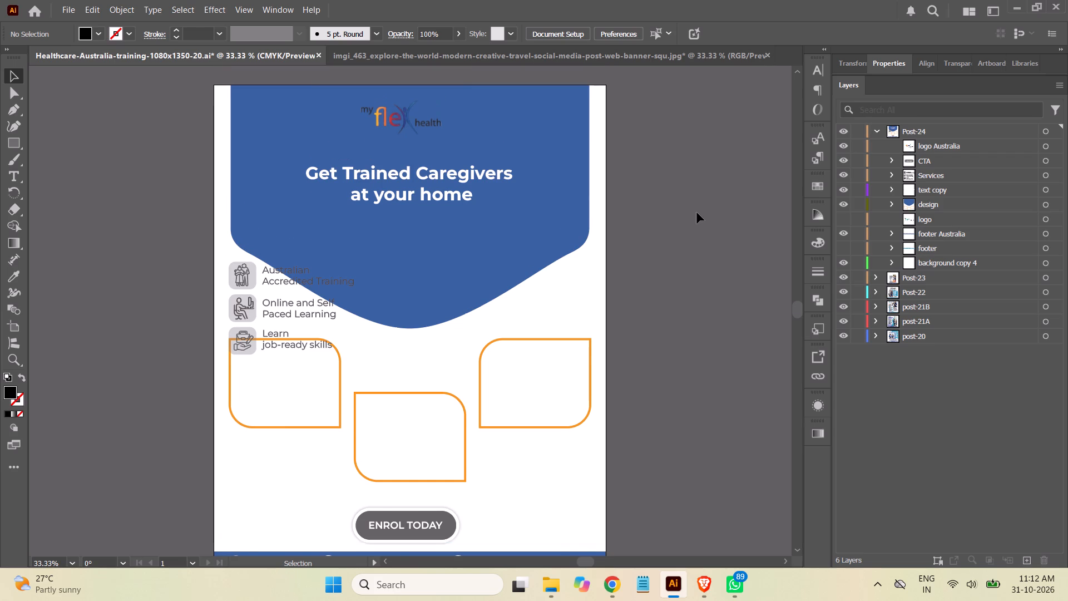
Replace the "Enrol Today" button text with the brief's CTA "Contact Us Today for Home Care Support" copied from Asana in Chrome.
scroll(697, 213, "down", 5)
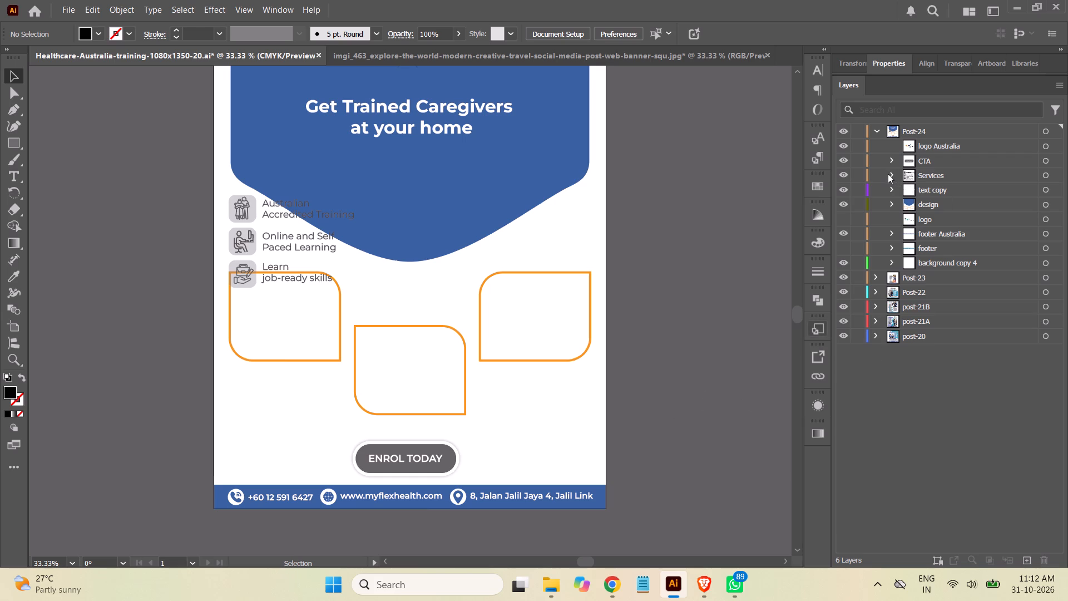
left_click(611, 583)
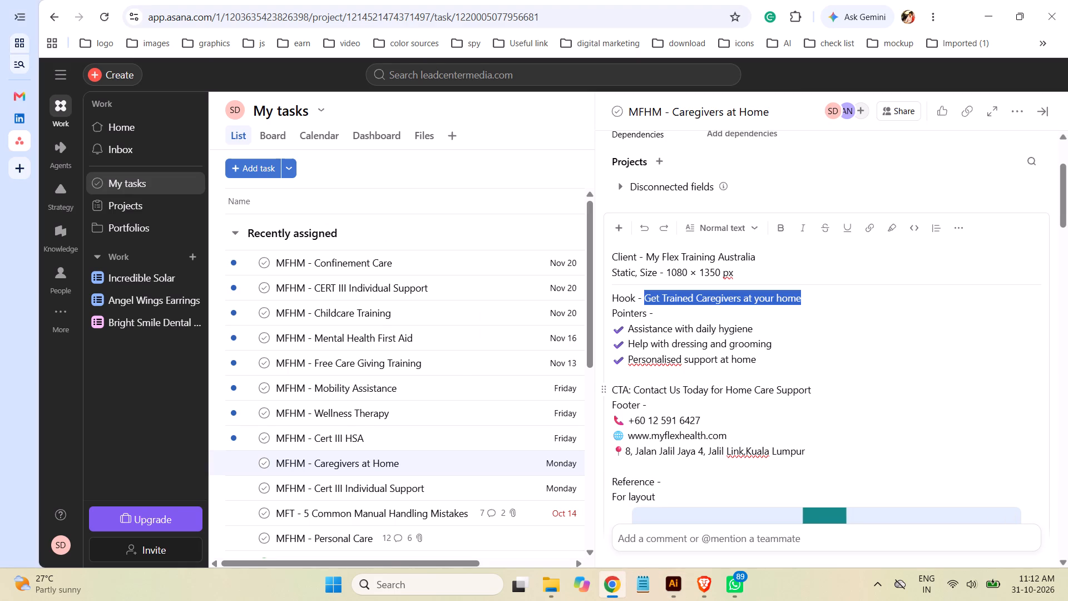
left_click_drag(812, 390, 631, 390)
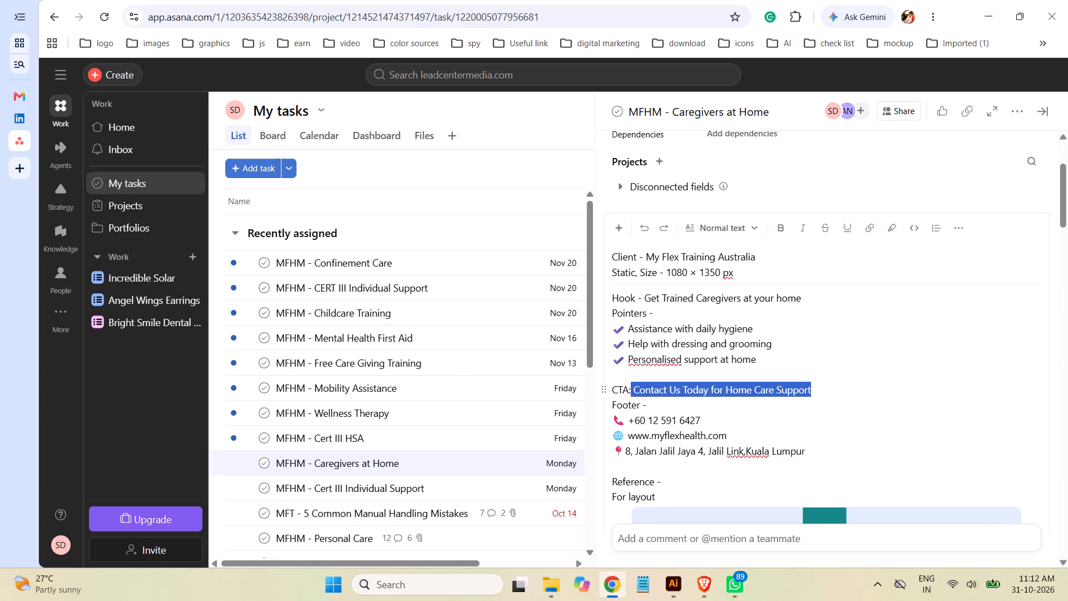
left_click_drag(631, 390, 635, 392)
key("ctrl+c")
left_click(669, 580)
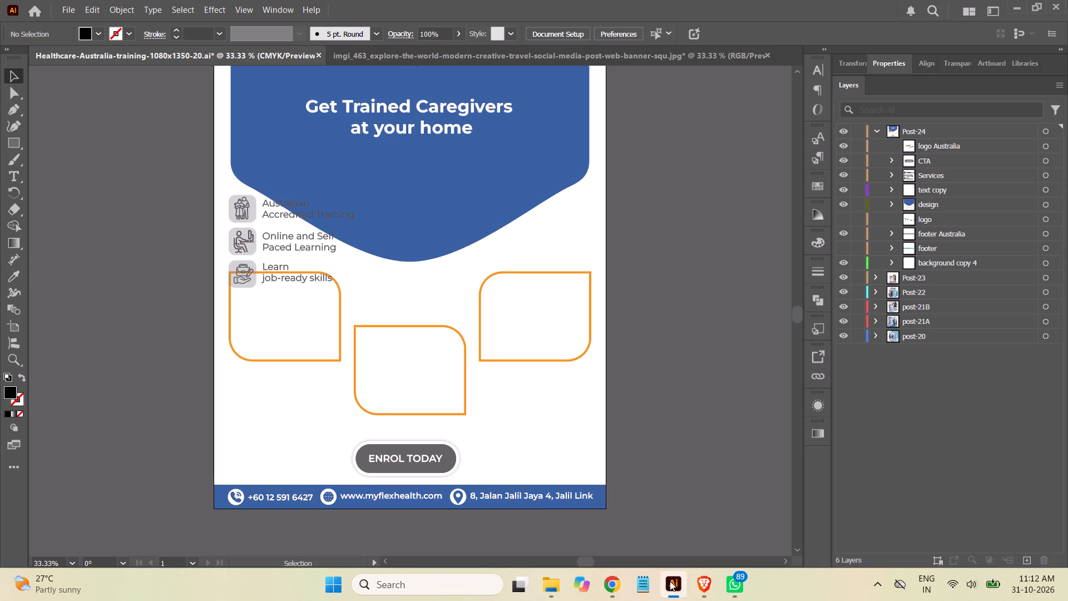
left_click(891, 160)
left_click(1045, 176)
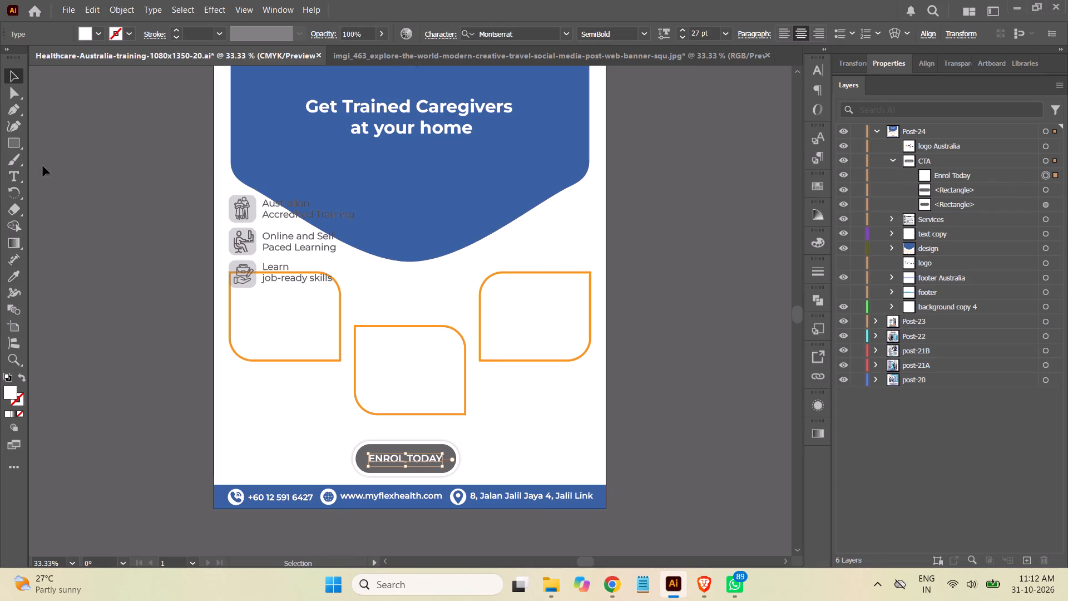
double_click(14, 173)
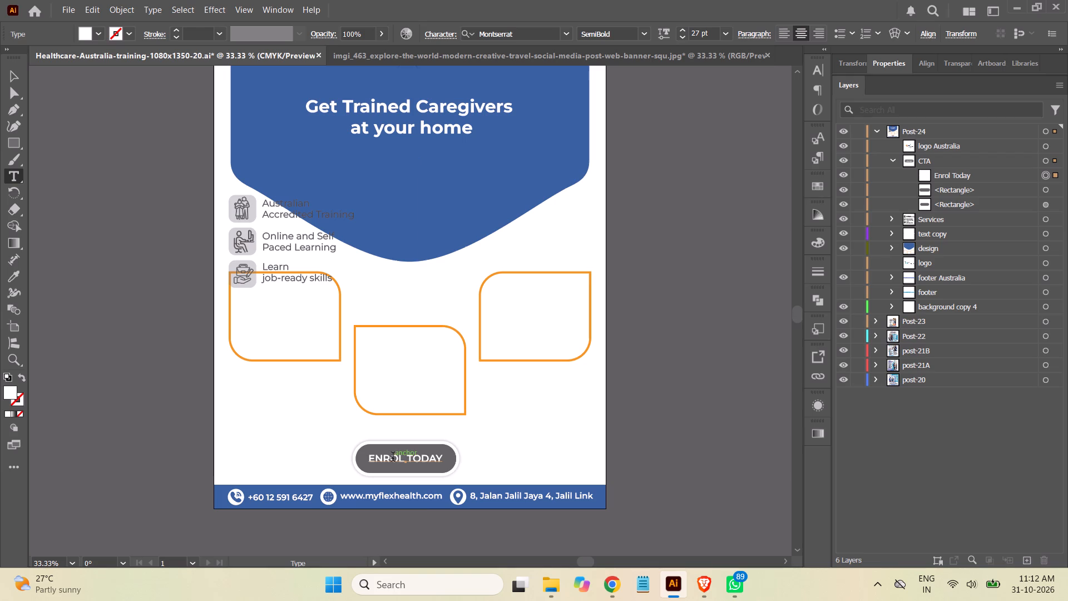
left_click(393, 458)
key("ctrl+a")
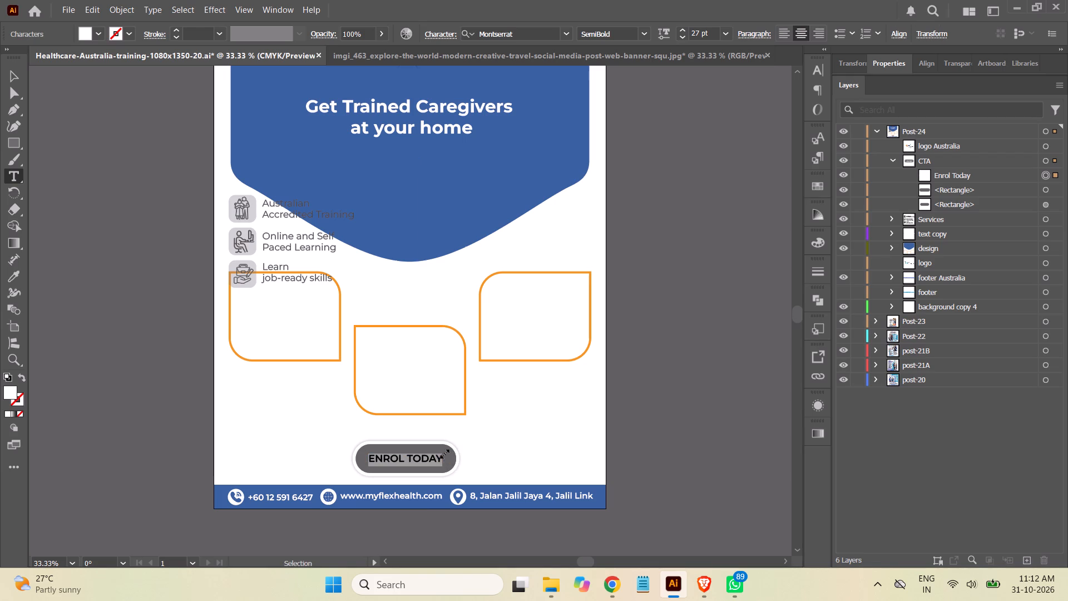
key("ctrl+v")
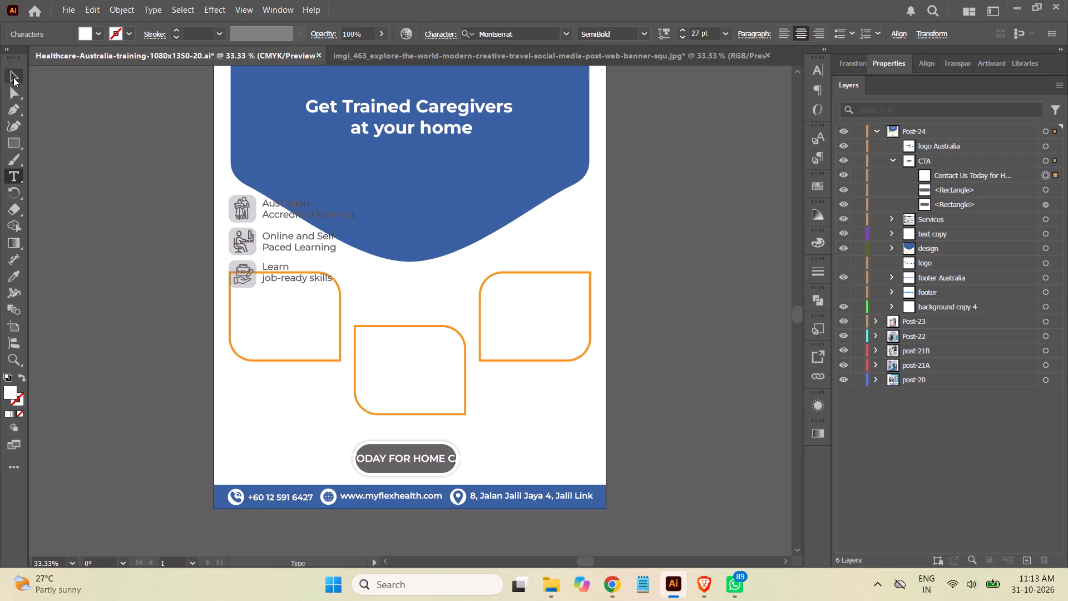
left_click(13, 77)
Widen both rectangles of the CTA button evenly about their centre to enclose the full text with side padding, and collapse the CTA layer.
left_click(1047, 192)
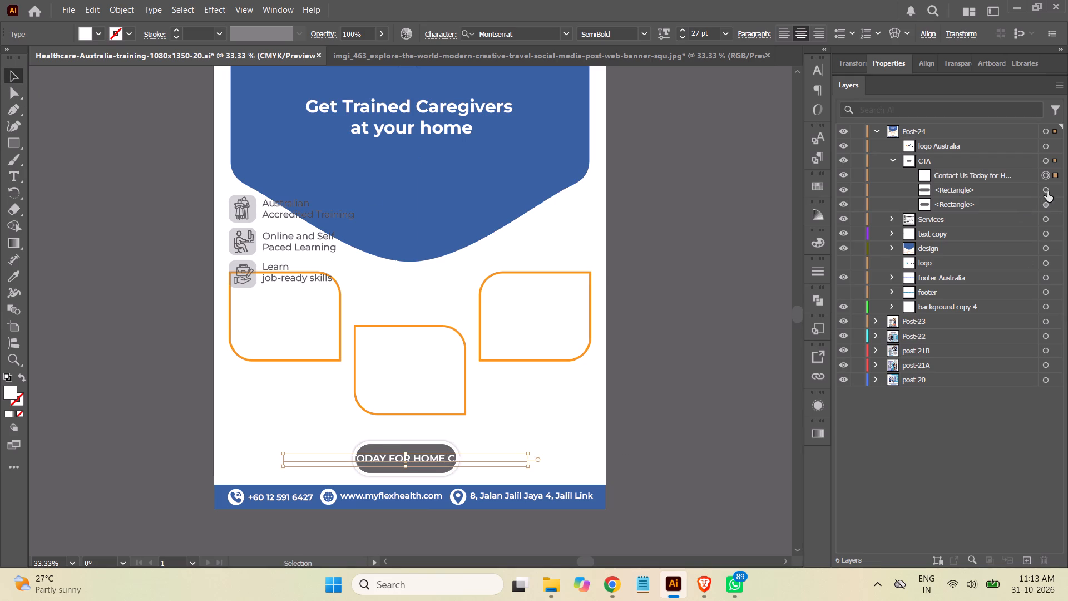
left_click(1044, 204, "shift")
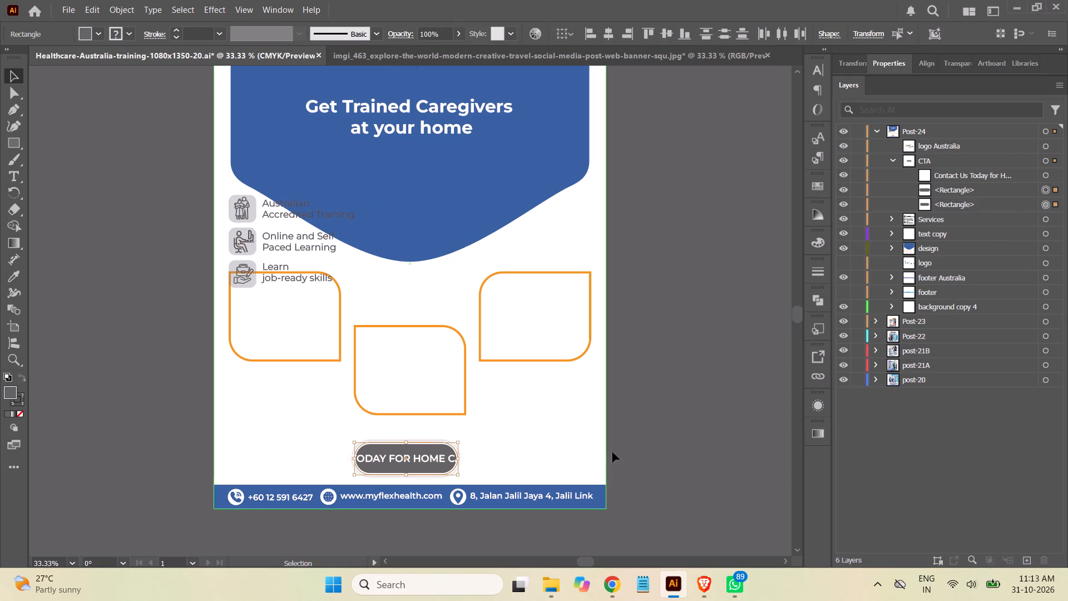
left_click_drag(455, 458, 540, 454, "alt")
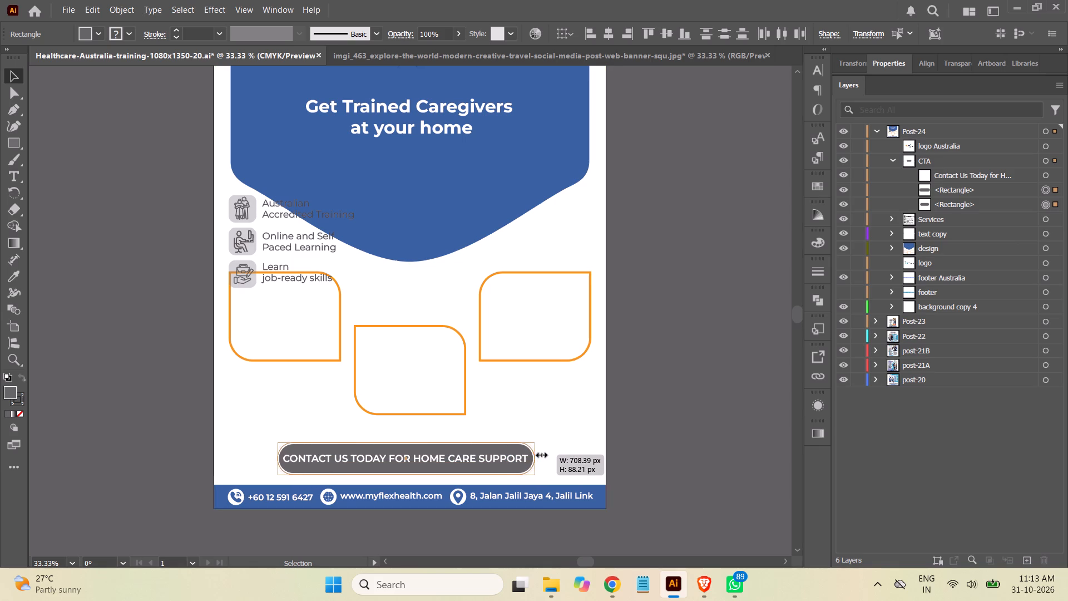
left_click_drag(540, 454, 544, 454, "alt")
left_click(739, 420)
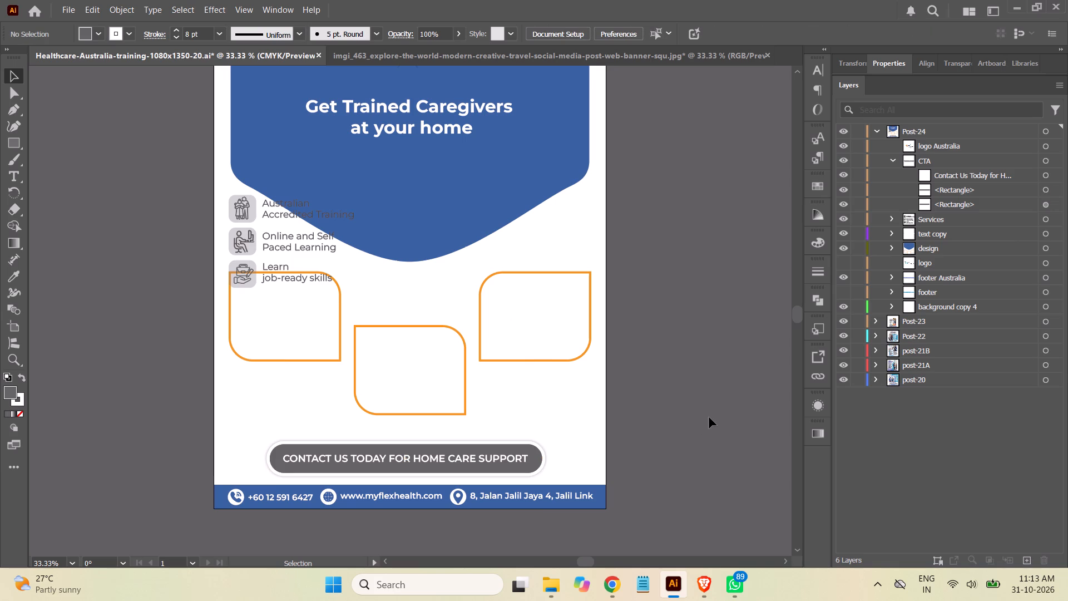
scroll(700, 349, "up", 7)
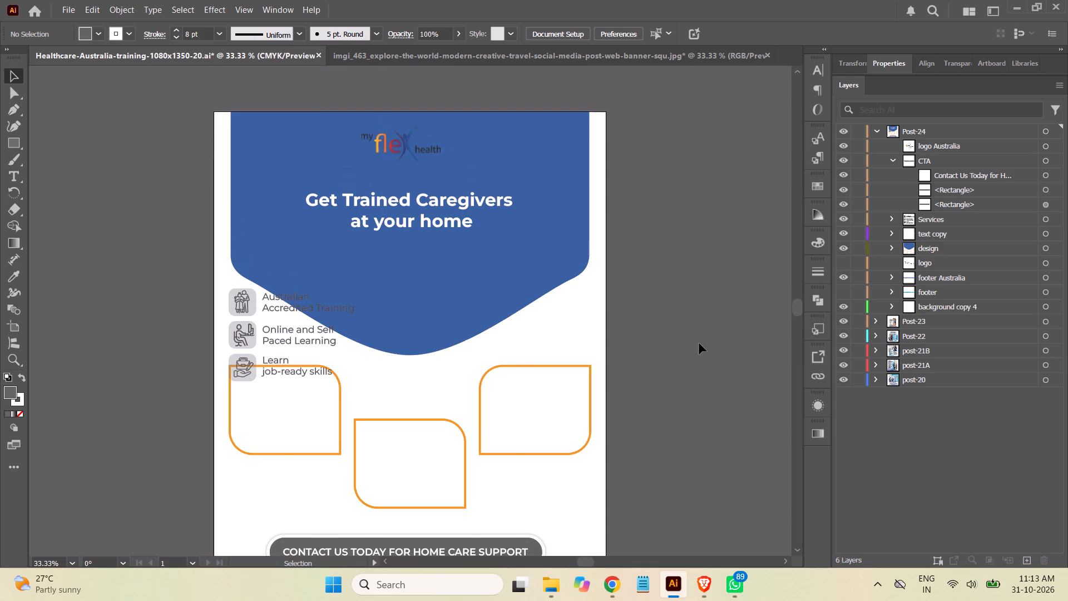
scroll(699, 343, "up", 1)
scroll(699, 343, "down", 3)
scroll(698, 343, "up", 1)
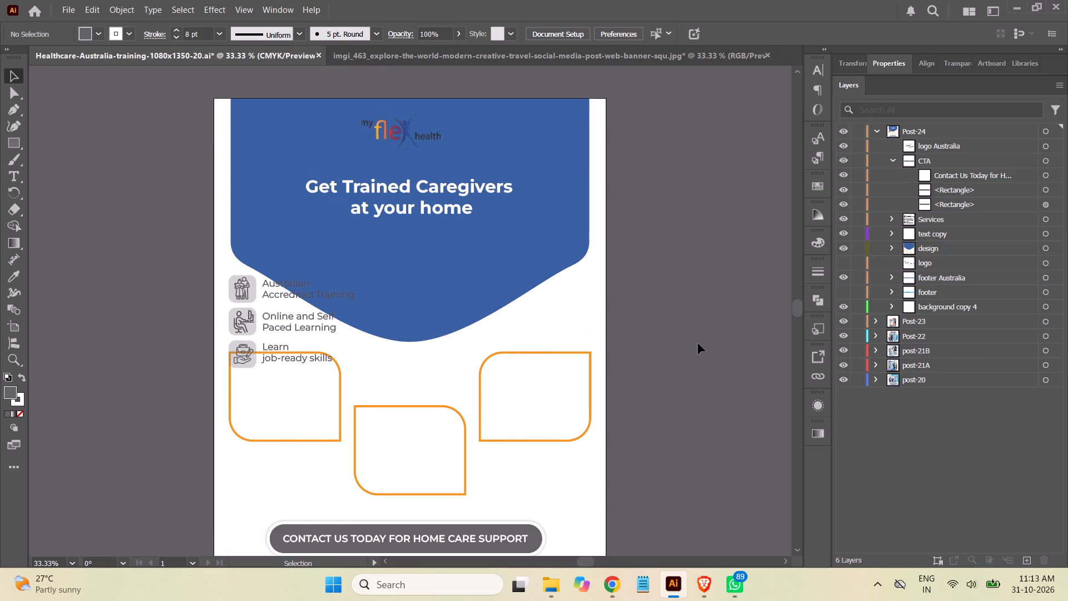
scroll(698, 343, "down", 1)
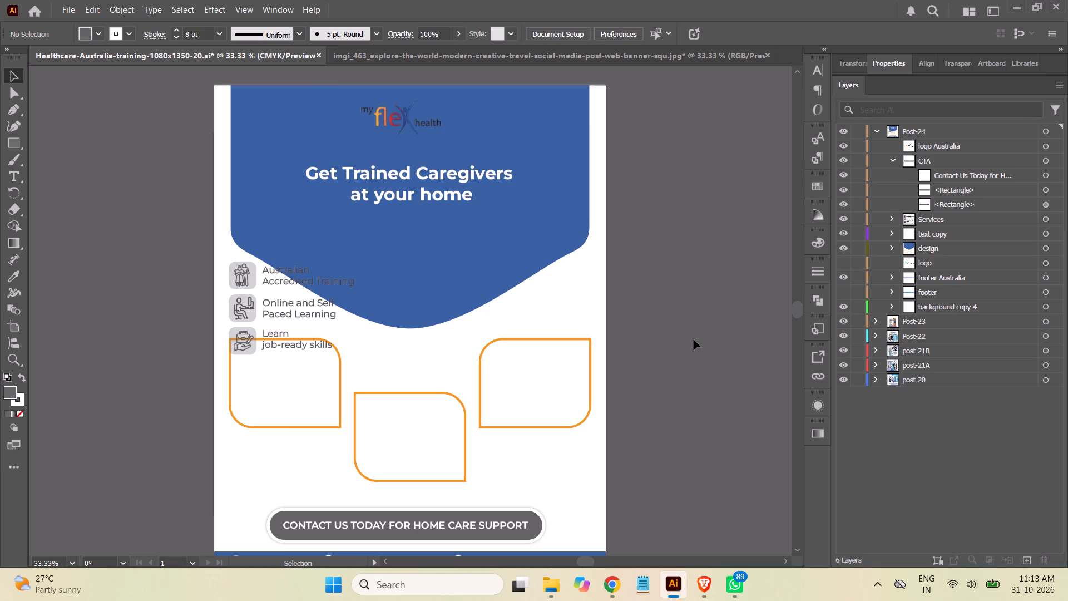
left_click(891, 161)
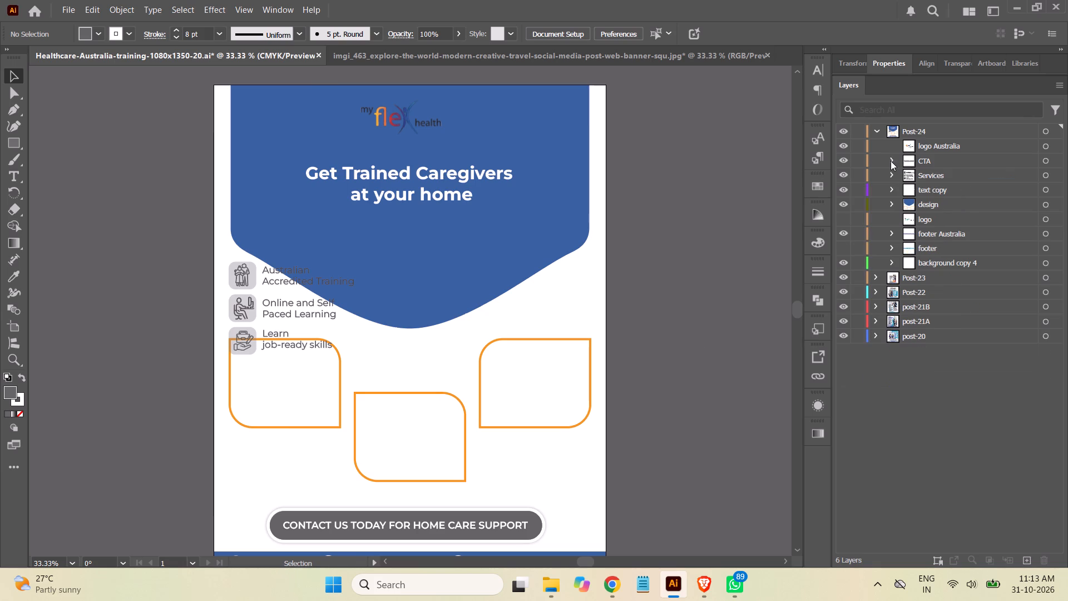
Delete the three icon groups and the three grey rectangles behind them from the Services layer, keeping its three text items.
left_click(889, 175)
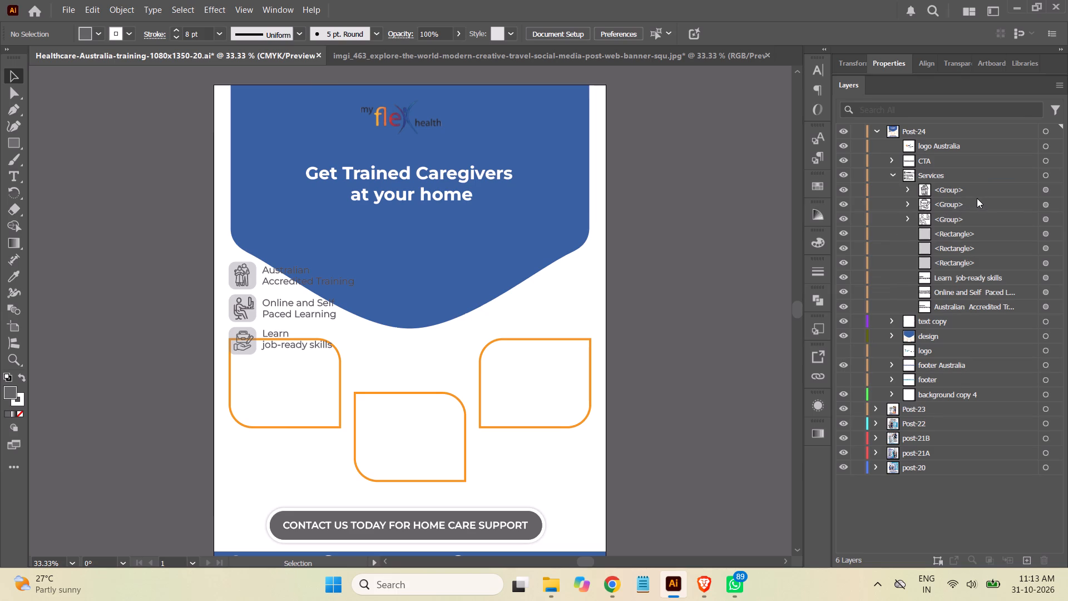
left_click(963, 190)
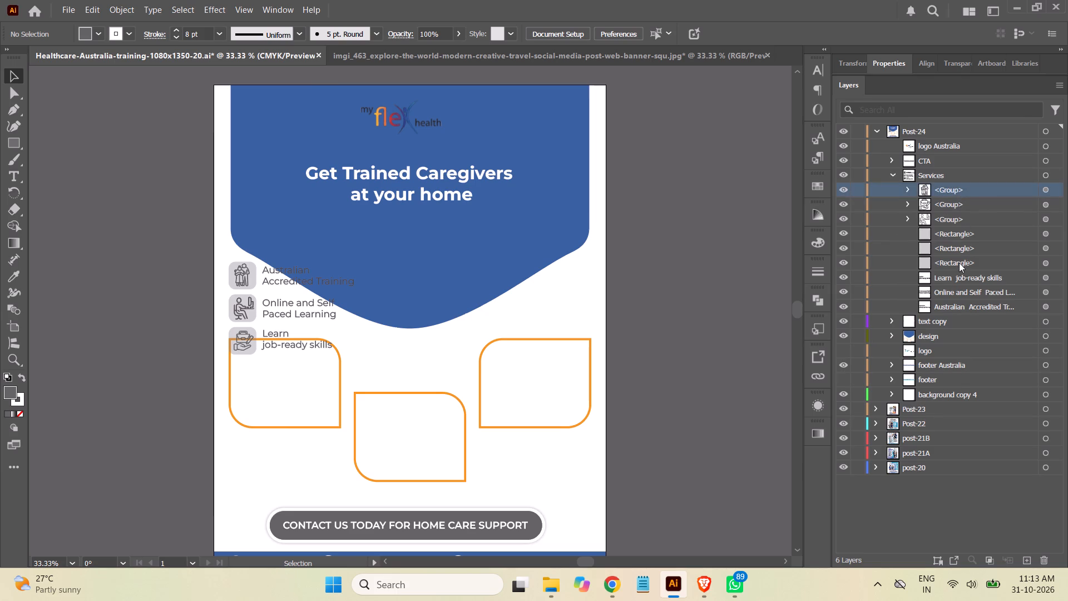
left_click(959, 263, "shift")
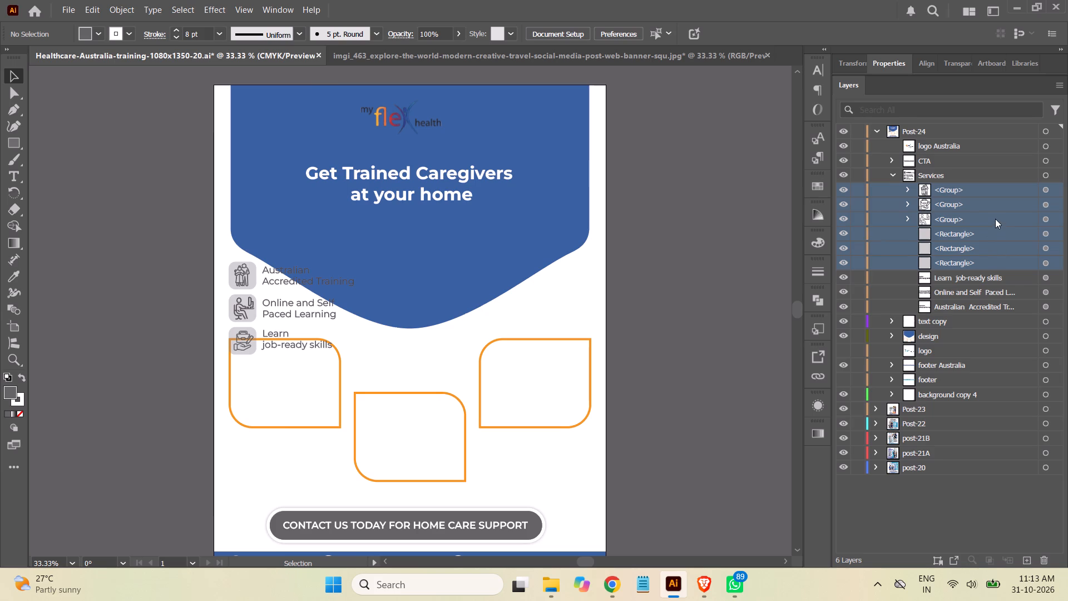
left_click(967, 189)
left_click(966, 217, "shift")
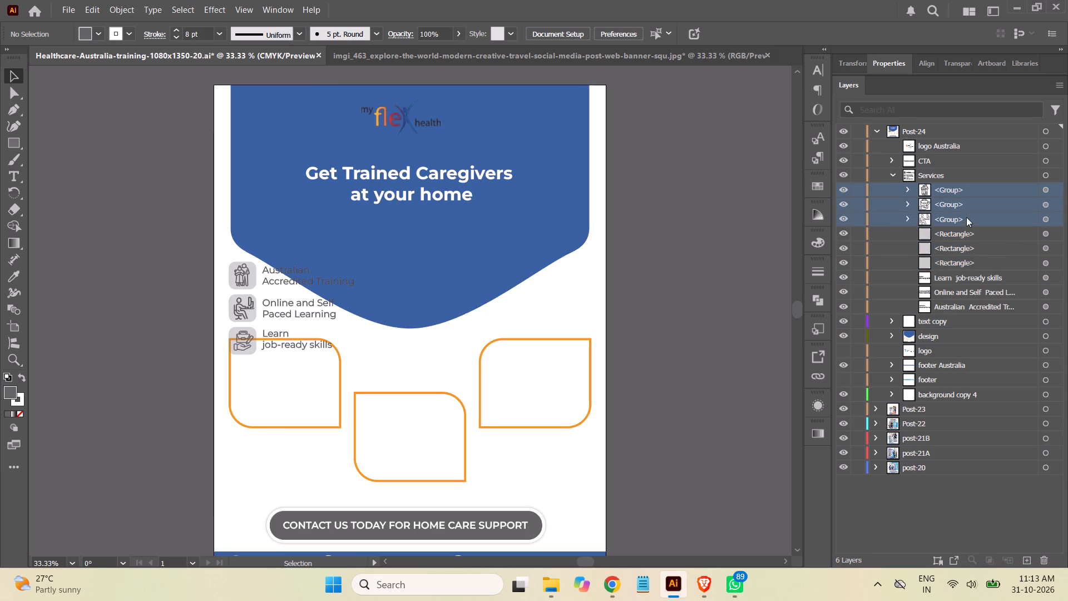
left_click(1046, 559)
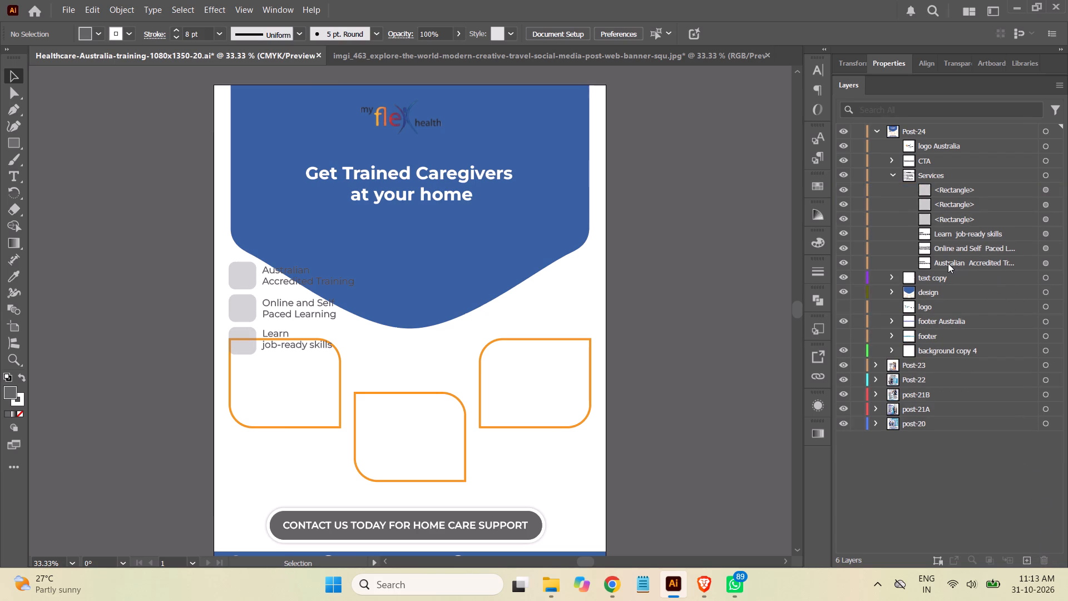
left_click(978, 190)
left_click(972, 220, "shift")
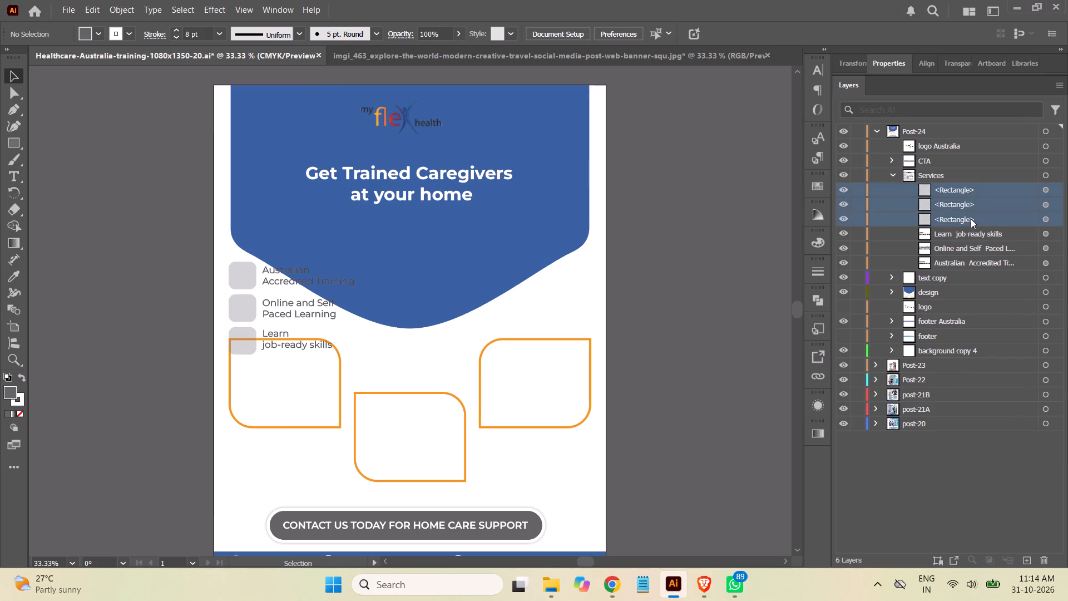
left_click(1049, 556)
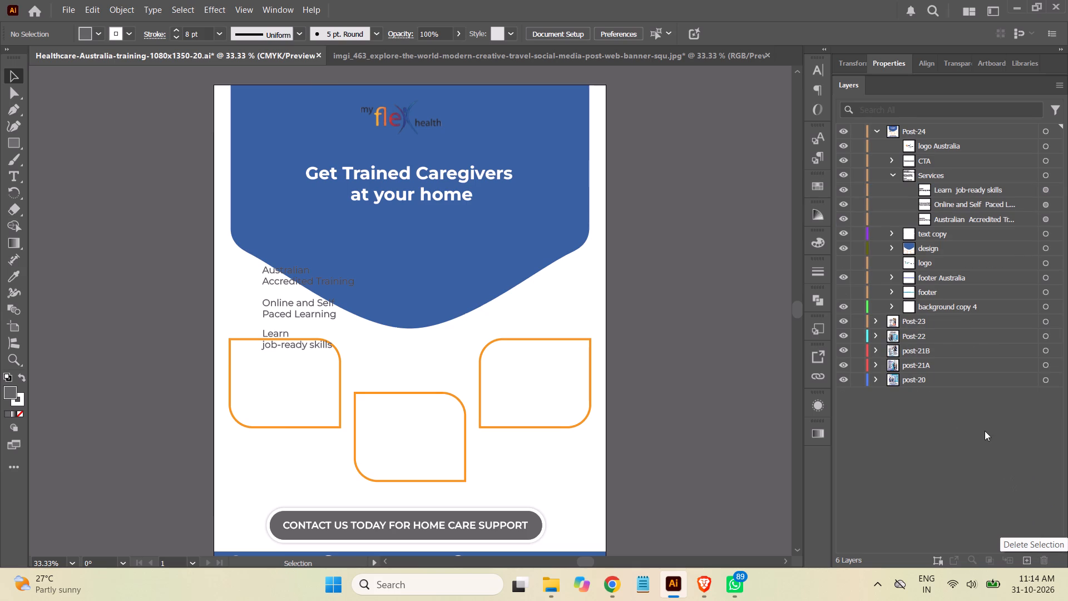
Save the document and collapse the Services layer.
key("ctrl+s")
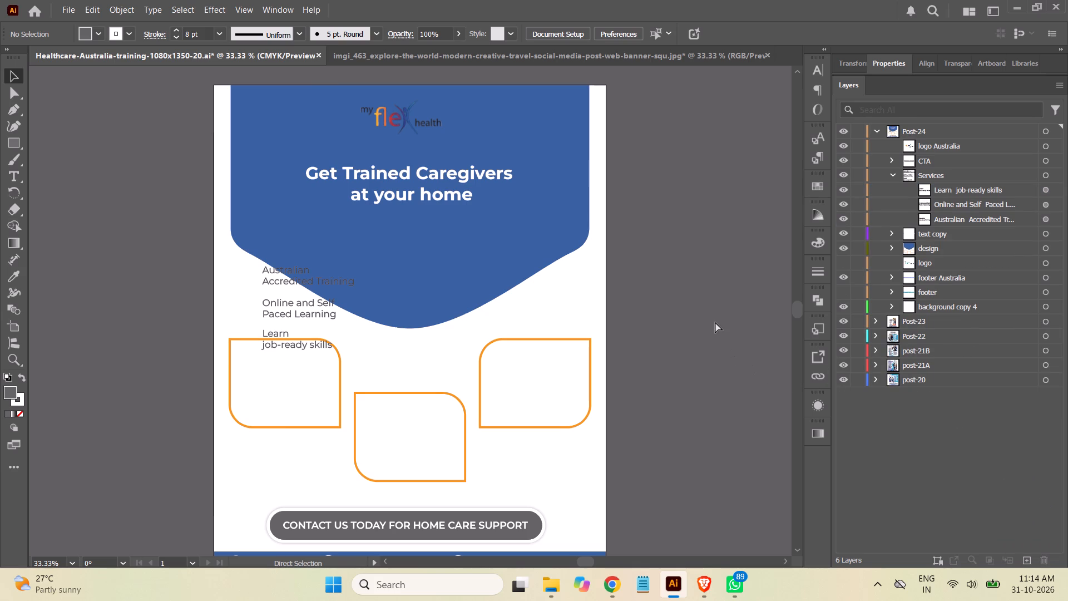
scroll(733, 327, "down", 6)
scroll(733, 327, "up", 3)
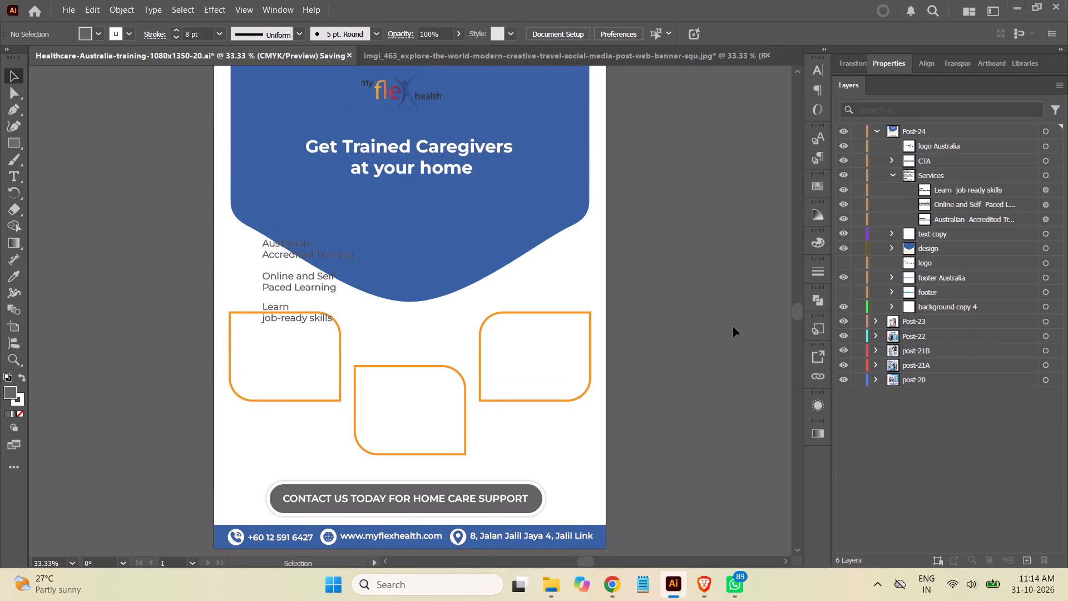
scroll(733, 327, "up", 3)
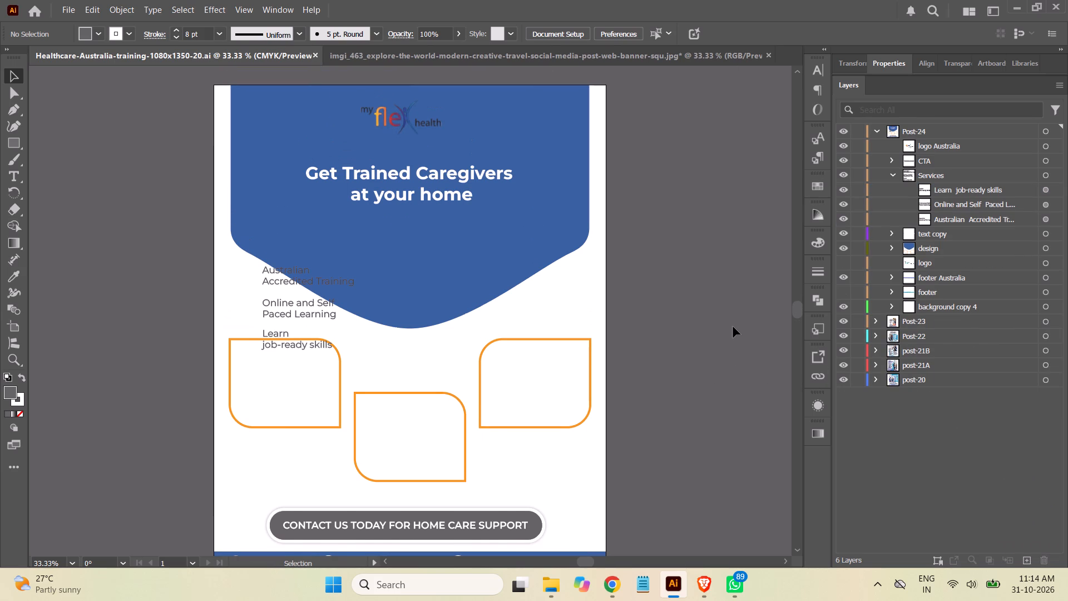
left_click(892, 173)
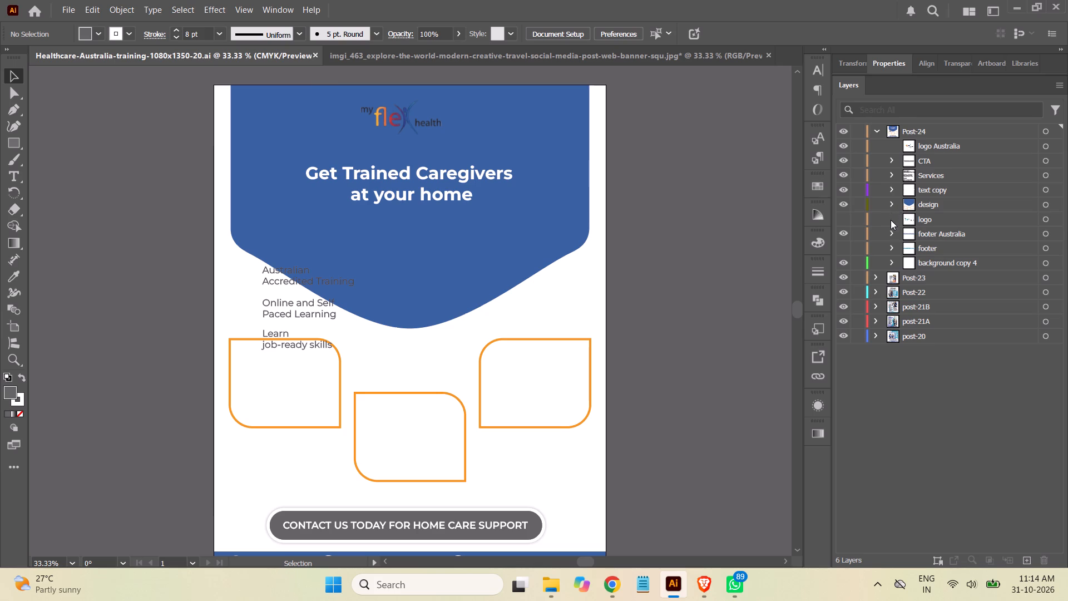
Following the three-pill travel flyer in Brave, draw an orange-outlined white rectangle about 300 by 550 px on the design layer and fully round its corners.
left_click(705, 585)
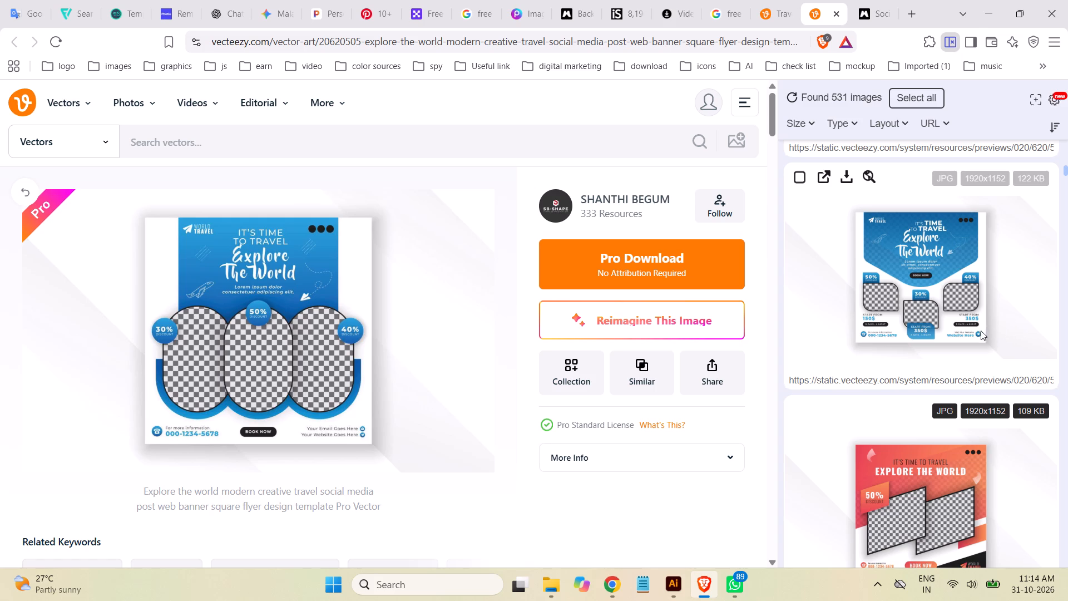
left_click(669, 589)
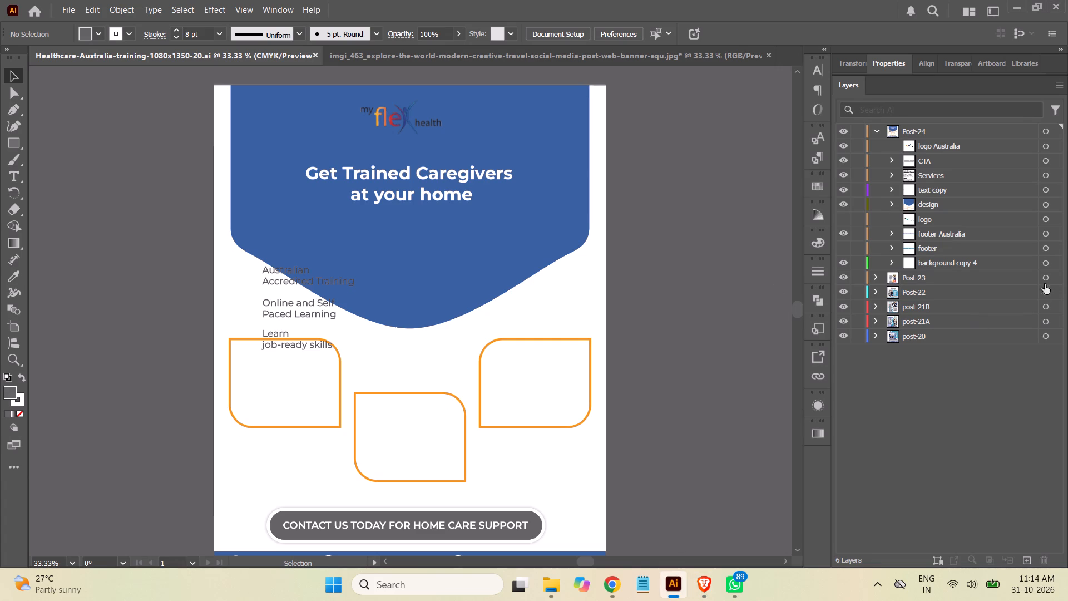
left_click(892, 203)
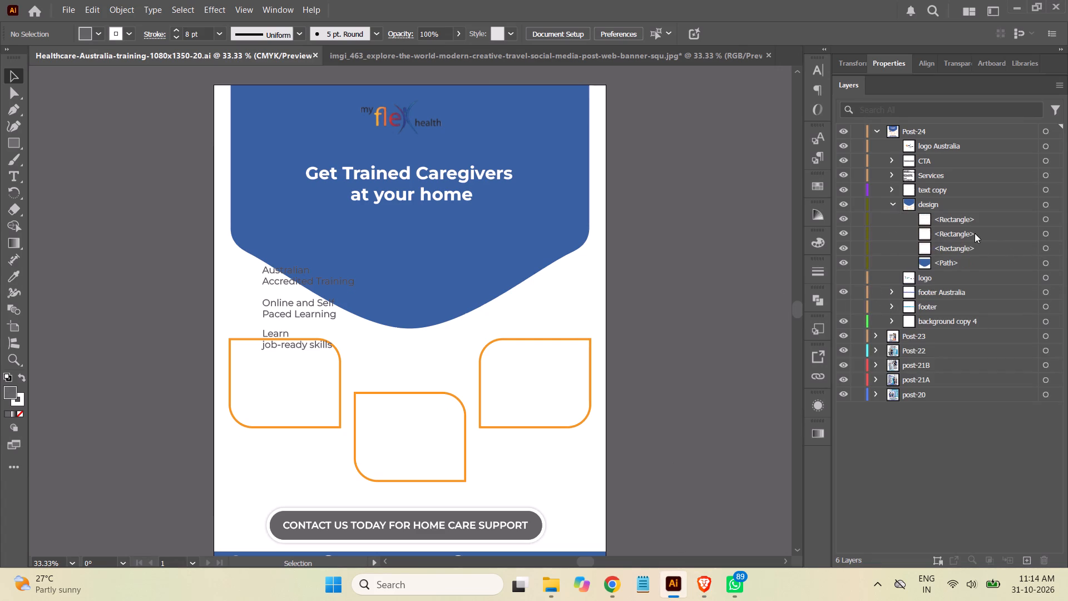
left_click(1049, 220)
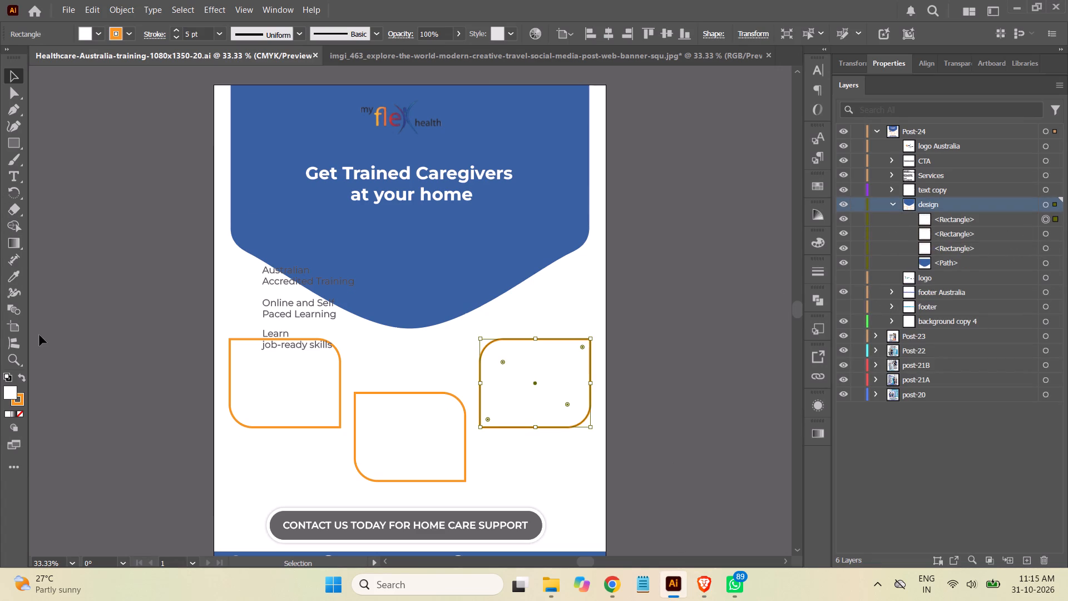
left_click(16, 146)
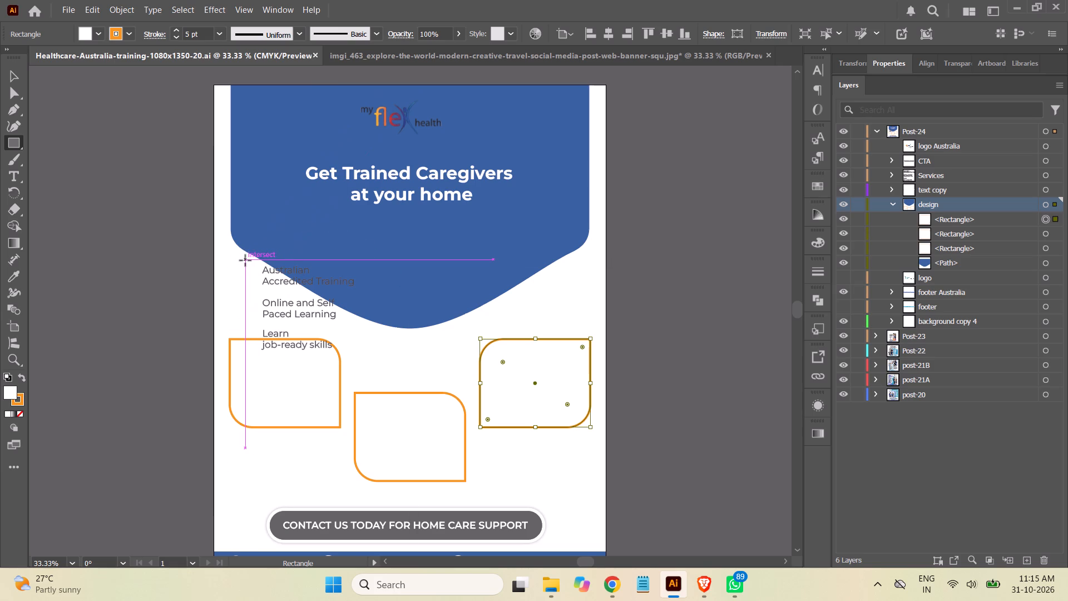
left_click_drag(245, 260, 354, 459)
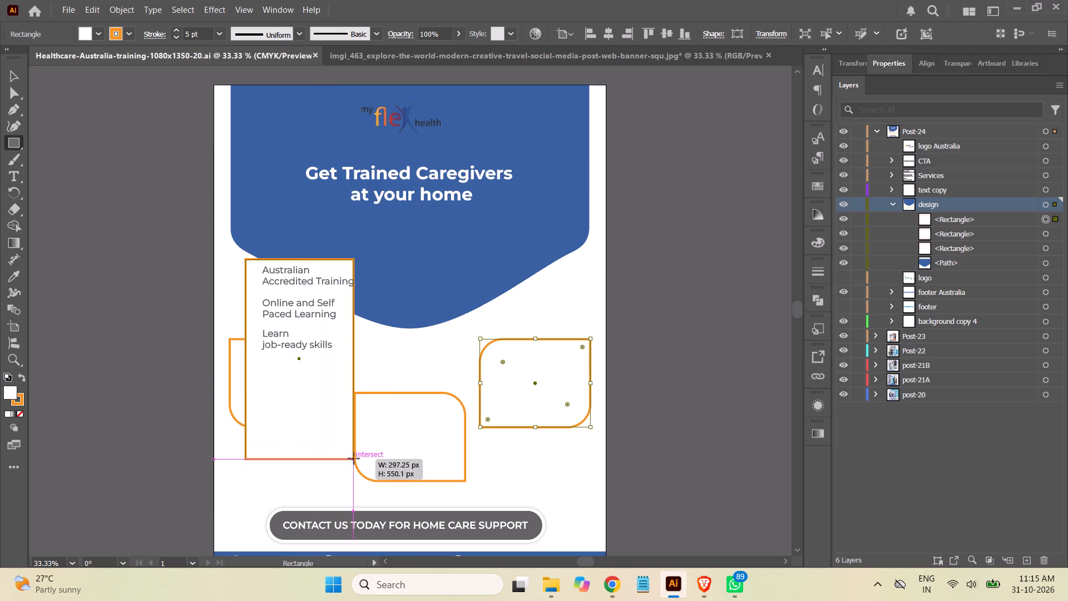
left_click_drag(354, 459, 354, 462)
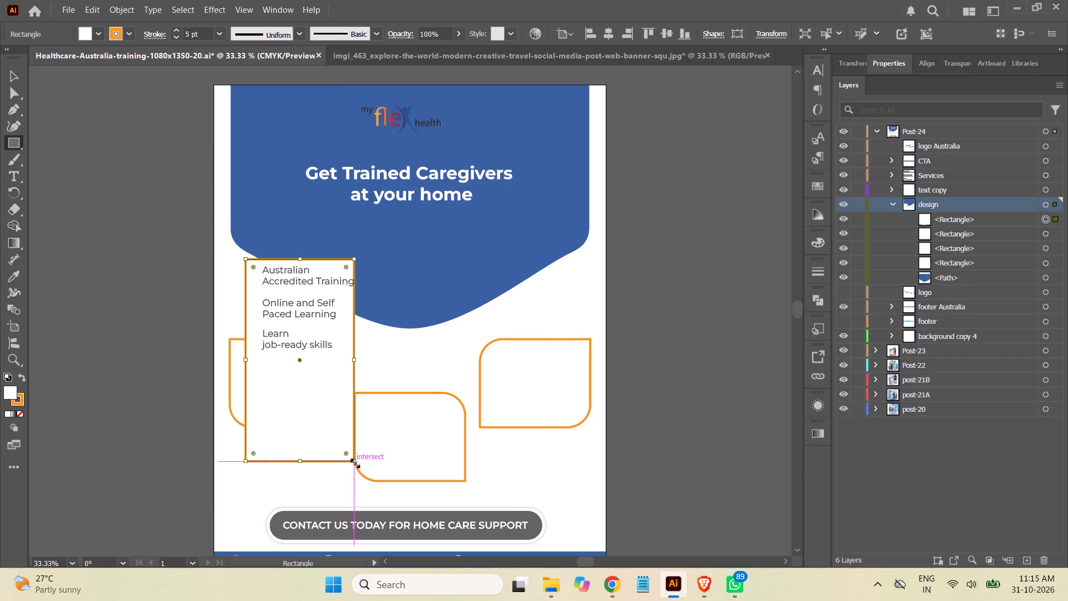
left_click_drag(347, 454, 311, 395)
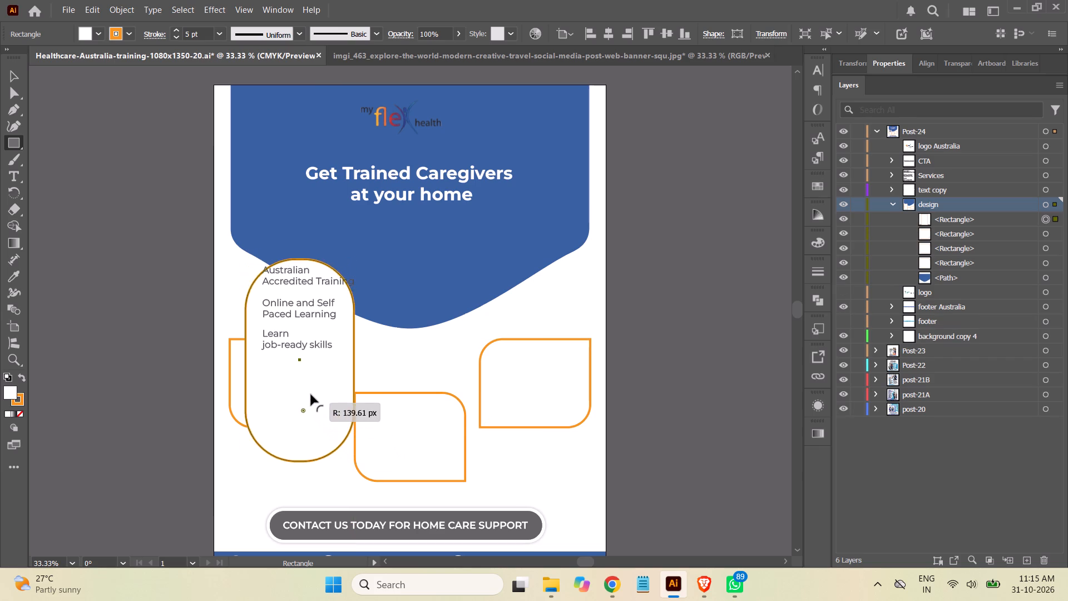
left_click_drag(311, 395, 300, 372)
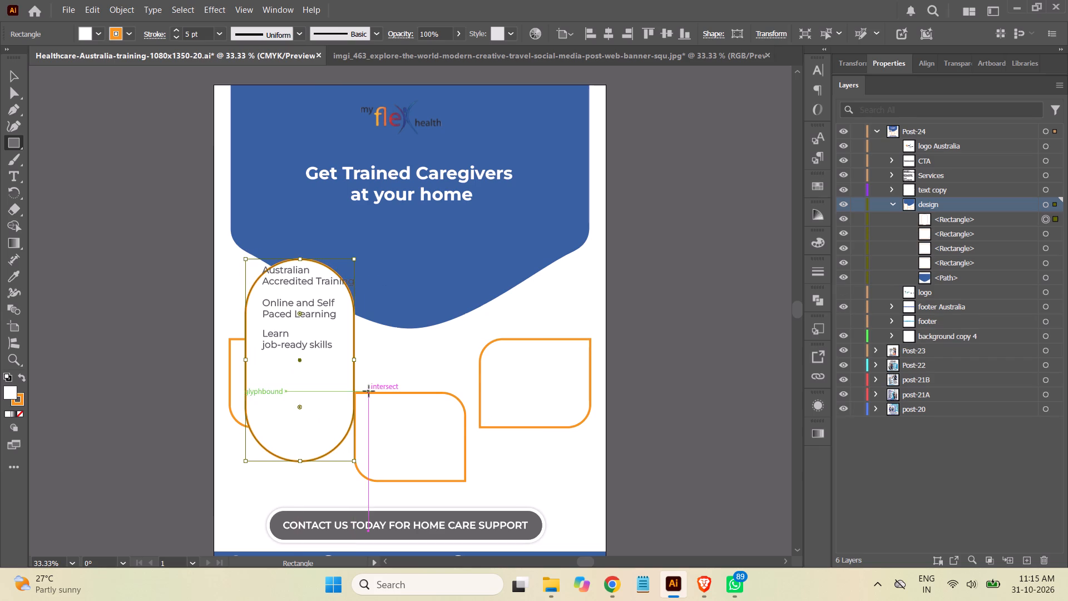
left_click(14, 78)
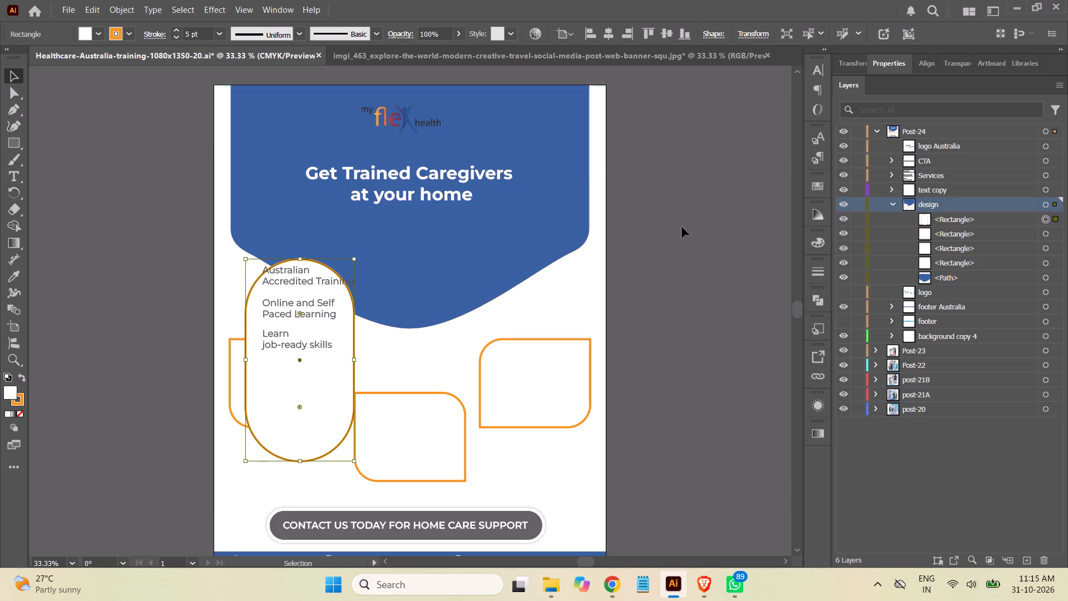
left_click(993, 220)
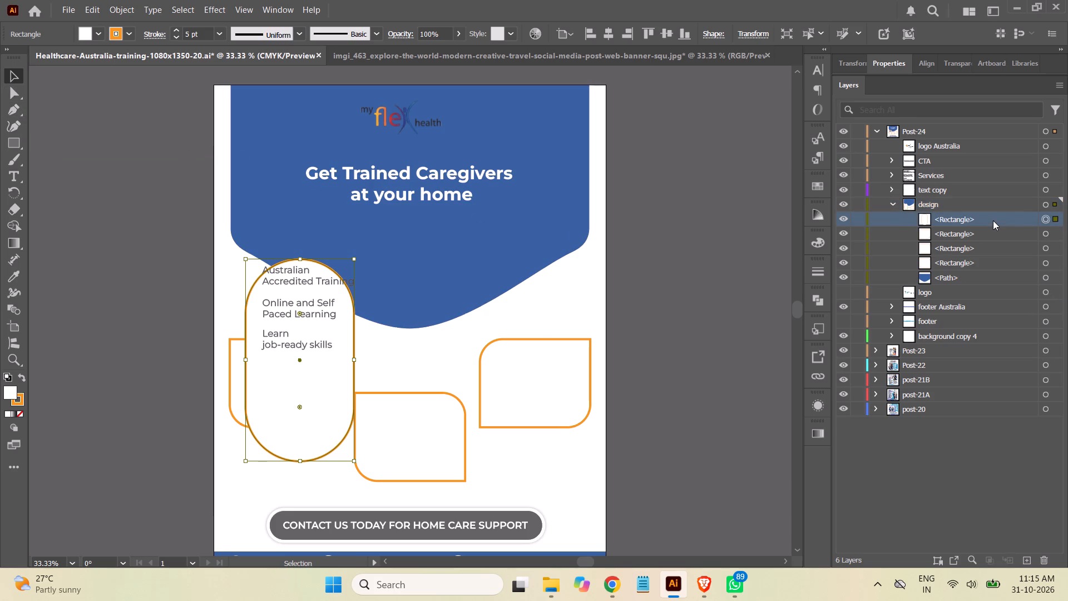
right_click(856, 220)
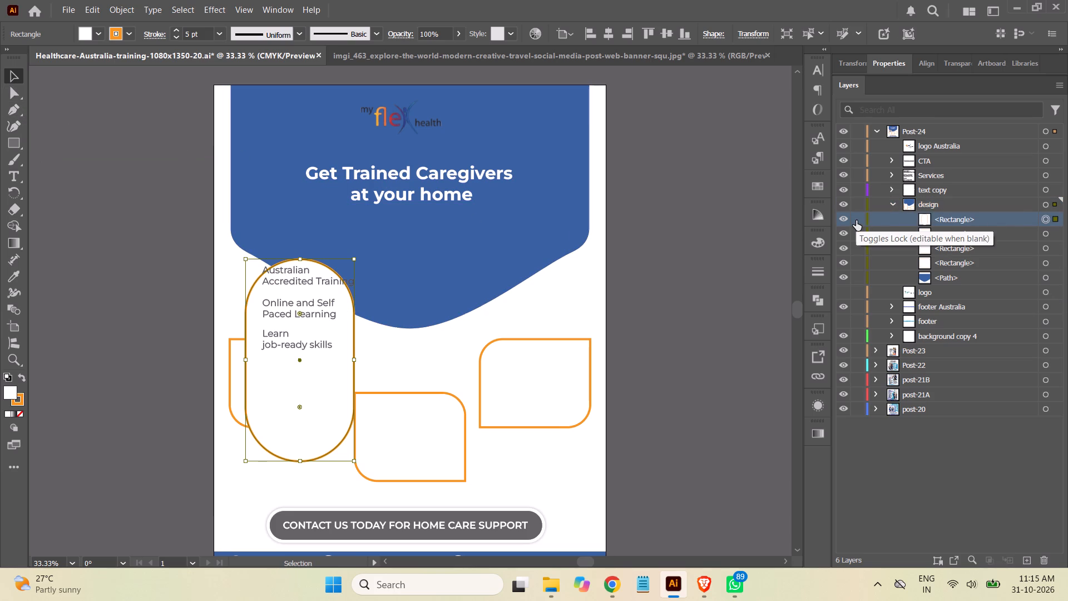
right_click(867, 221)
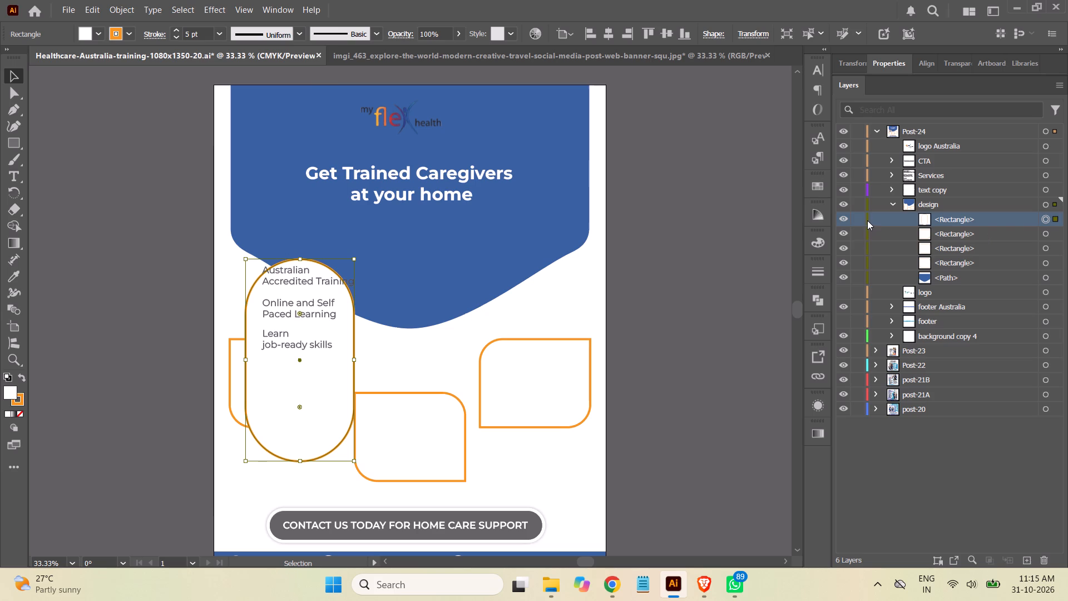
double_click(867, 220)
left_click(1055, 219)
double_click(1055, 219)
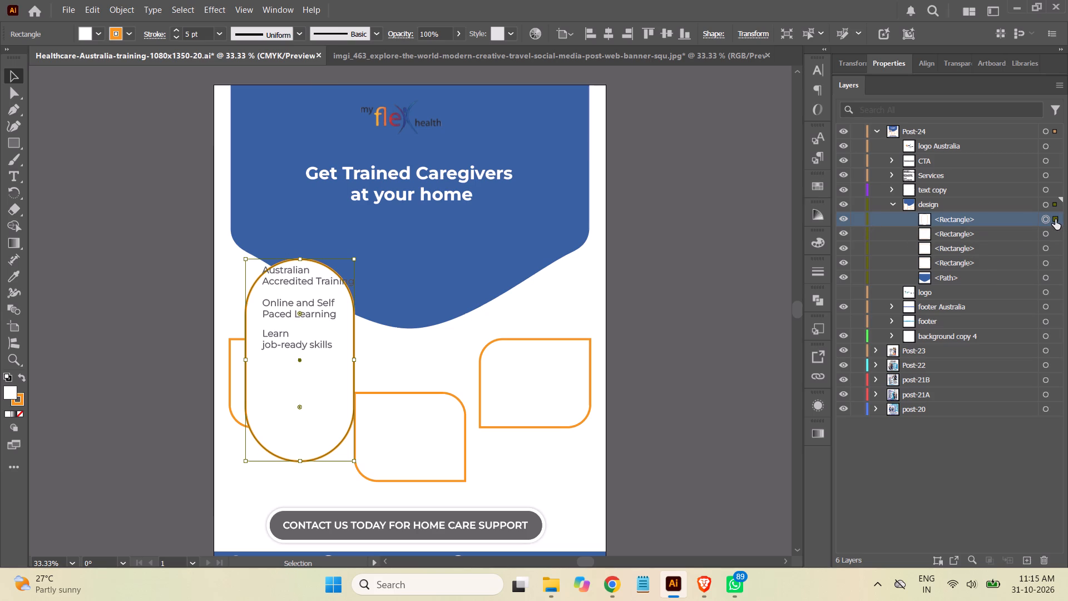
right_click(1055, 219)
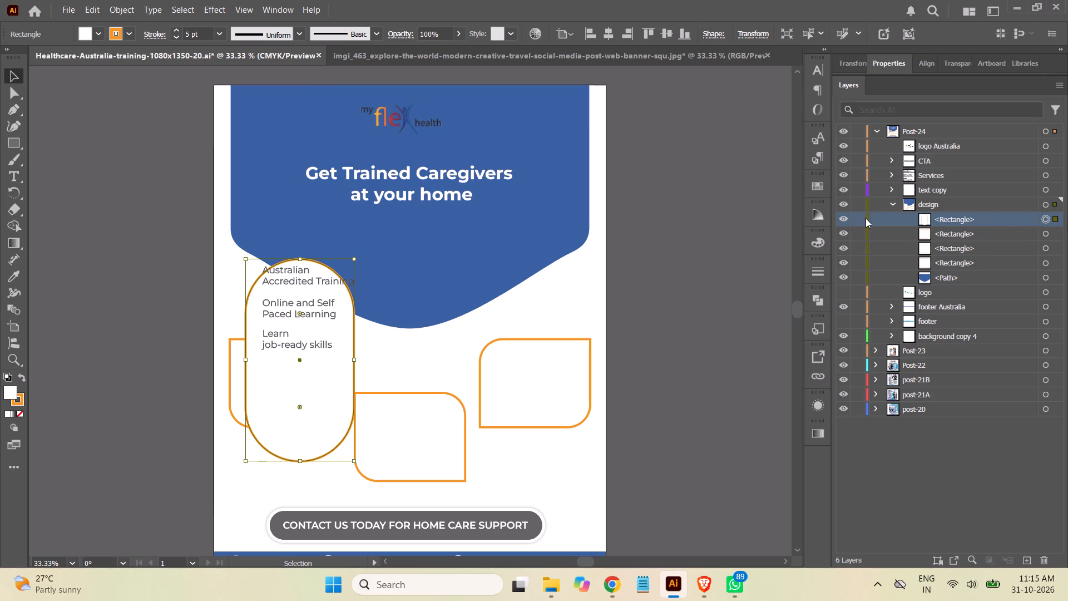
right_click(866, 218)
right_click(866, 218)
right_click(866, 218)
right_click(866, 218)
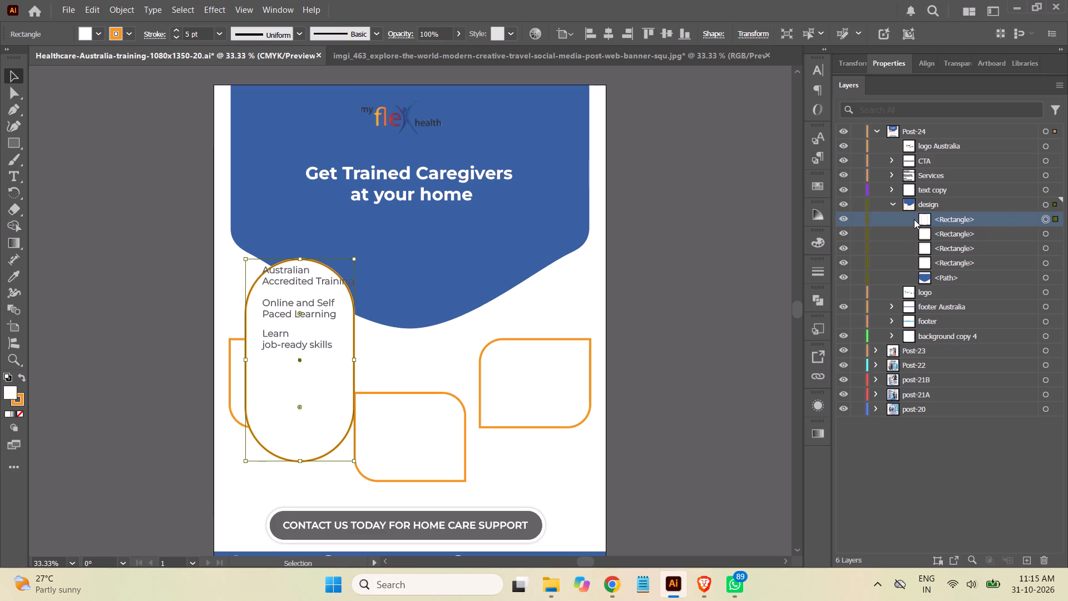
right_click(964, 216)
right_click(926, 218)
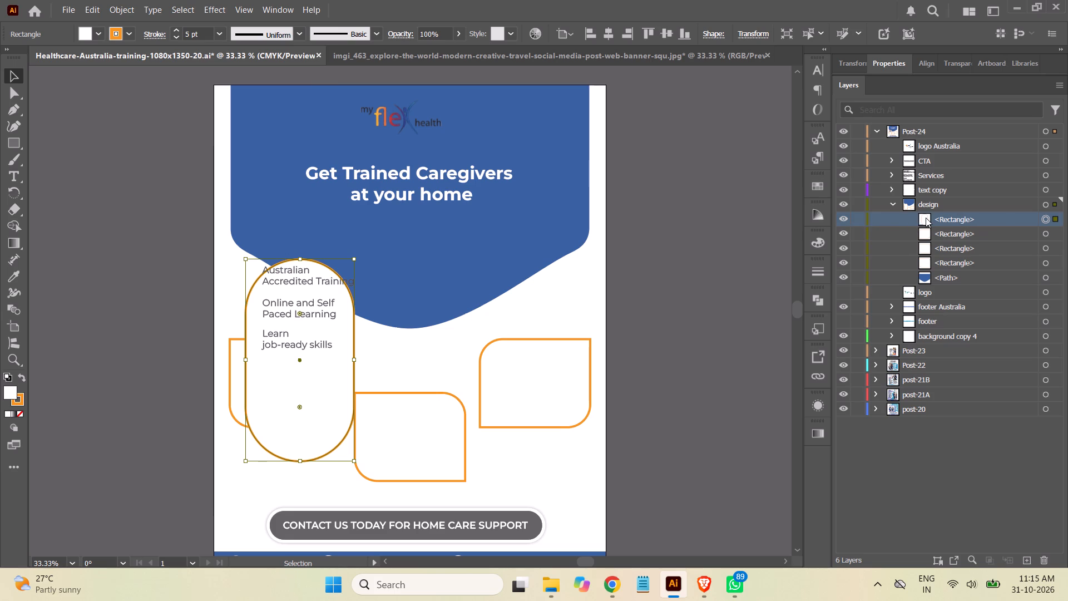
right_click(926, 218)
Delete the three old leaf-shaped orange-outlined rectangles from the design layer, keeping the new pill and the blue path.
left_click(975, 234)
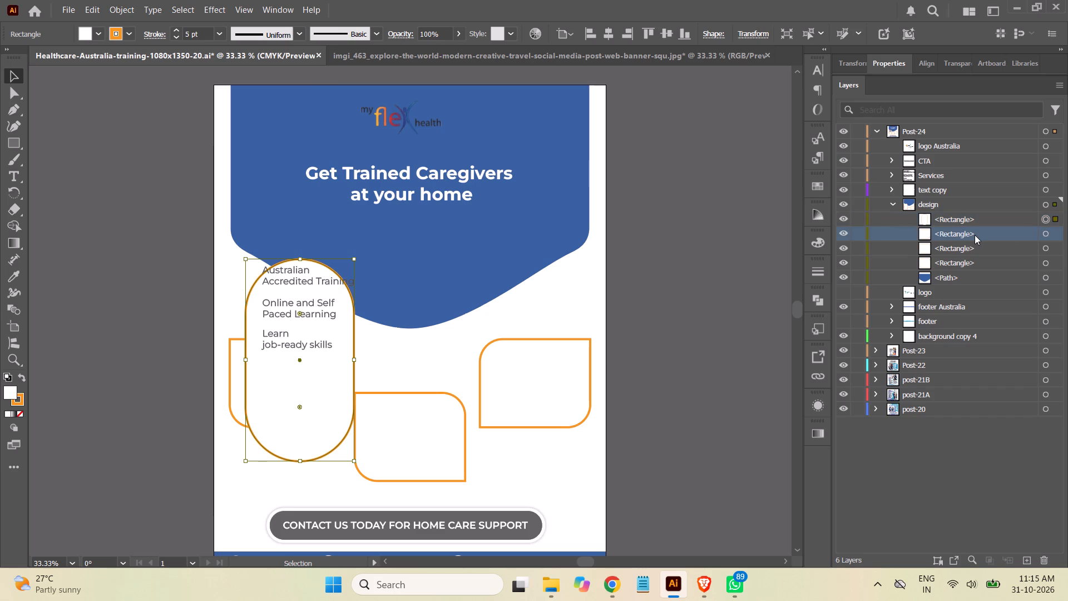
left_click(976, 264, "shift")
left_click(1046, 558)
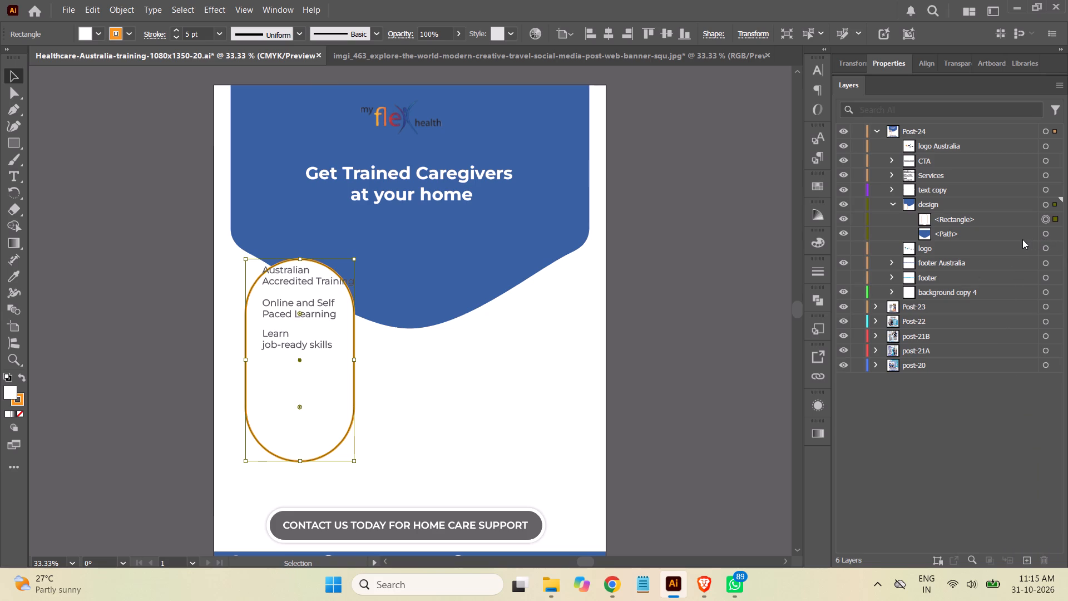
Duplicate the pill twice within the design layer and move the copies sideways at the same height to form a row of three with narrow gaps.
left_click(967, 233)
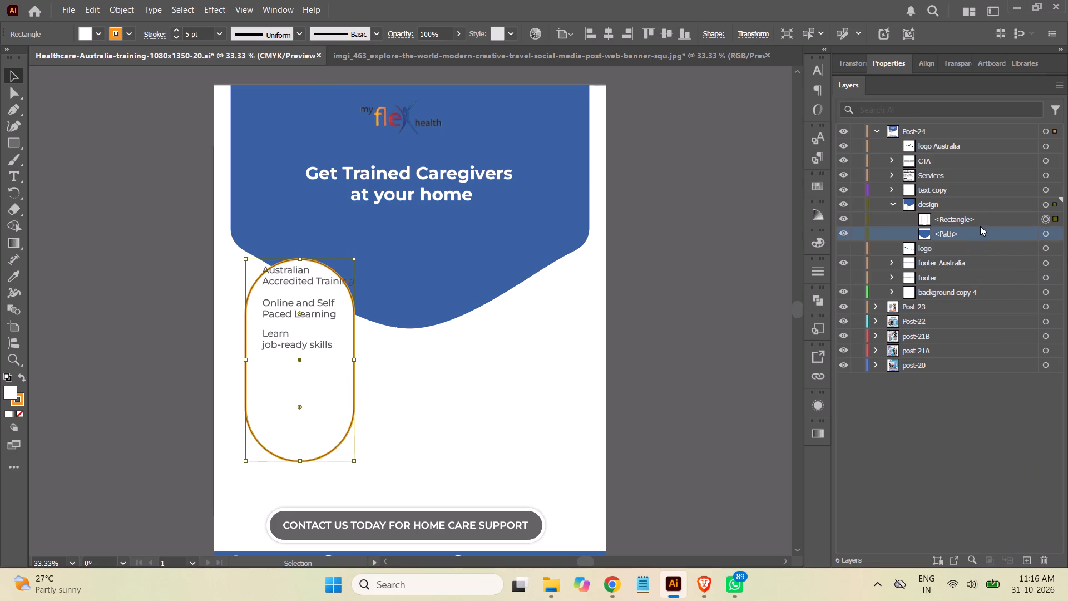
left_click(981, 219)
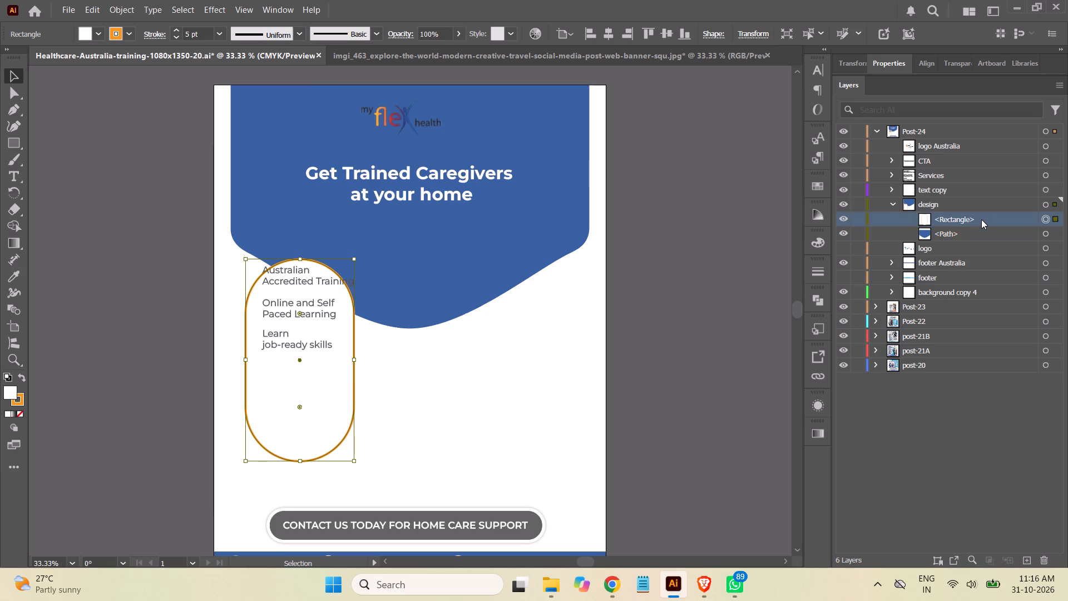
left_click_drag(981, 219, 1032, 559)
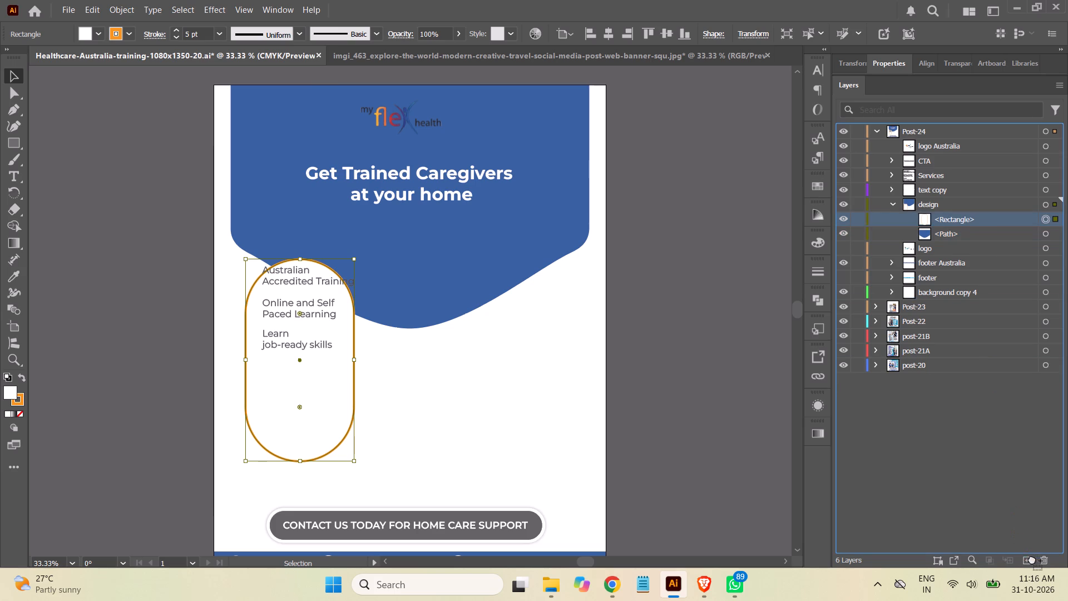
left_click_drag(1032, 559, 1030, 559)
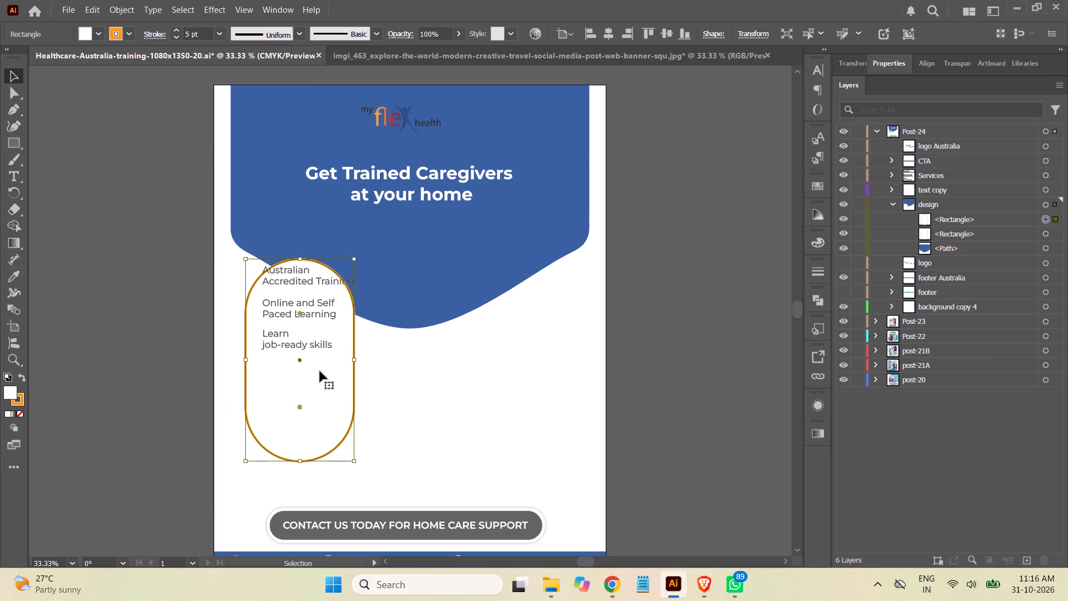
left_click_drag(320, 371, 441, 376)
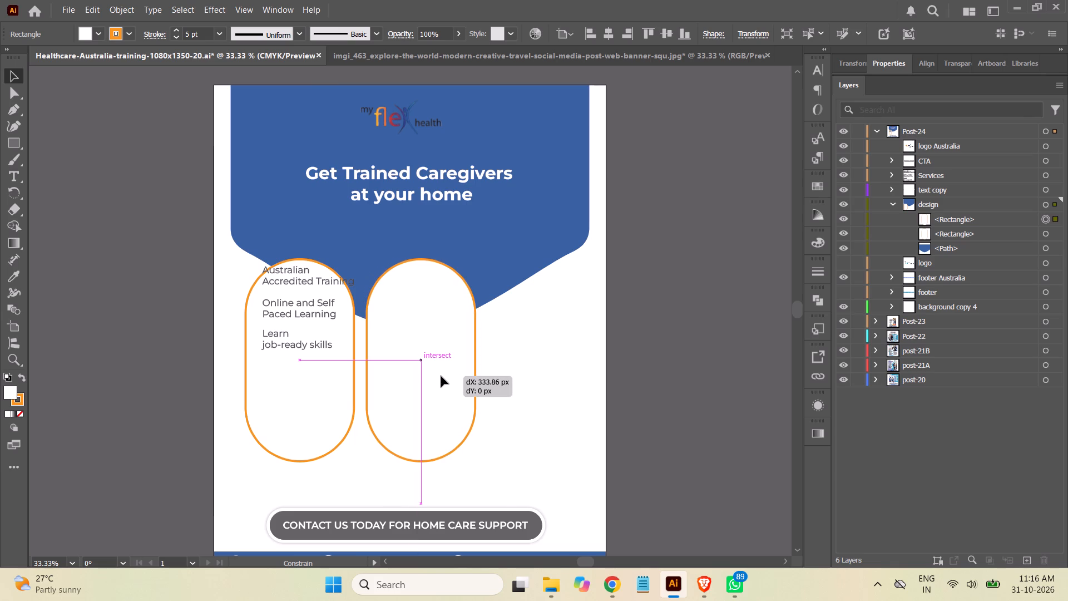
left_click_drag(441, 376, 438, 376)
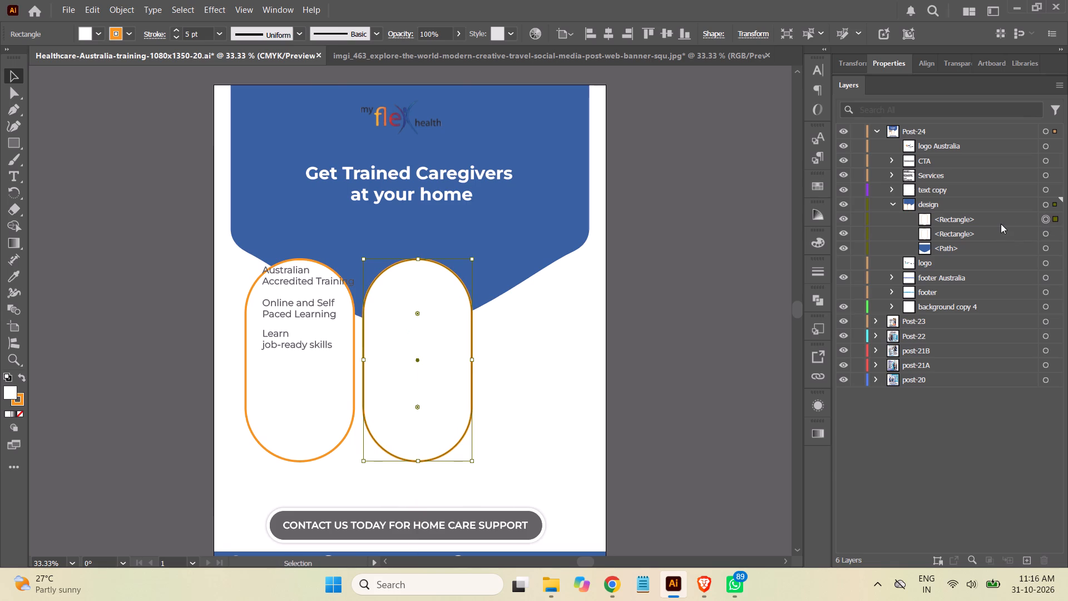
left_click_drag(988, 219, 1028, 563)
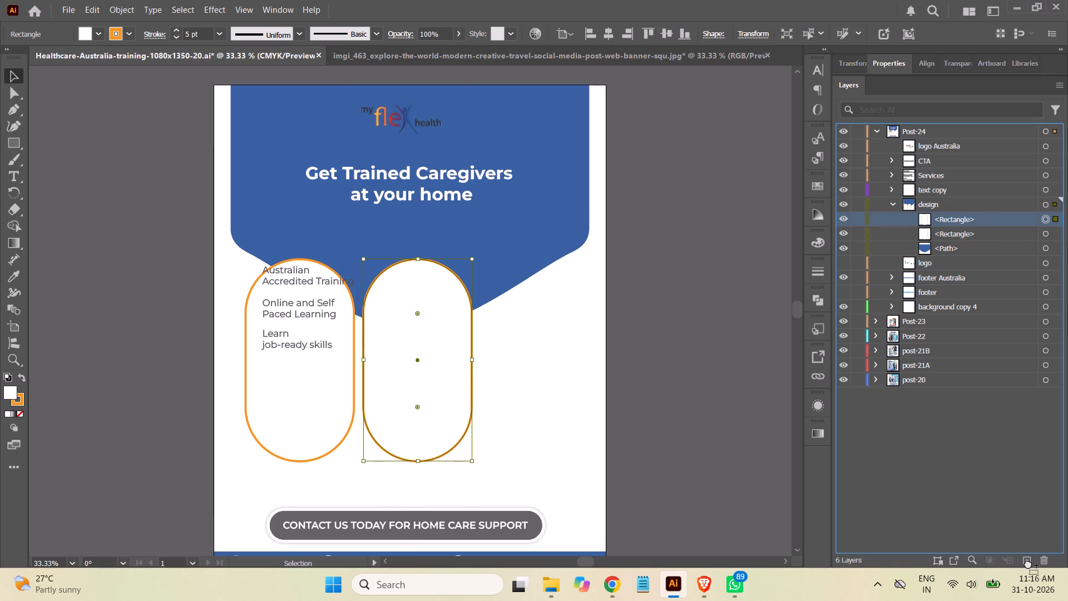
left_click_drag(1028, 563, 1027, 557)
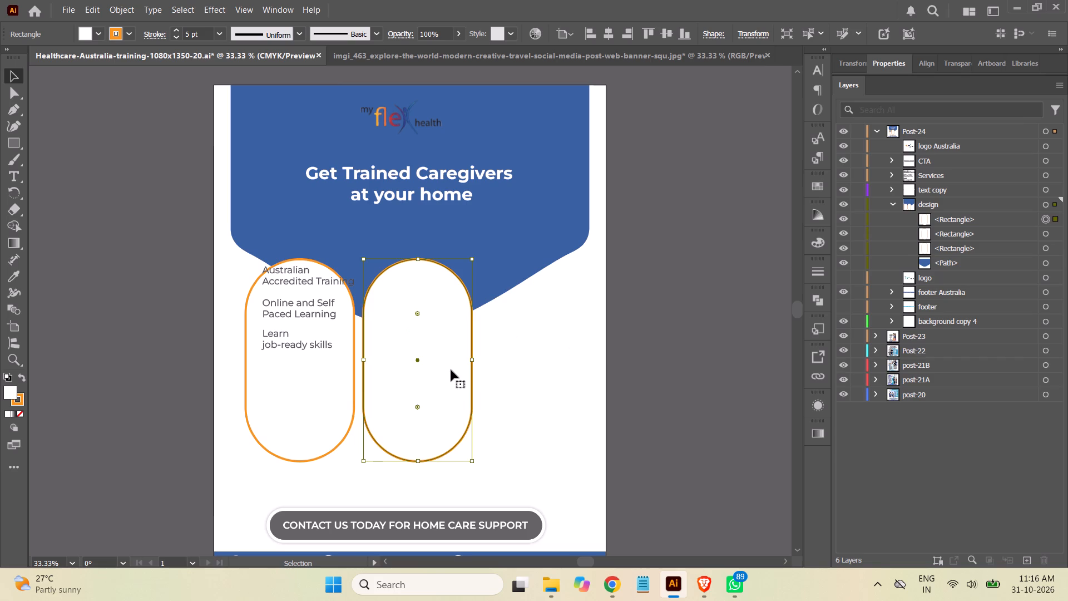
left_click_drag(451, 370, 567, 367)
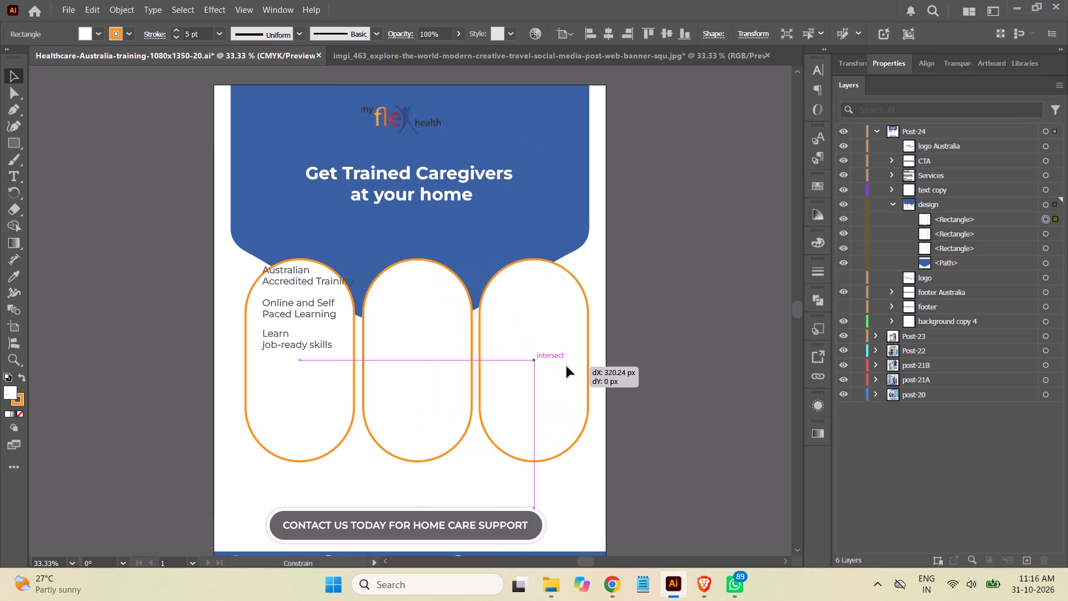
left_click_drag(567, 367, 568, 367)
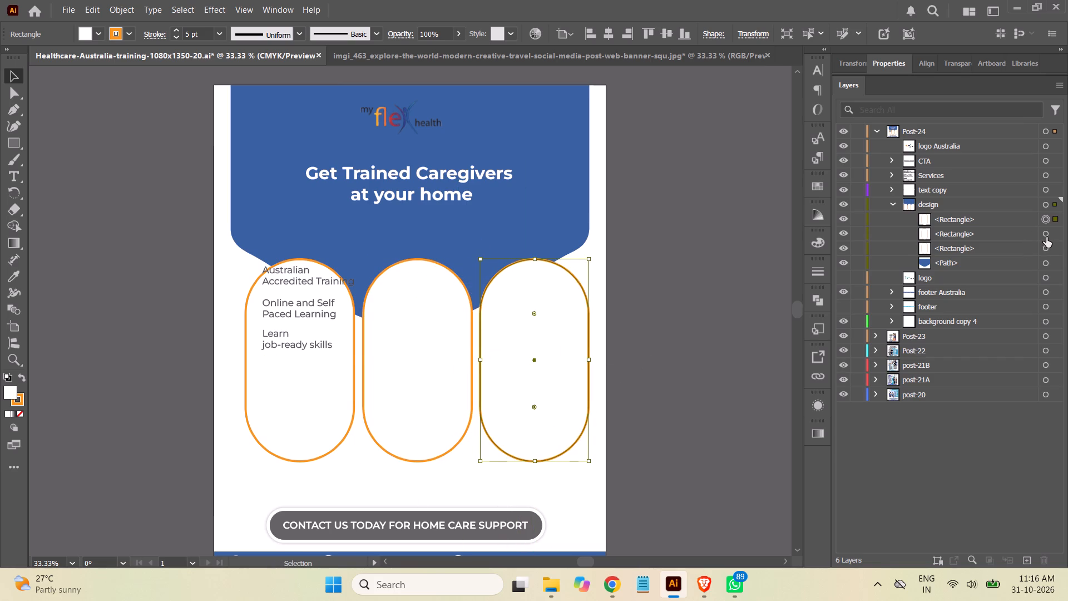
Select all three pills and distribute them evenly by their horizontal centres.
left_click(1046, 237, "shift")
left_click(1044, 250, "shift")
left_click(1009, 219)
left_click(986, 249, "shift")
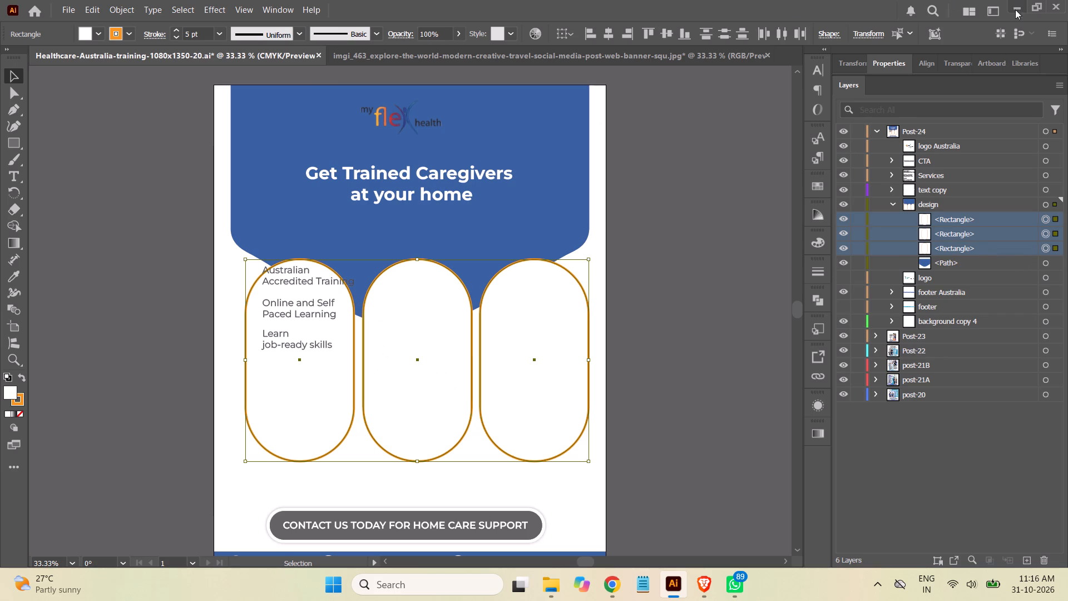
left_click(778, 35)
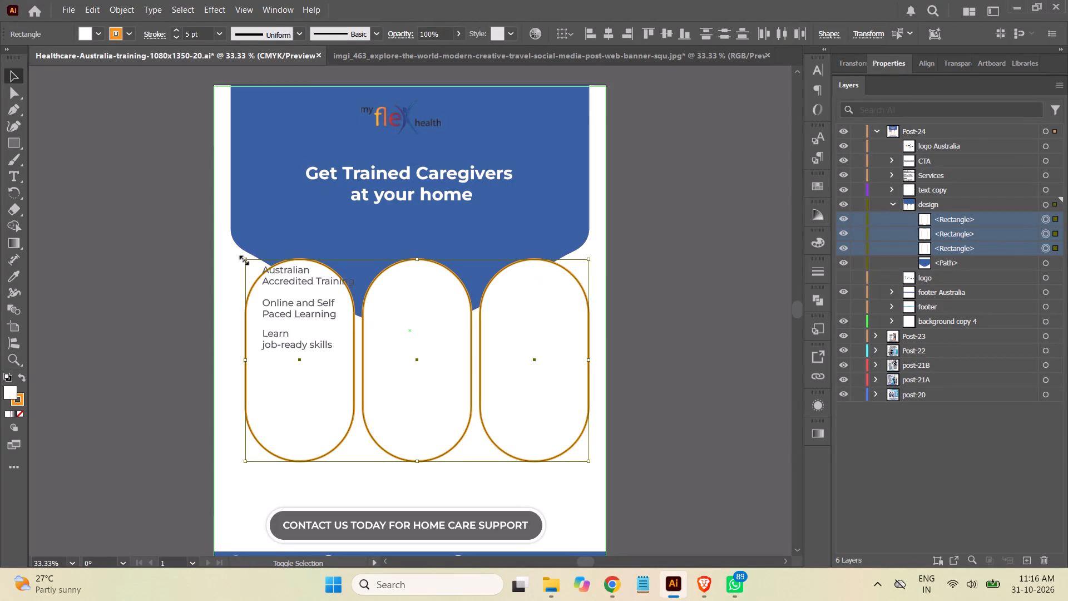
Scale the three pills up together to about 980 px overall width so the row spans the blue shape's width.
left_click_drag(243, 257, 231, 237, "shift")
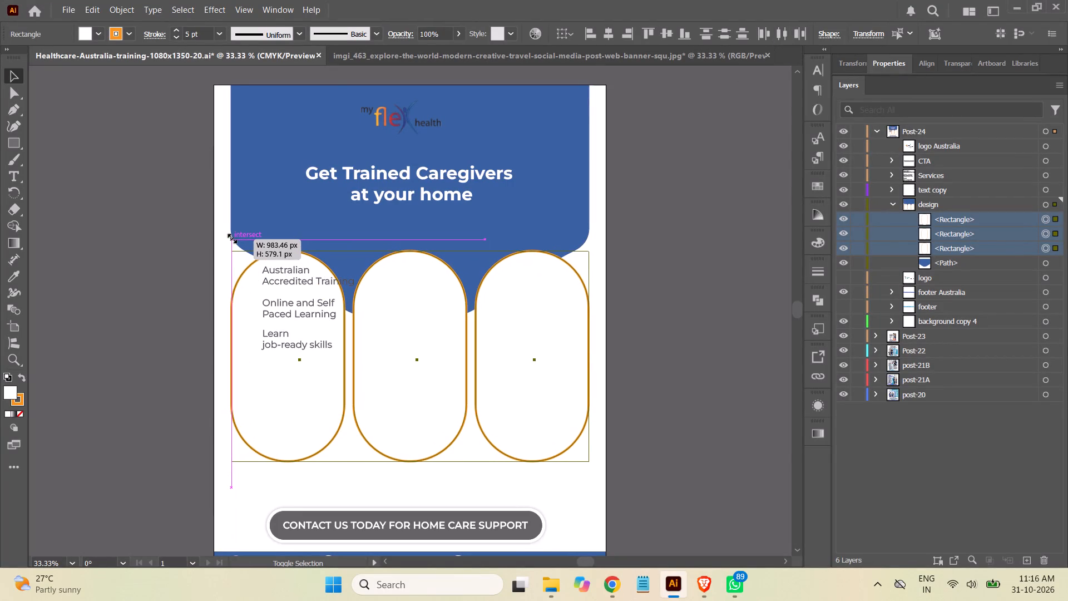
left_click_drag(231, 237, 233, 239, "shift")
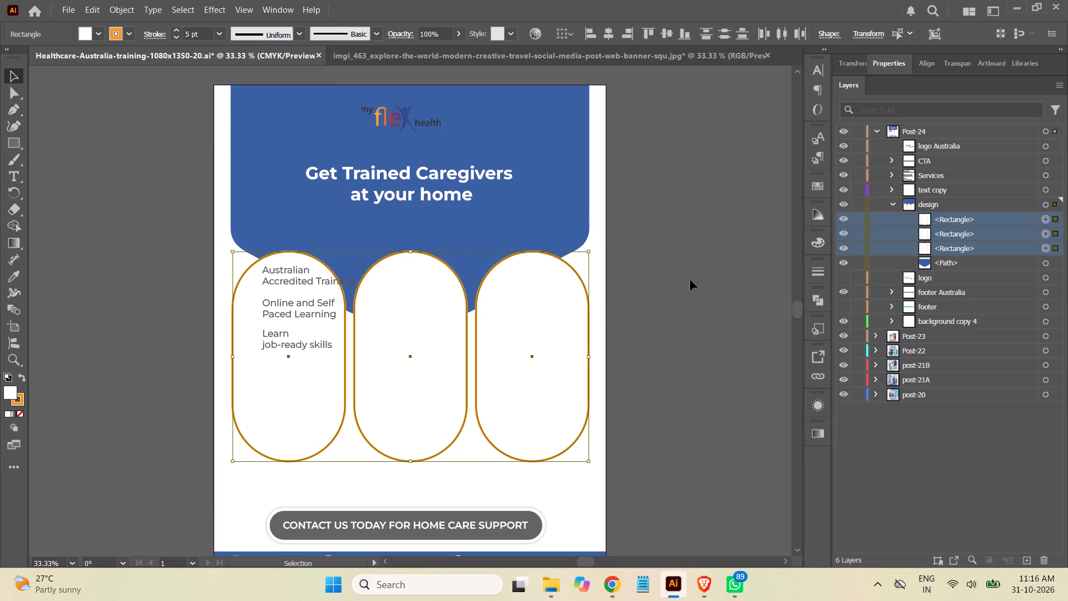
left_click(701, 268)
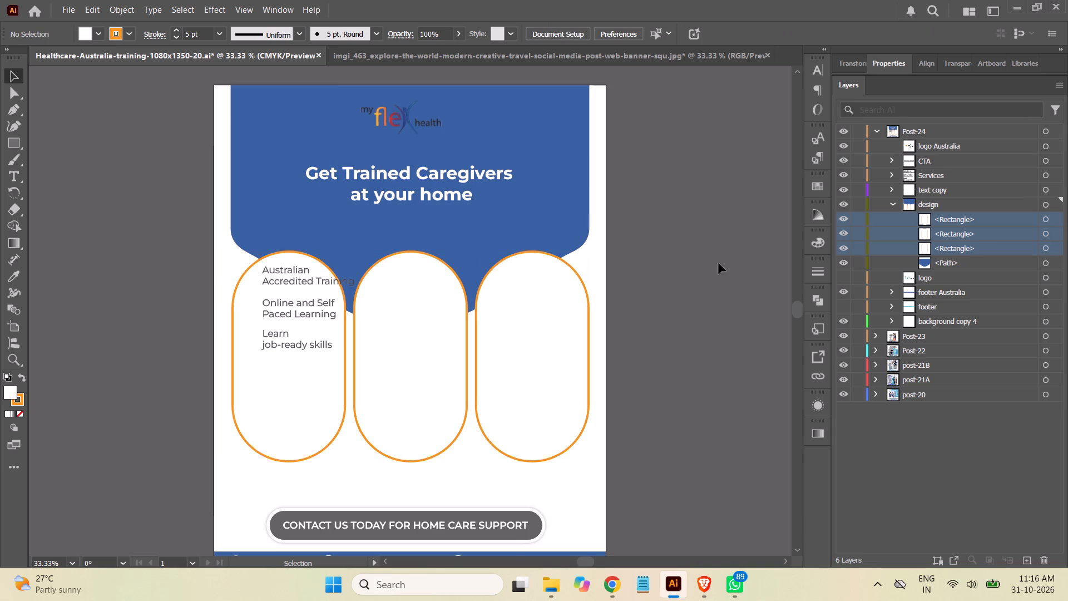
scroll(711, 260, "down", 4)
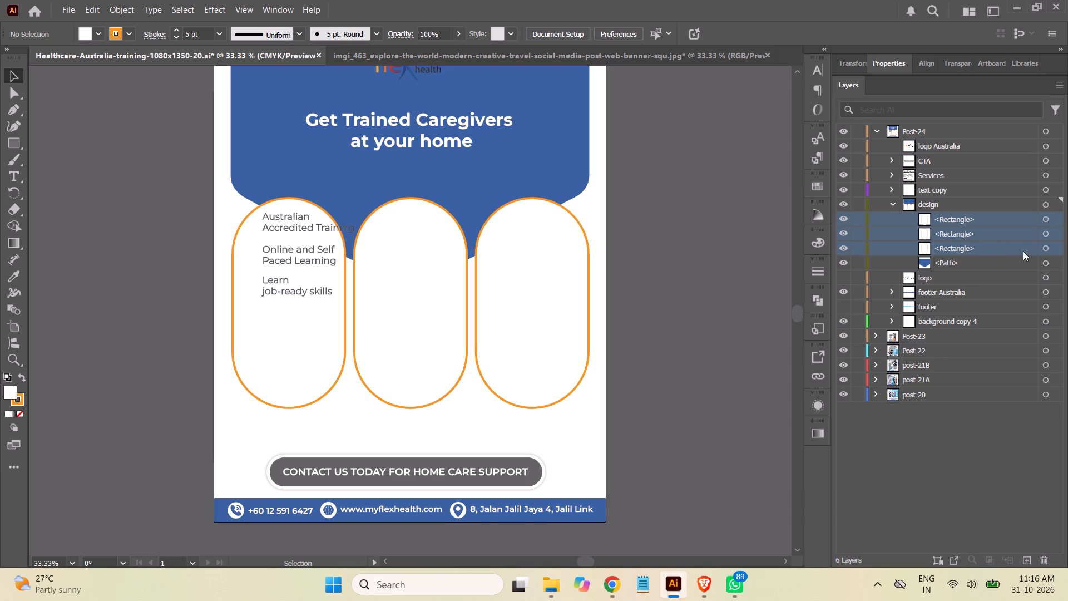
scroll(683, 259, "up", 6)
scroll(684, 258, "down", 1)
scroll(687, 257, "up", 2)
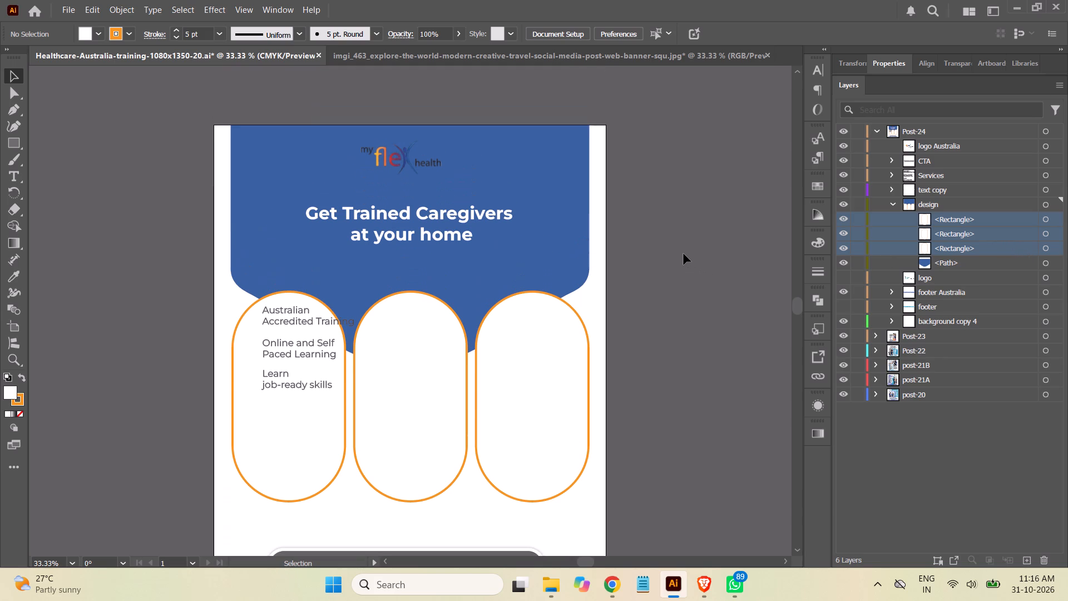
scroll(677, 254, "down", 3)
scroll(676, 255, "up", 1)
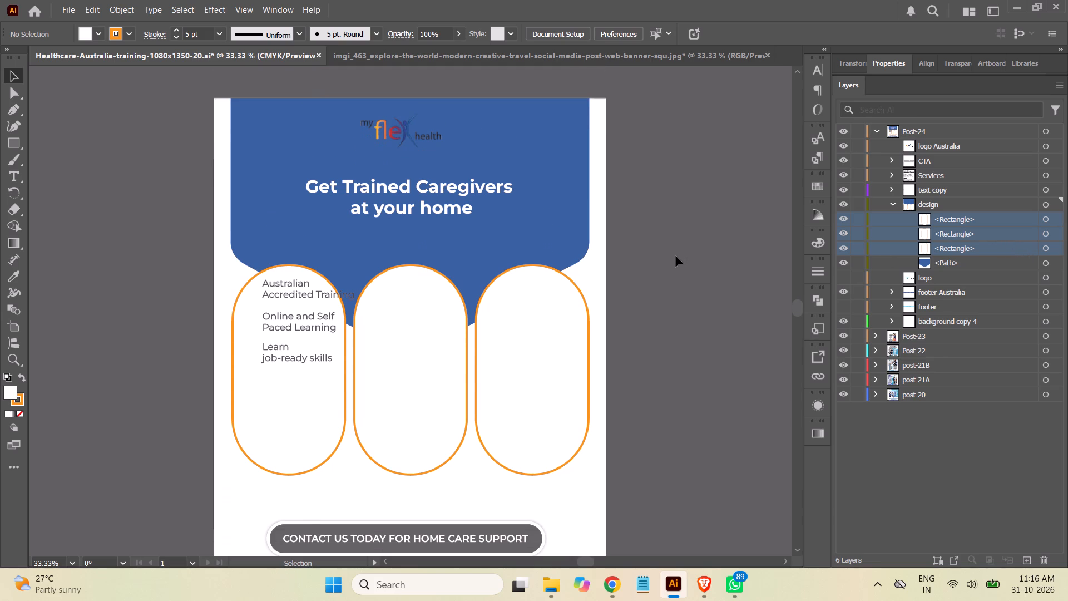
Centre-align the "Learn job-ready skills" text from the Services layer and move it just below the third pill.
left_click(893, 204)
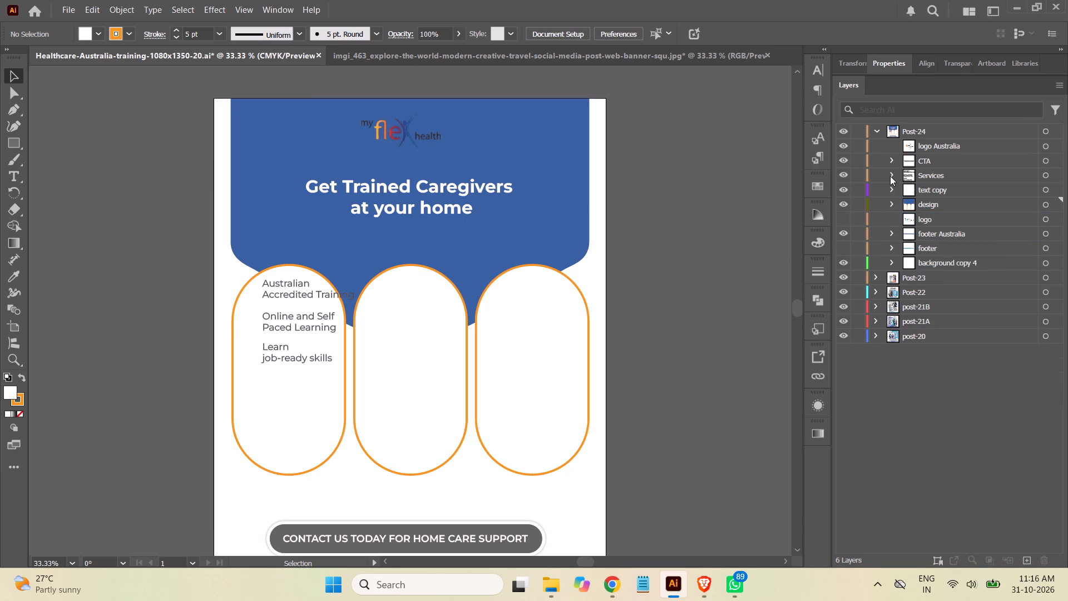
left_click(891, 175)
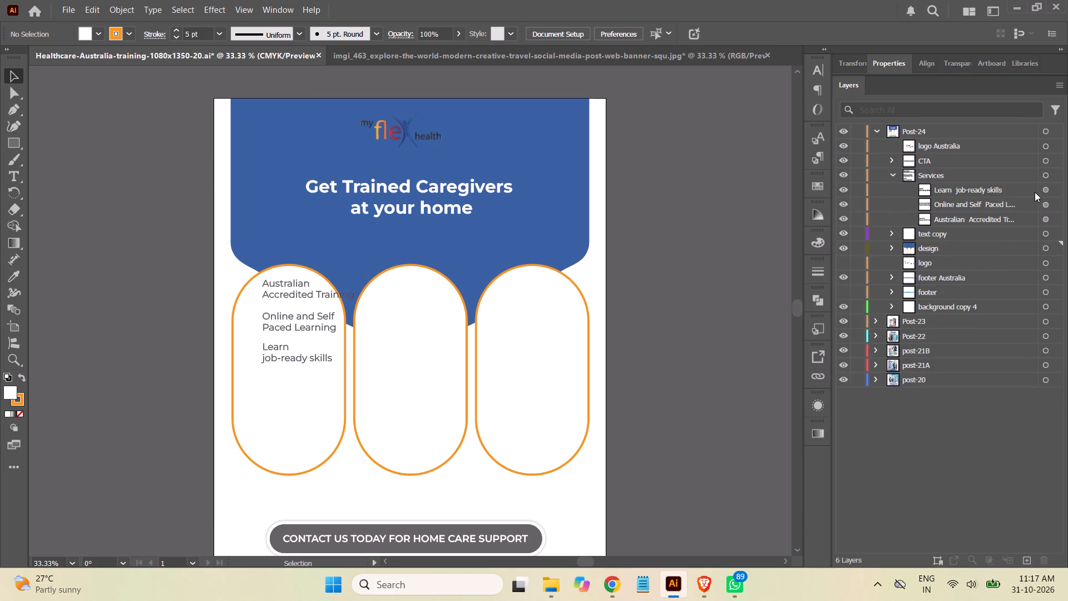
left_click(1047, 190)
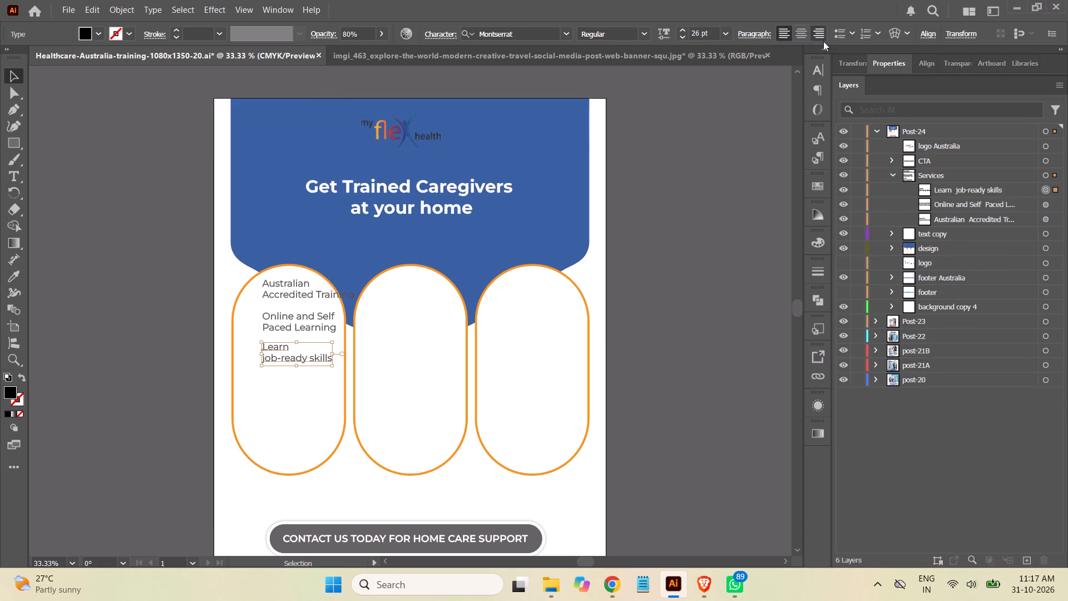
left_click(800, 35)
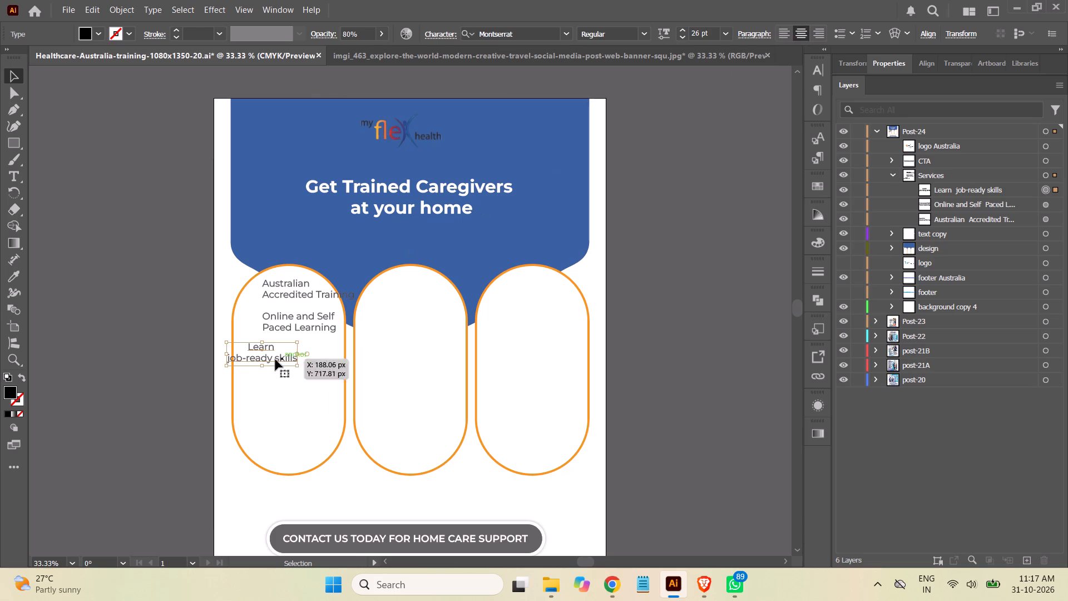
left_click_drag(271, 361, 552, 490)
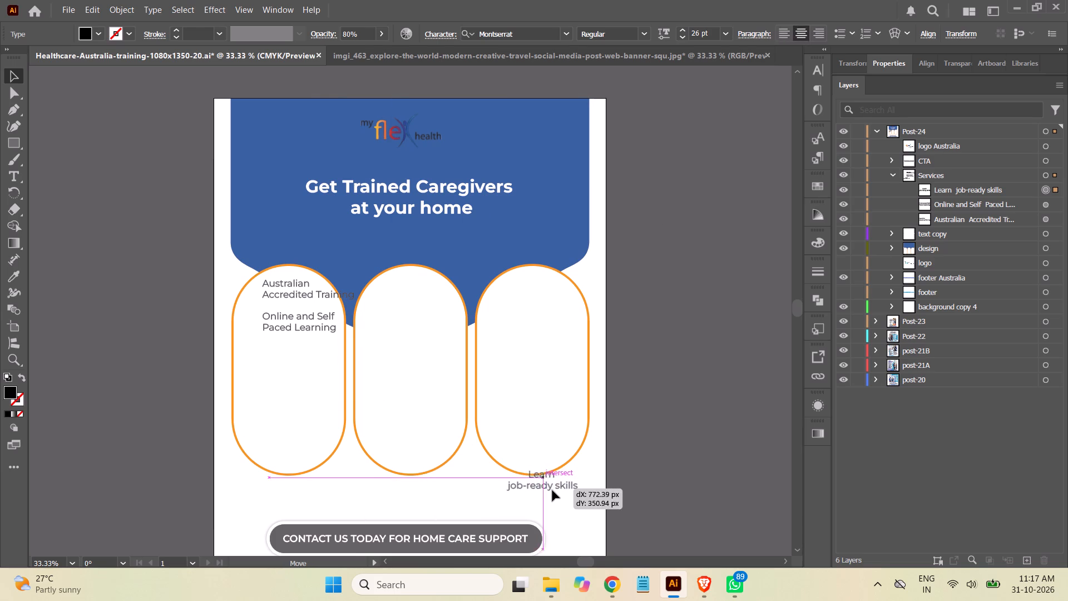
left_click_drag(552, 490, 548, 499)
Move the "Online and Self Paced Learning" text just below the middle pill, centre-align it and centre it under that pill.
left_click(1040, 206)
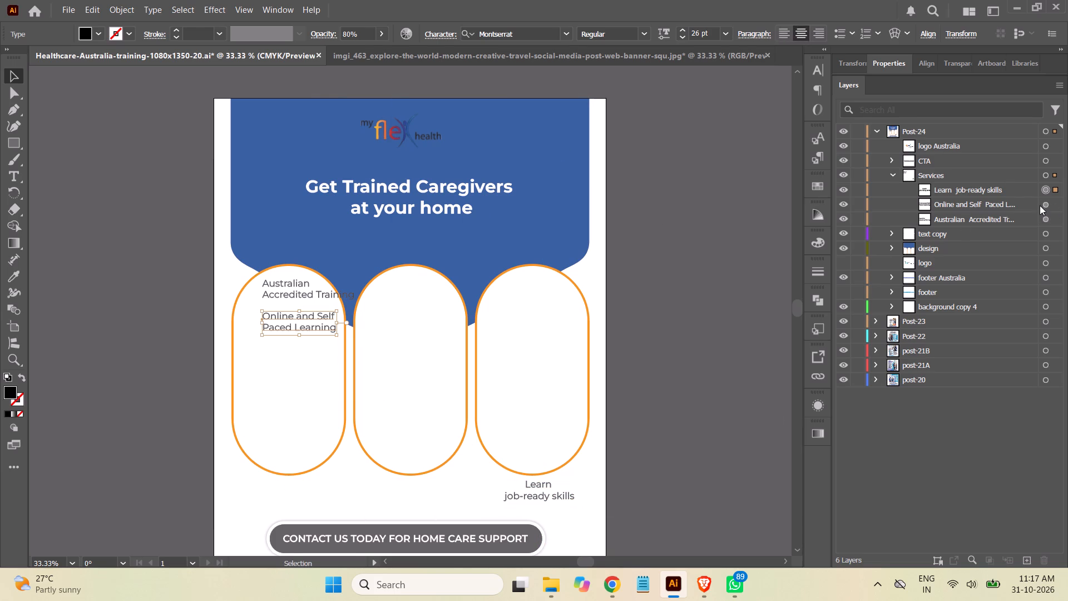
left_click_drag(315, 326, 440, 499)
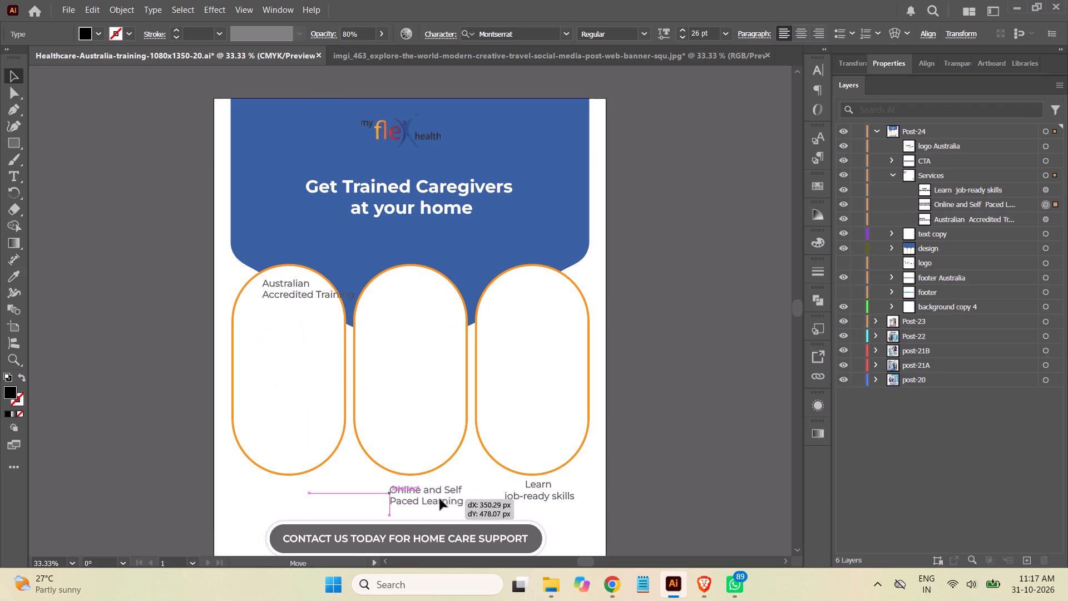
left_click_drag(440, 499, 429, 495)
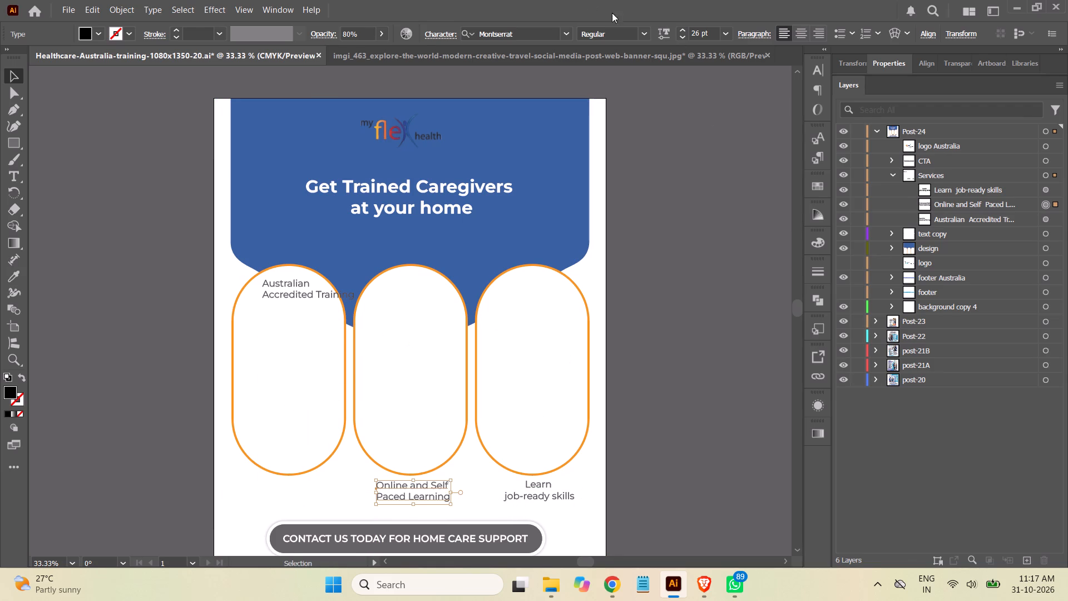
left_click(799, 36)
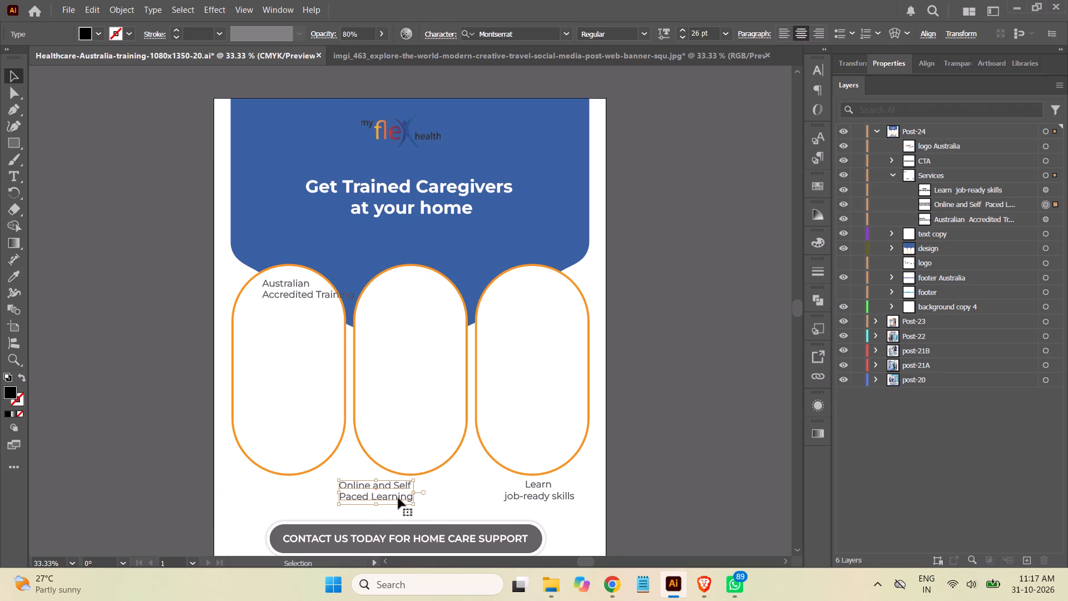
left_click_drag(398, 498, 436, 496)
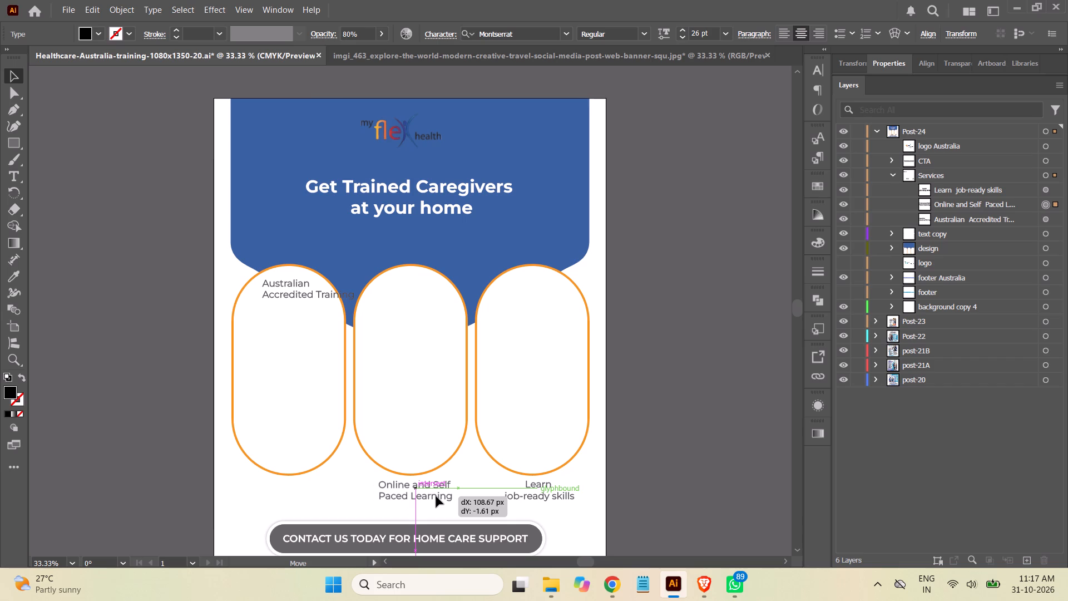
left_click_drag(436, 496, 430, 495)
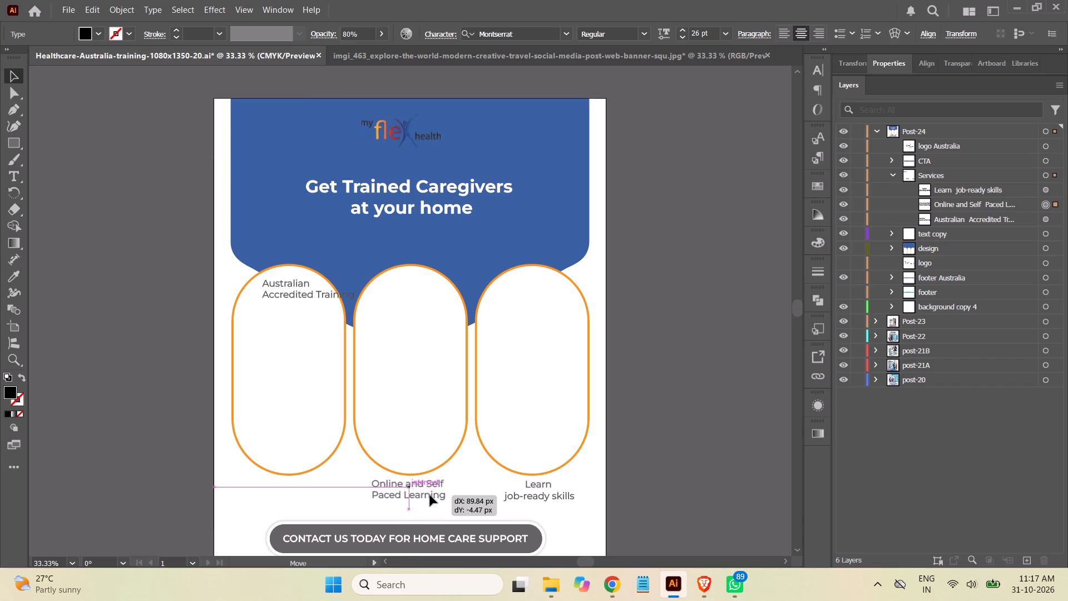
left_click_drag(430, 495, 431, 497)
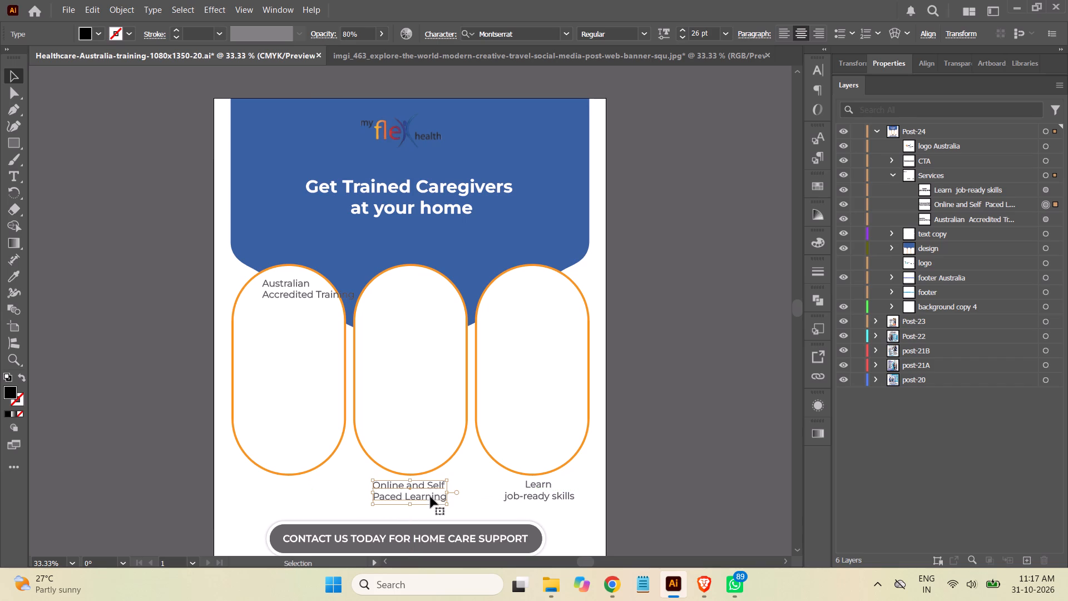
Centre-align the "Australian Accredited Training" text and move it just below the first pill, roughly level with the other captions.
left_click(1044, 221)
left_click(803, 33)
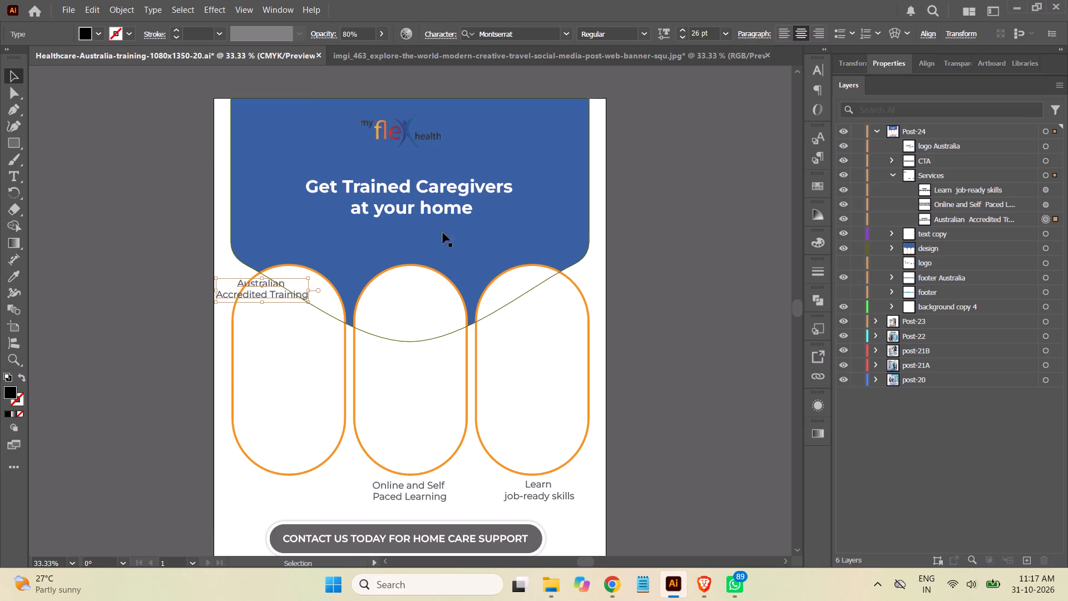
left_click_drag(261, 297, 286, 474)
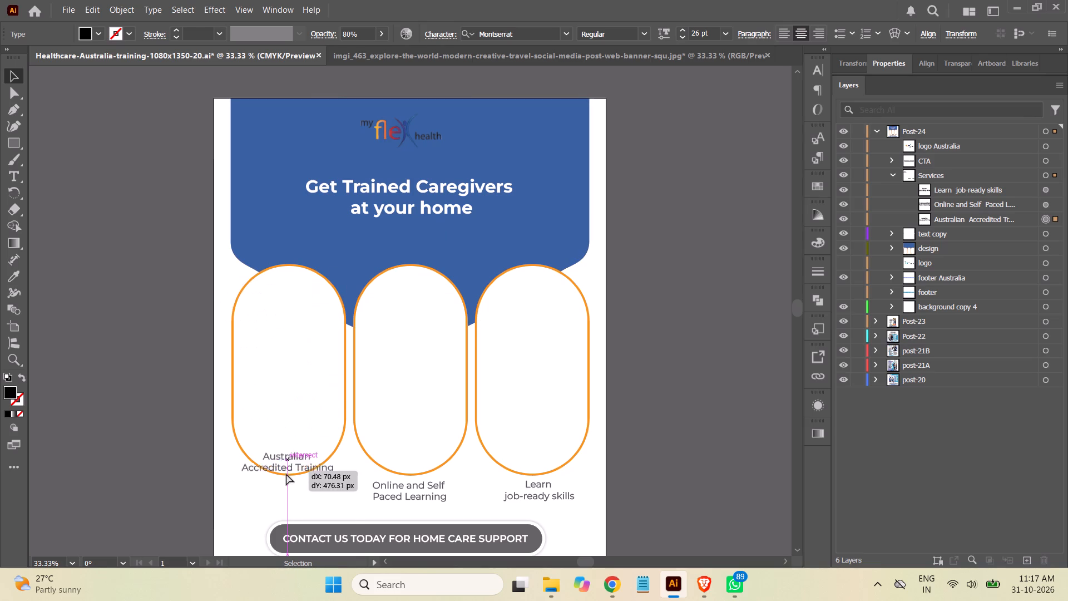
left_click_drag(286, 474, 284, 501)
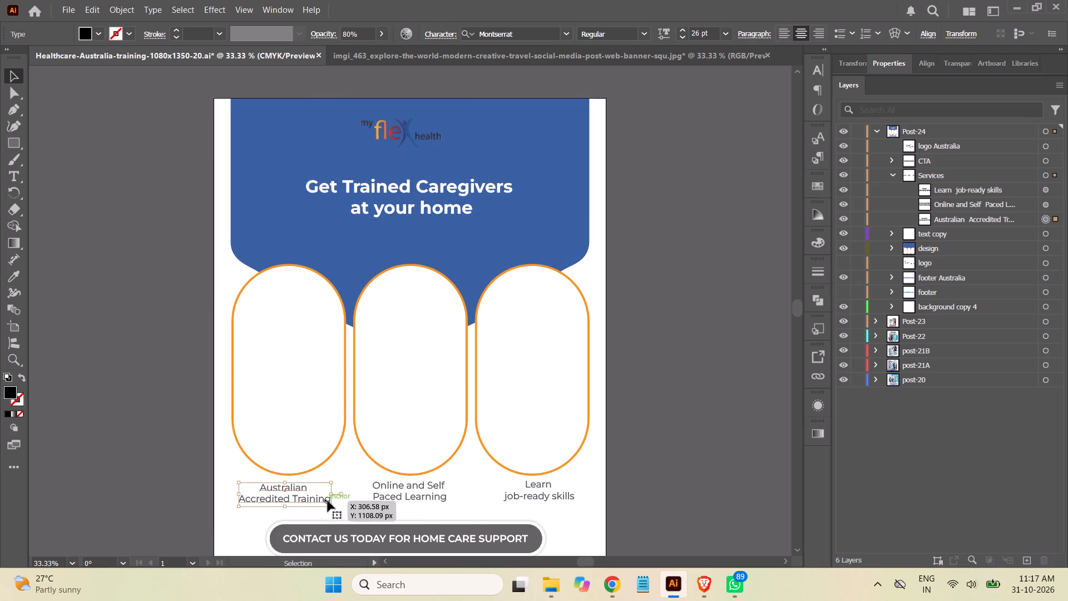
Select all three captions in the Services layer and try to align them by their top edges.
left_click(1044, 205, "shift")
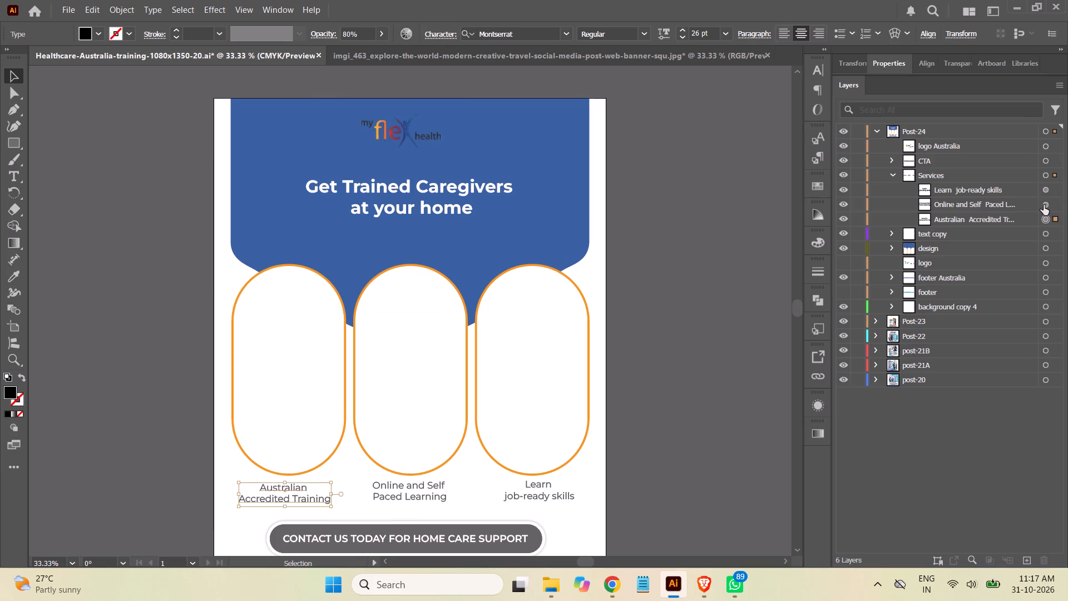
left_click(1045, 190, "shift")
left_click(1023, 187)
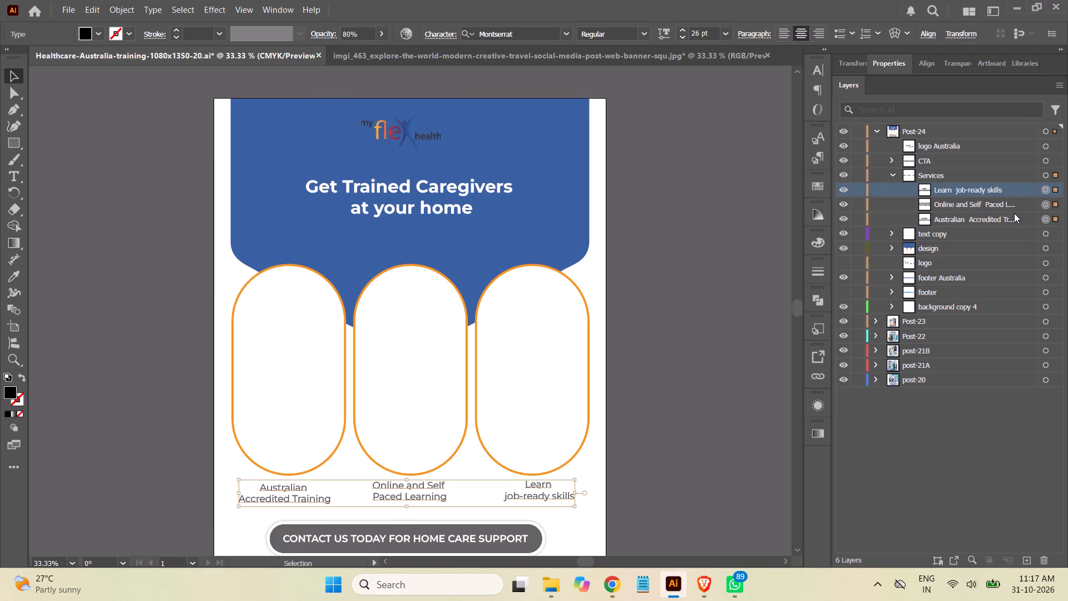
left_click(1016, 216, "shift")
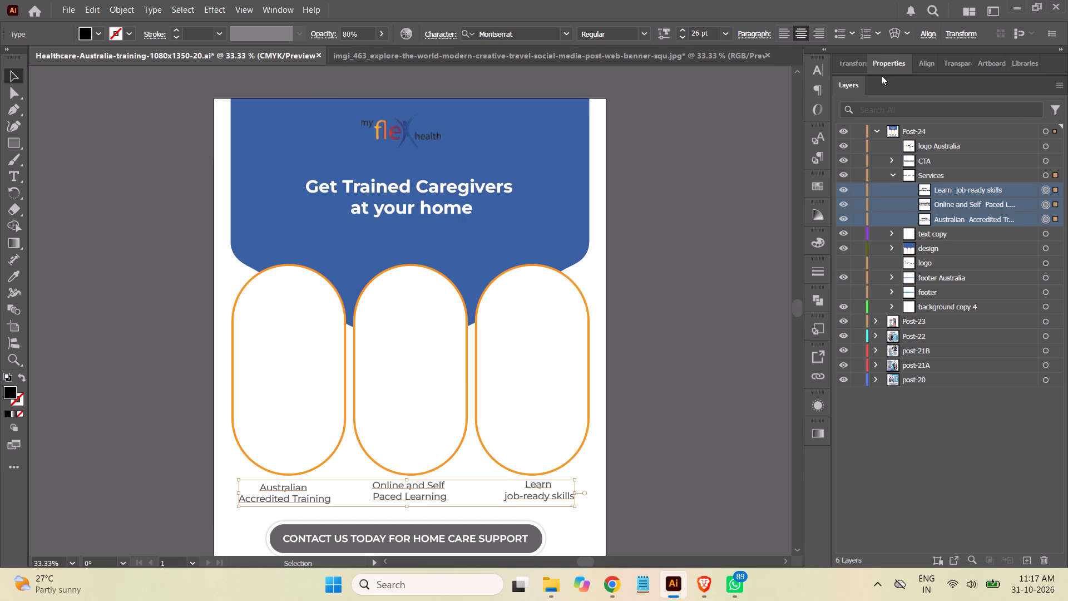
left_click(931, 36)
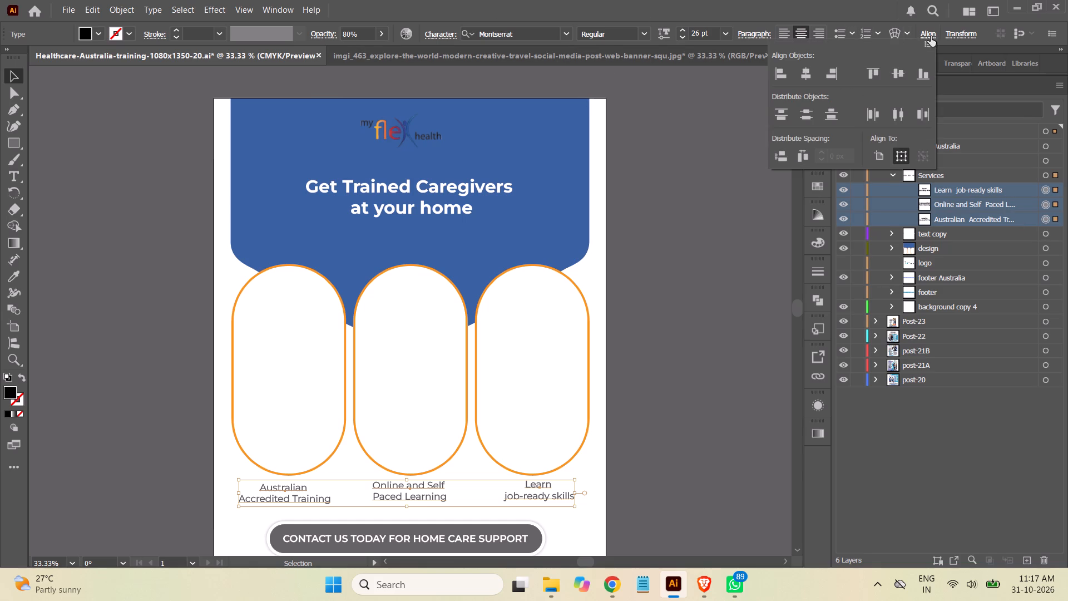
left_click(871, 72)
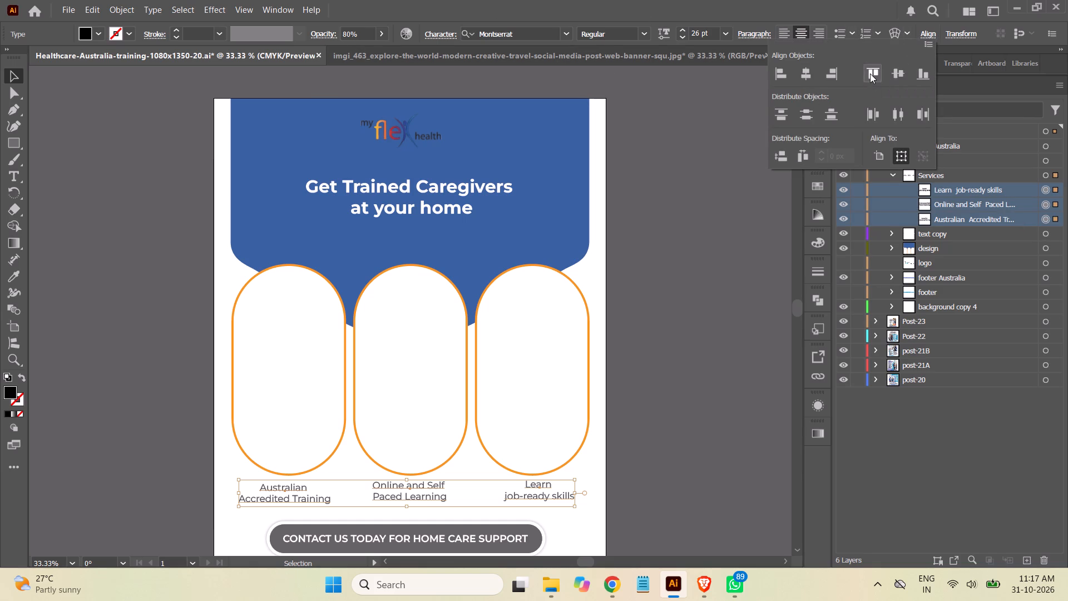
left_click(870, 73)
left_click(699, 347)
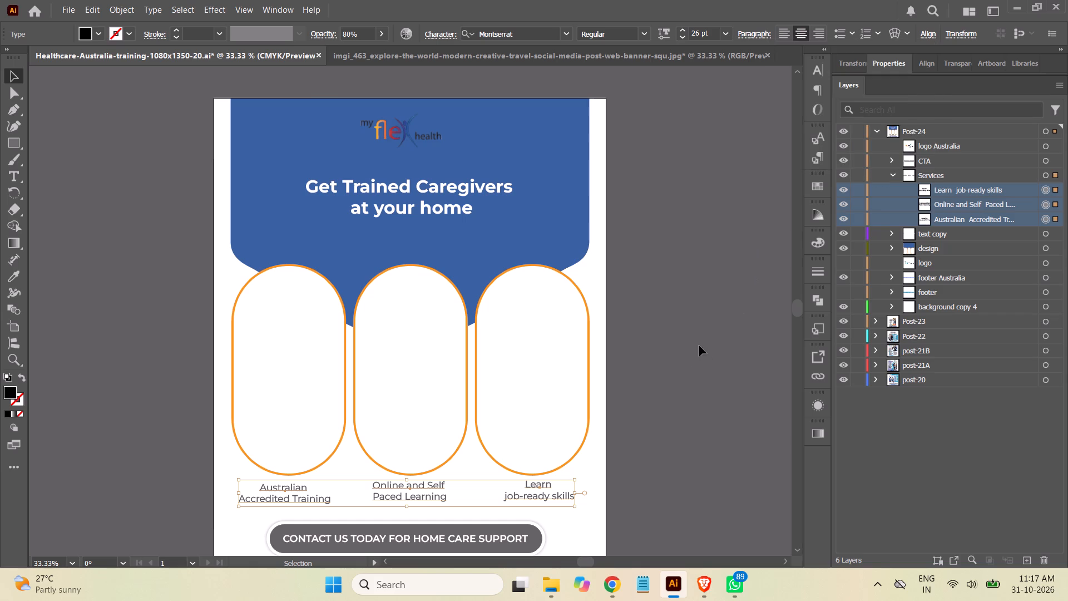
Look over the whole post from header to footer, examining how the pill row and captions fit the layout.
scroll(708, 283, "up", 7)
scroll(708, 283, "down", 5)
scroll(705, 282, "up", 4)
scroll(699, 279, "down", 4)
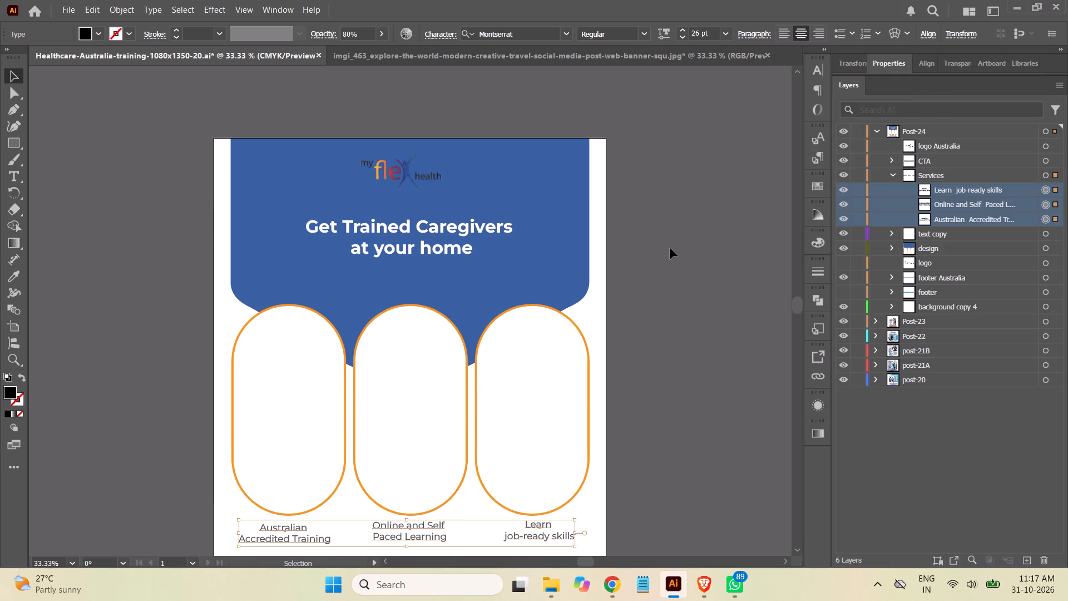
scroll(670, 248, "down", 3)
scroll(665, 243, "up", 1)
scroll(665, 243, "down", 1)
scroll(665, 243, "up", 2)
scroll(665, 244, "down", 1)
scroll(664, 244, "up", 1)
scroll(664, 244, "down", 4)
scroll(659, 249, "up", 1)
scroll(657, 252, "down", 1)
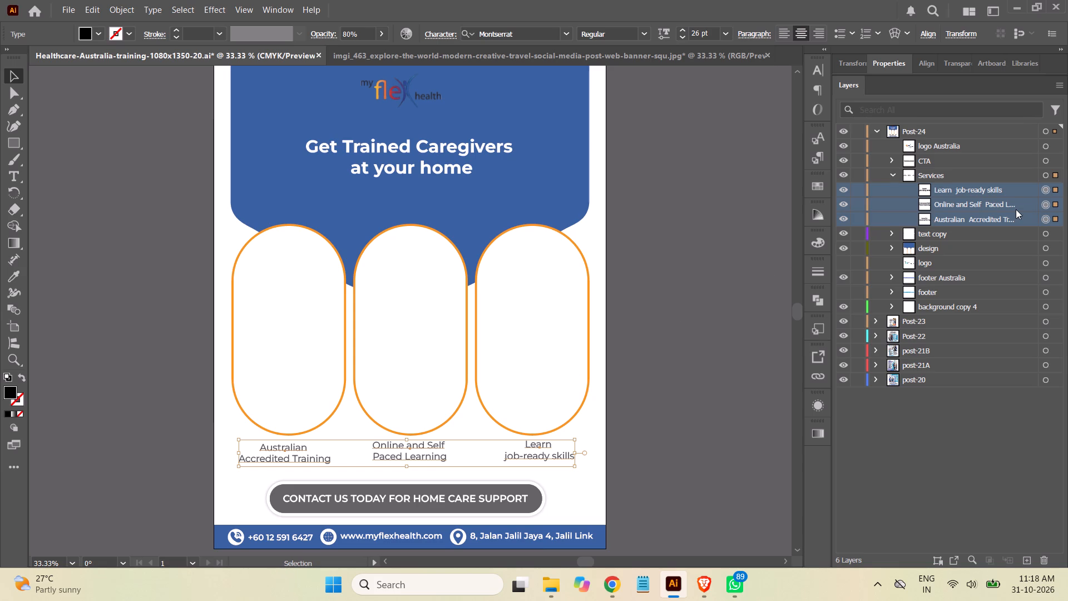
Copy "Assistance with daily hygiene" from the Caregivers at Home task in Chrome and replace the first pill's caption with it in Illustrator.
left_click(619, 587)
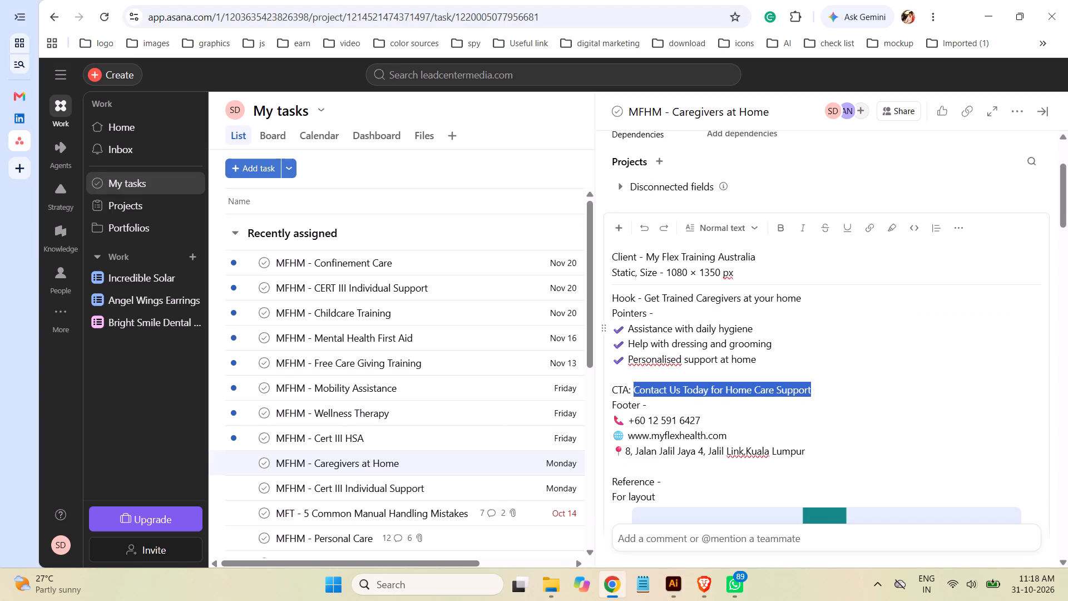
left_click_drag(753, 328, 635, 329)
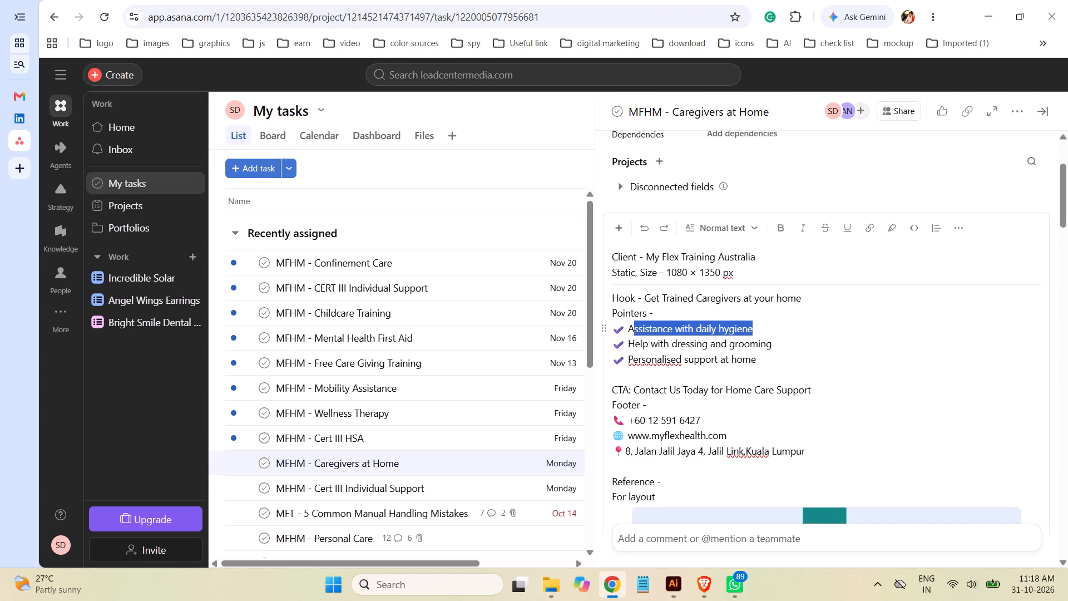
left_click_drag(635, 329, 629, 328)
key("ctrl+c")
left_click(674, 585)
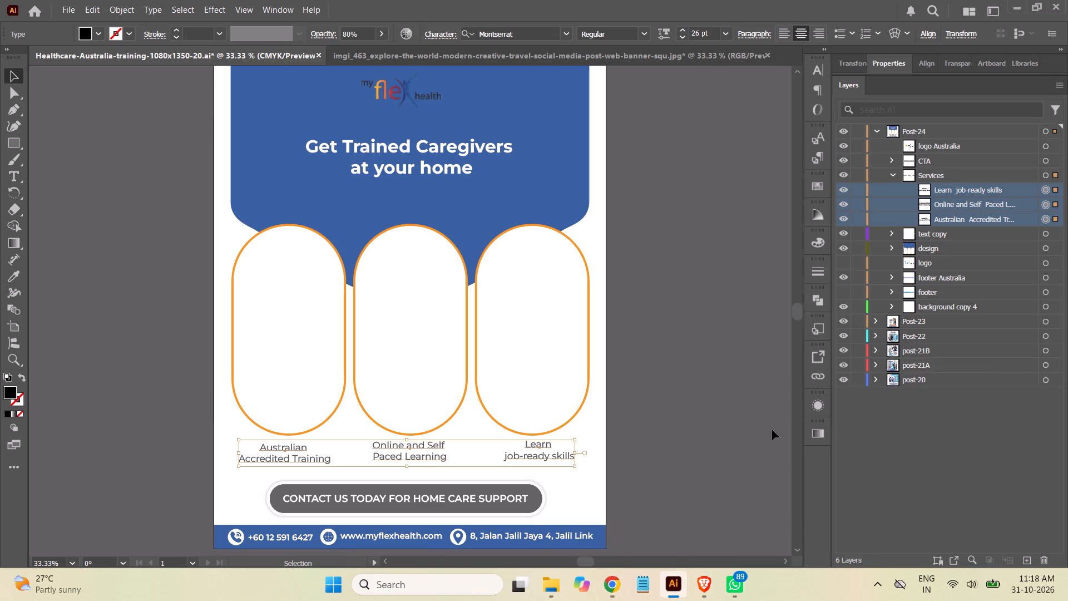
left_click(1047, 218)
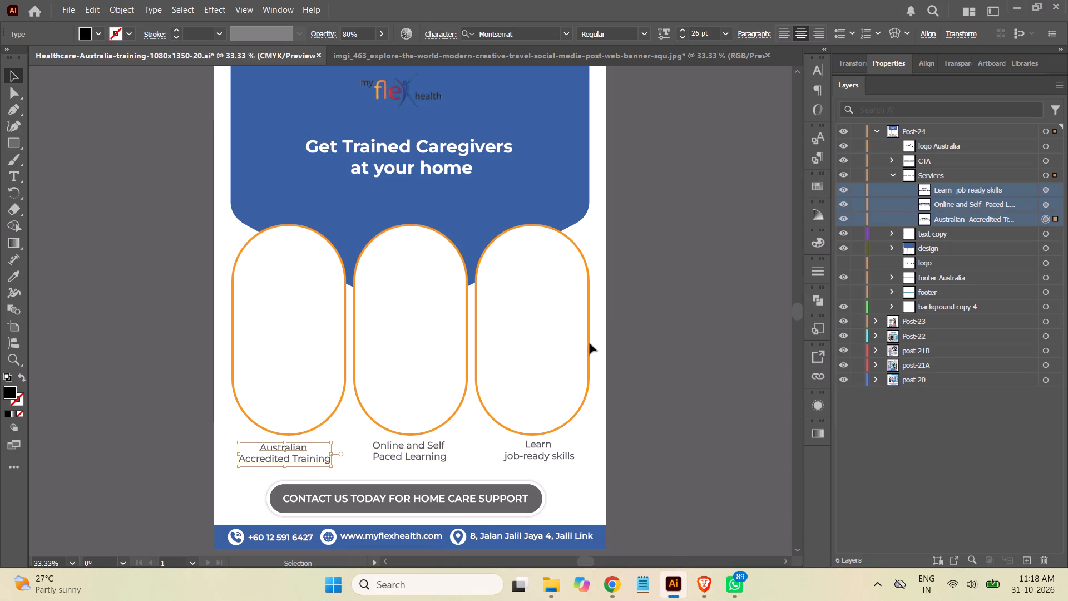
left_click(16, 174)
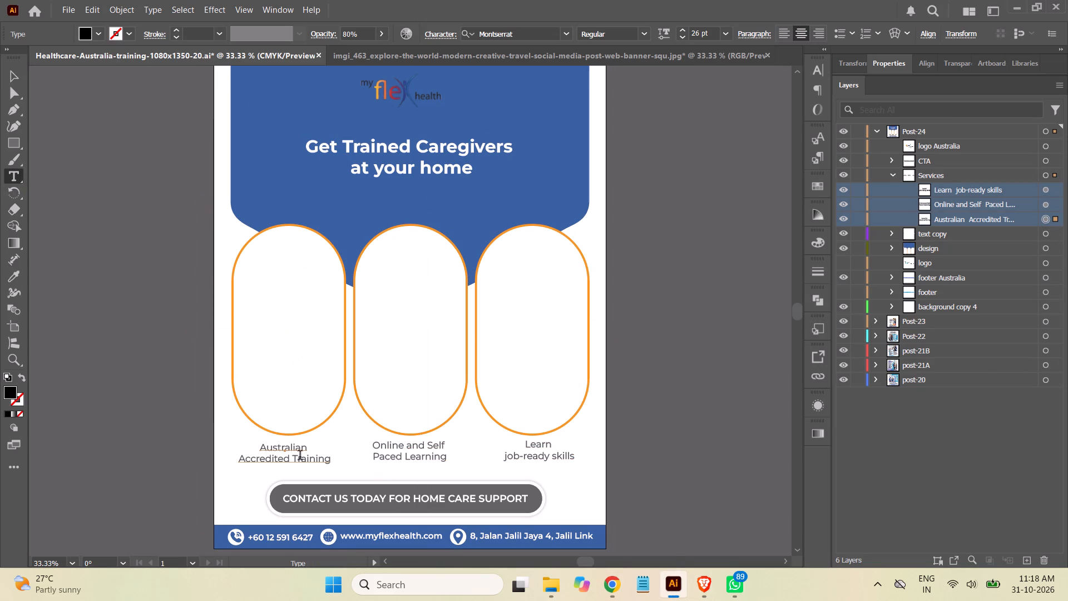
left_click(294, 461)
key("ctrl+a")
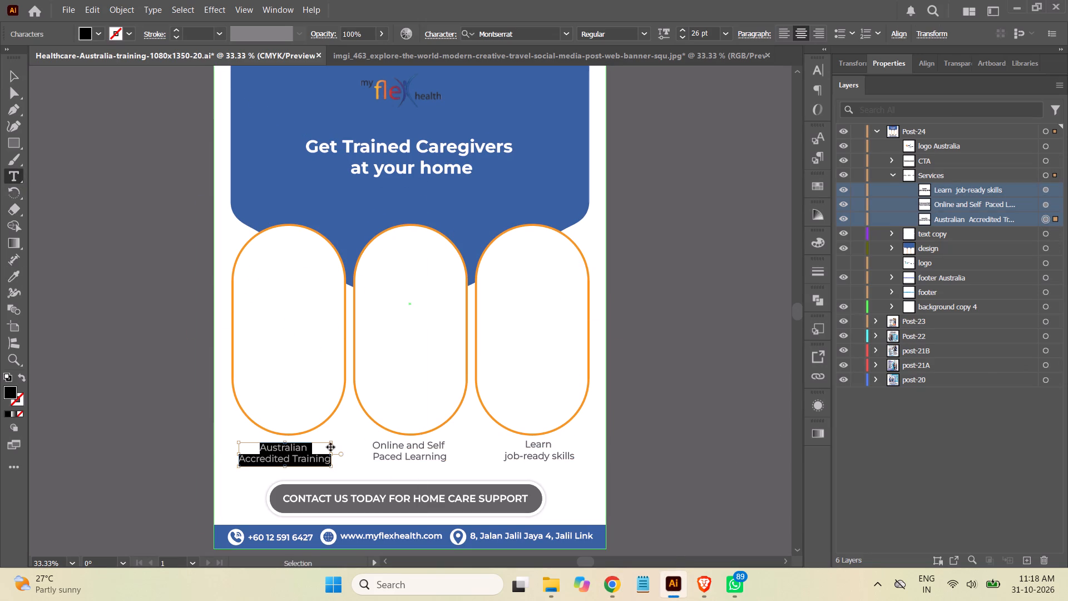
key("ctrl+v")
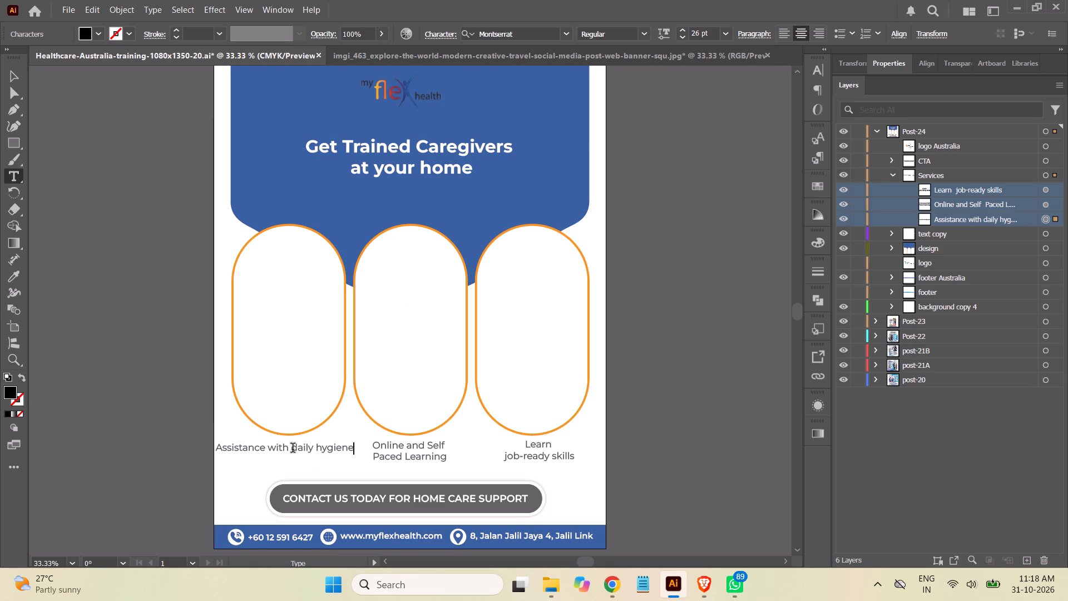
Break the first pill's caption into two lines, "Assistance with" and "daily hygiene".
left_click(293, 449)
key("Return")
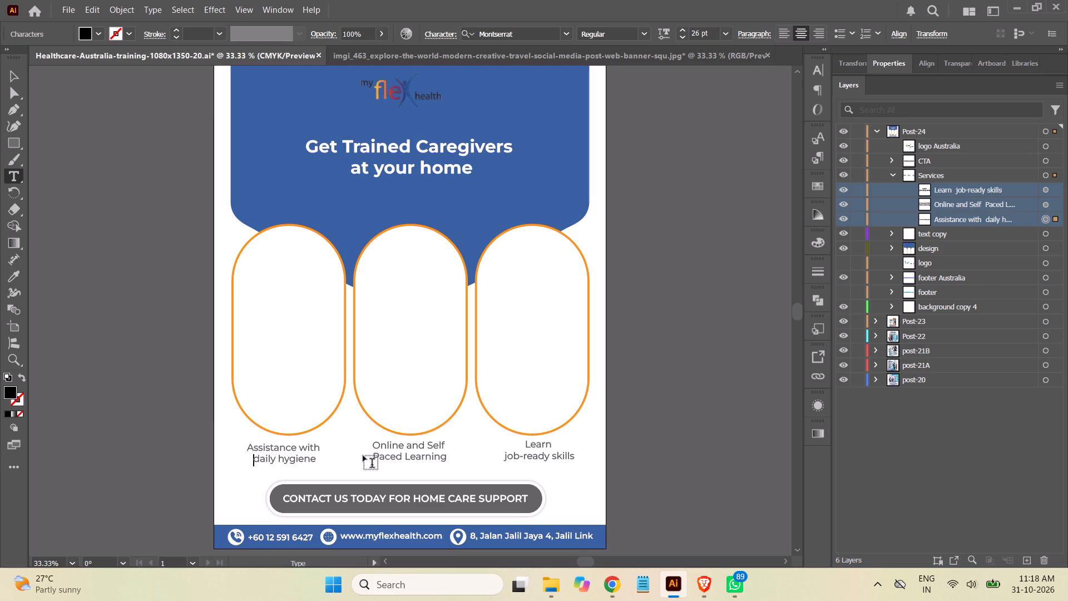
Copy "Help with dressing and grooming" from the Chrome task, replace the second pill's caption in Illustrator, and break the line after "Help with".
left_click(607, 589)
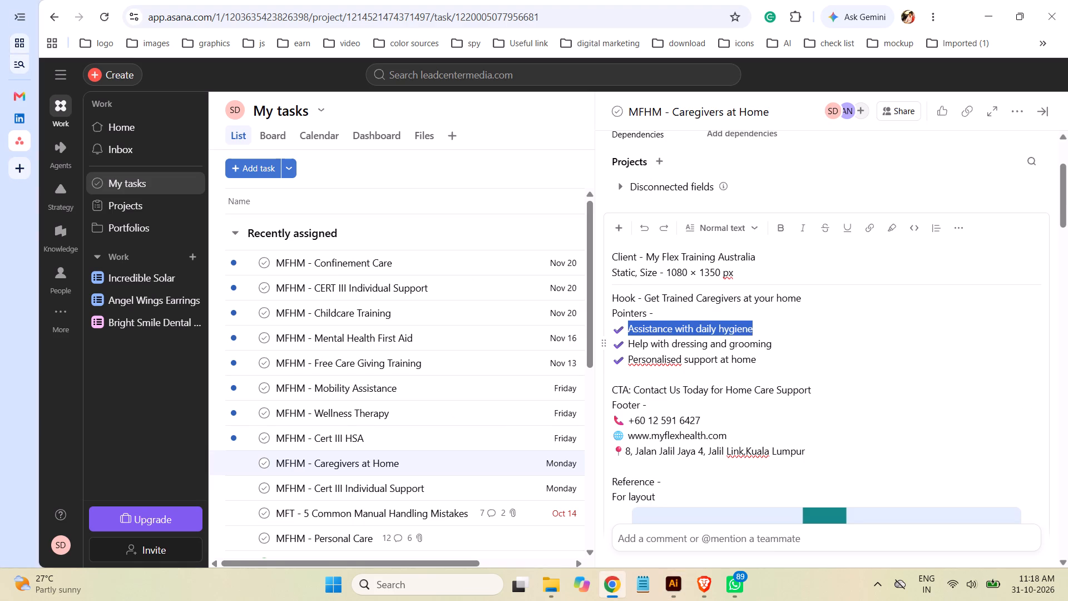
left_click_drag(773, 344, 629, 343)
key("ctrl+c")
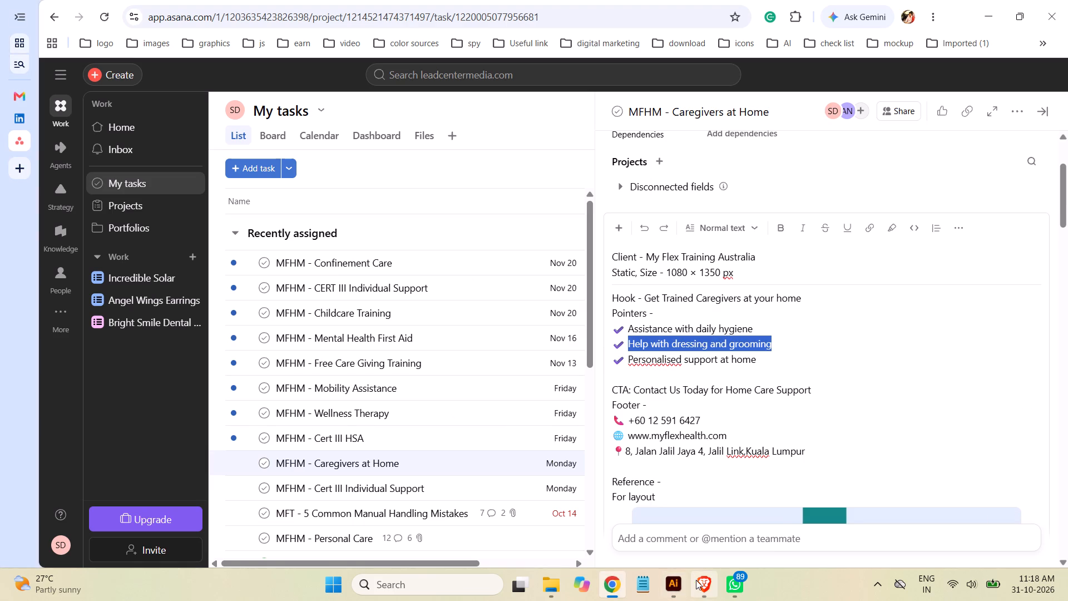
left_click(675, 582)
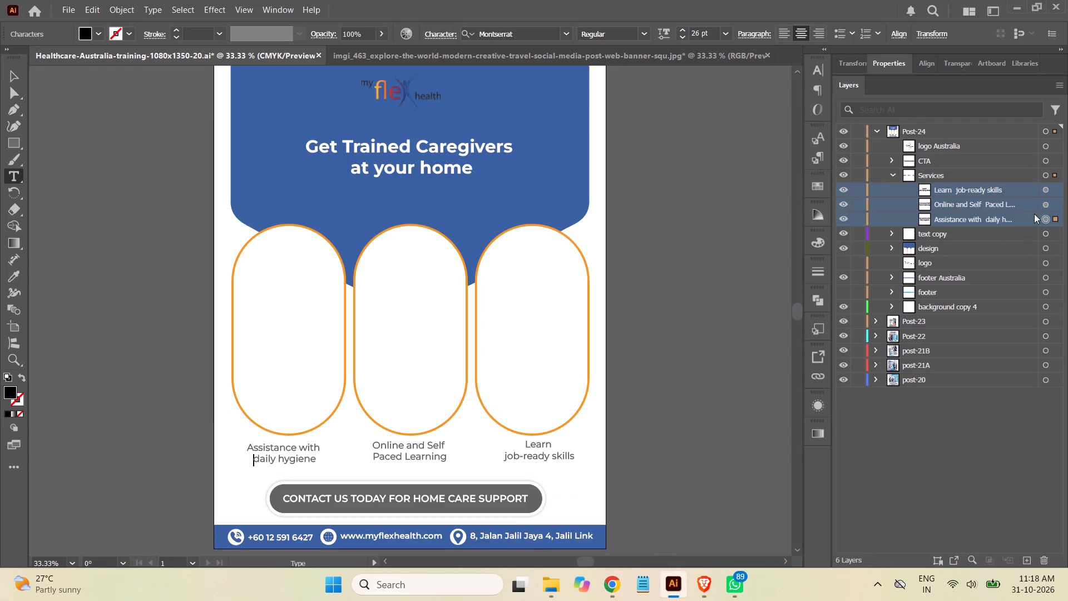
left_click(1044, 205)
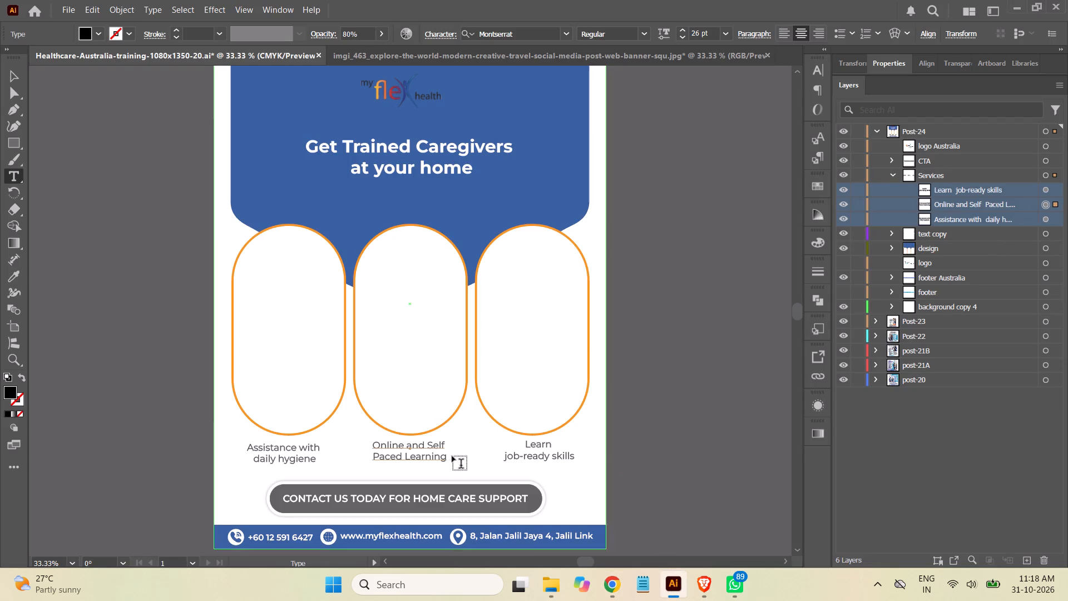
left_click(416, 452)
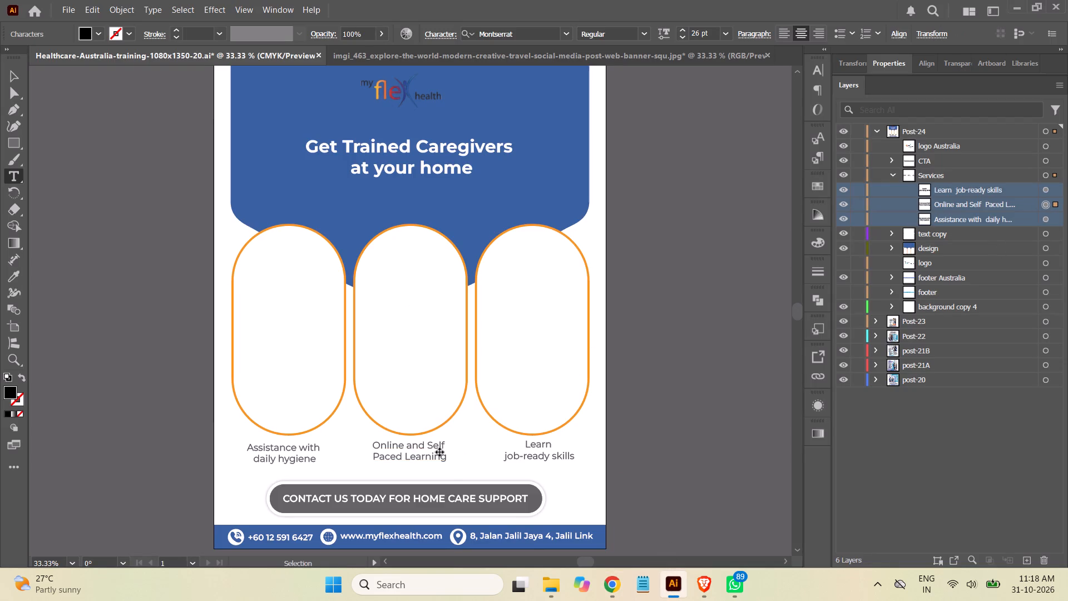
key("ctrl+a")
key("ctrl+v")
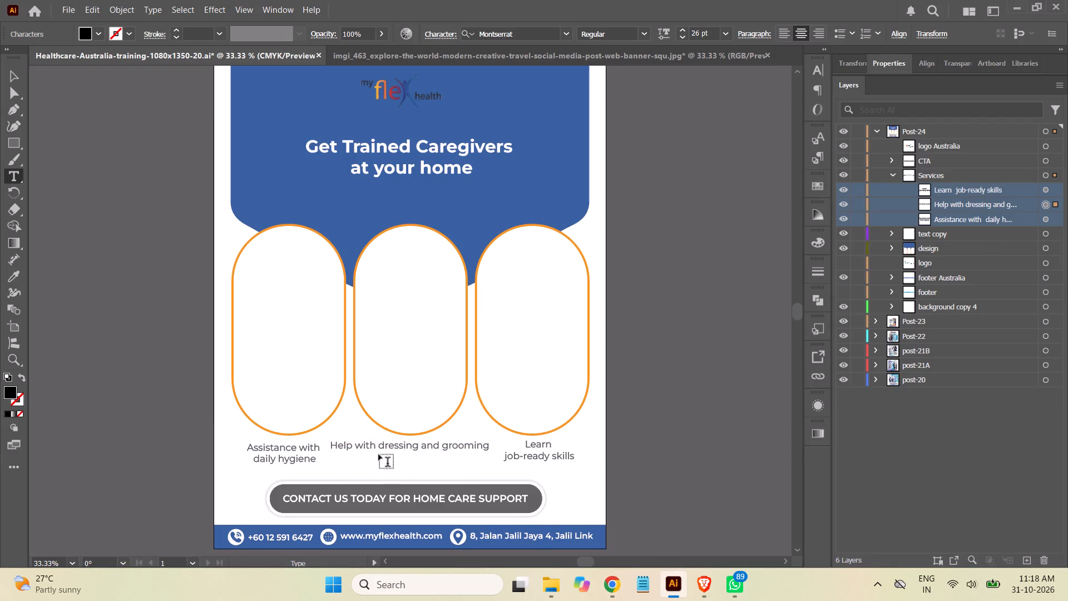
left_click(379, 446)
key("Return")
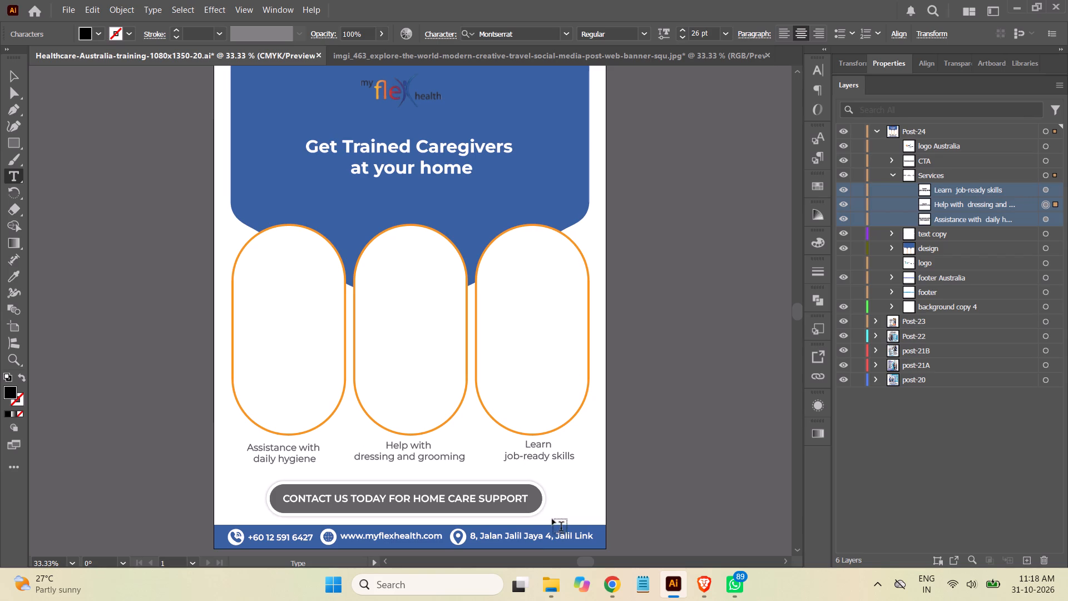
Copy "Personalised support at home" from the Chrome task, replace the third pill's caption in Illustrator, and break the line after "Personalised".
left_click(608, 585)
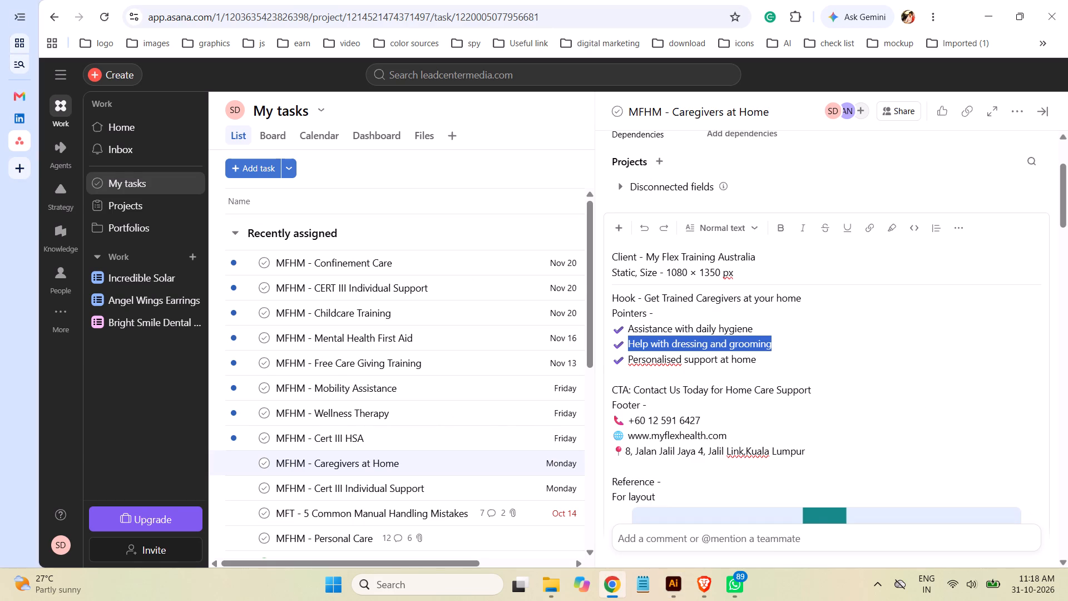
left_click_drag(755, 360, 634, 363)
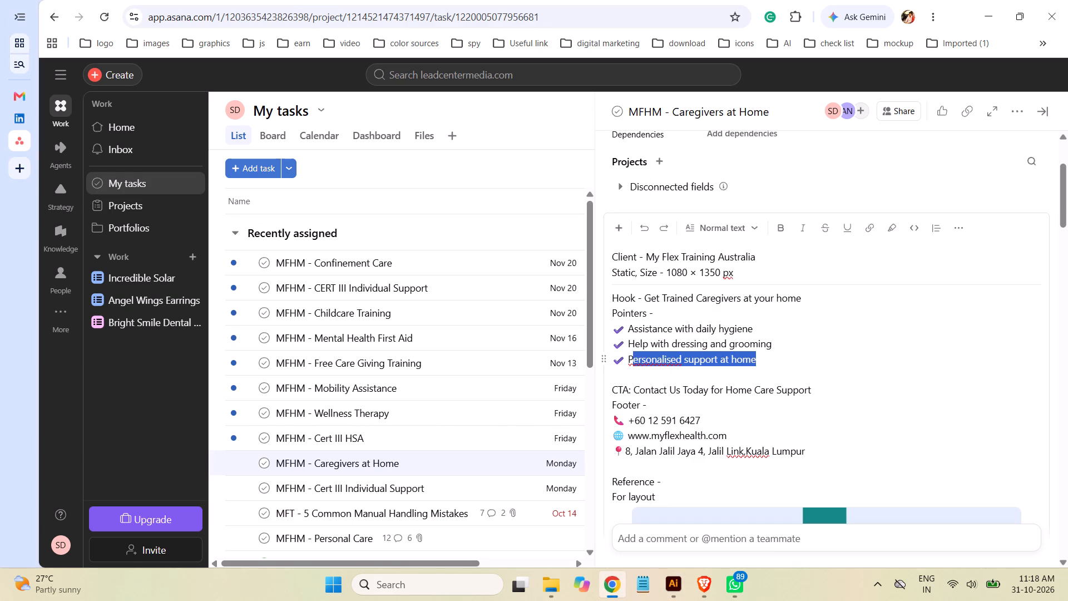
left_click_drag(634, 363, 629, 362)
key("ctrl+c")
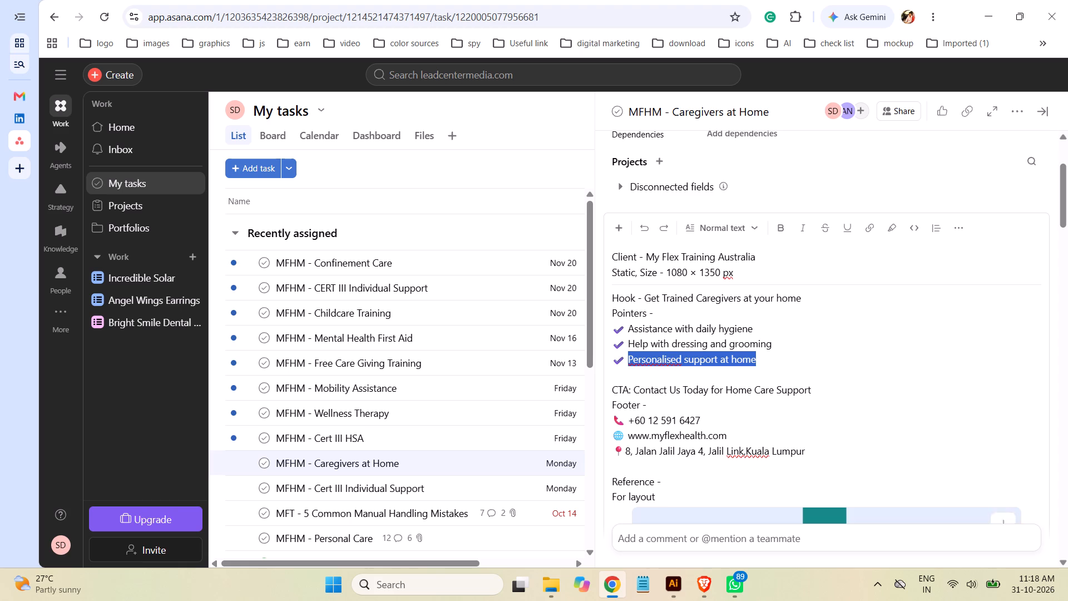
left_click(668, 585)
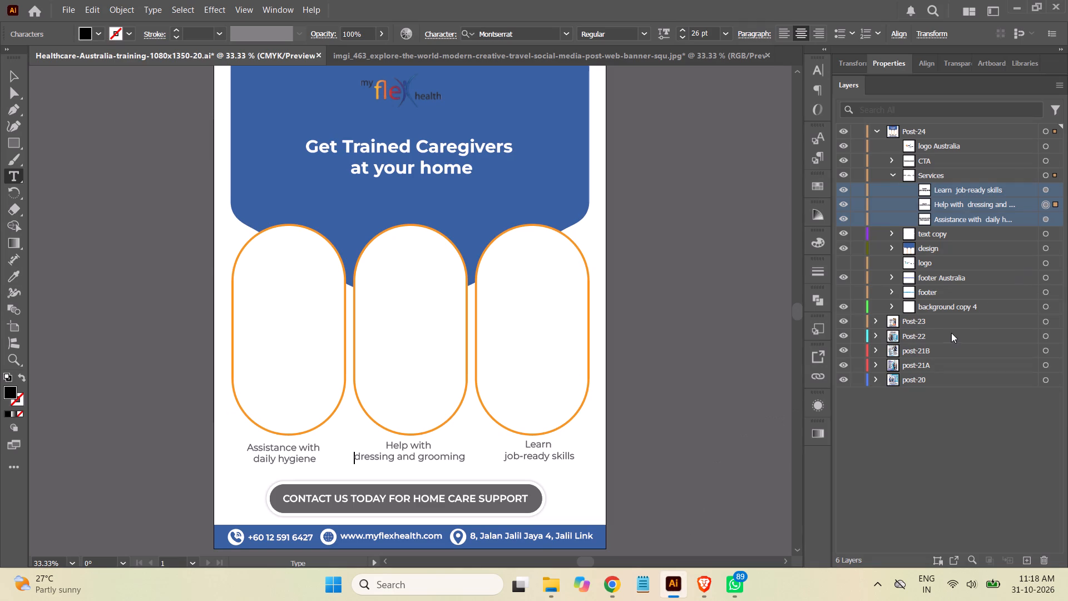
left_click(1045, 190)
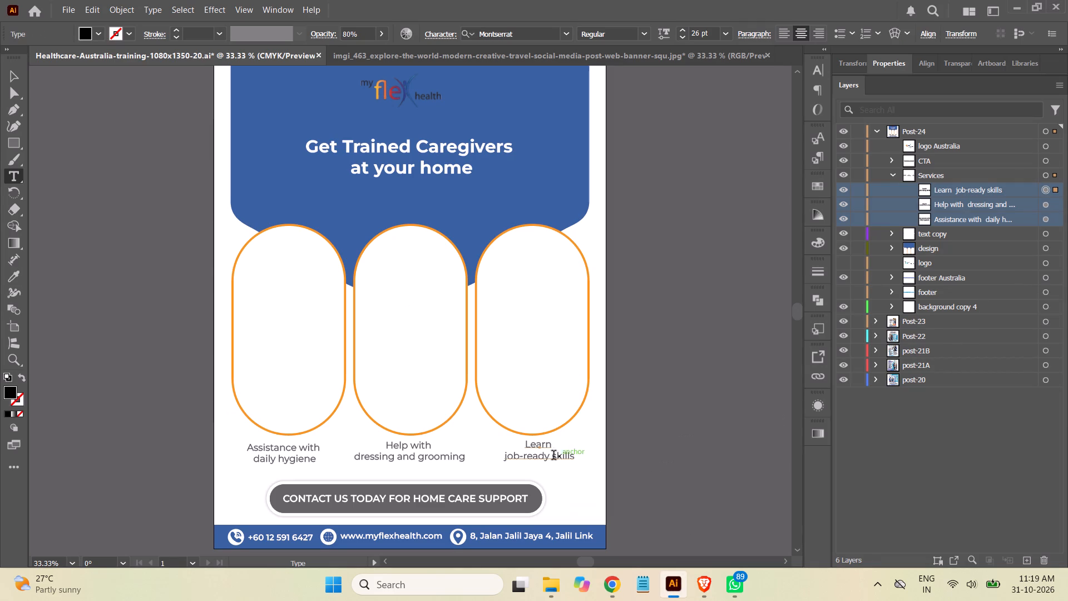
left_click(543, 458)
key("ctrl+a")
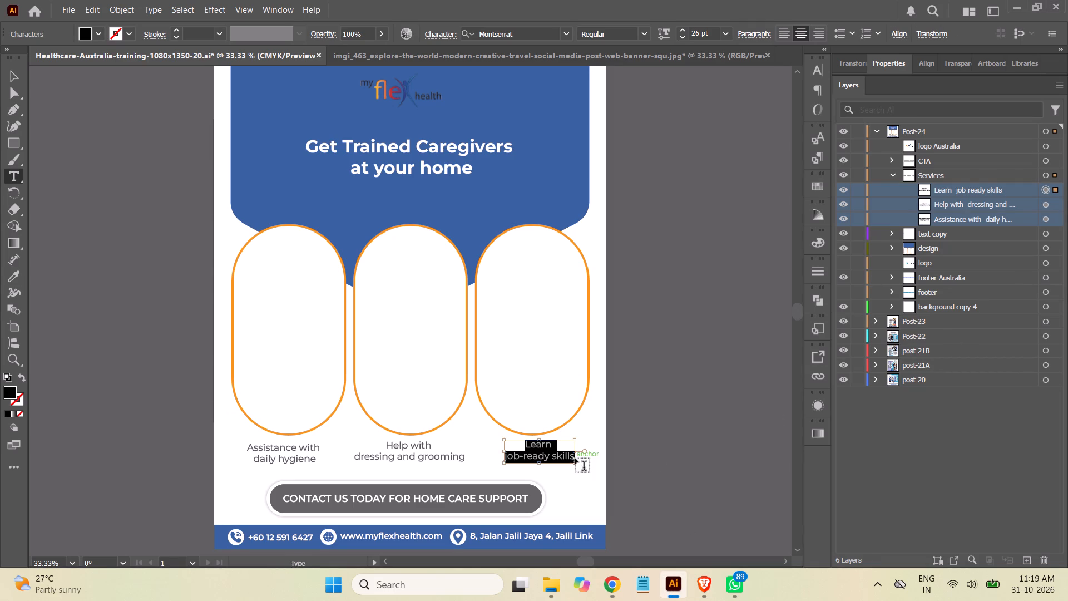
key("ctrl+v")
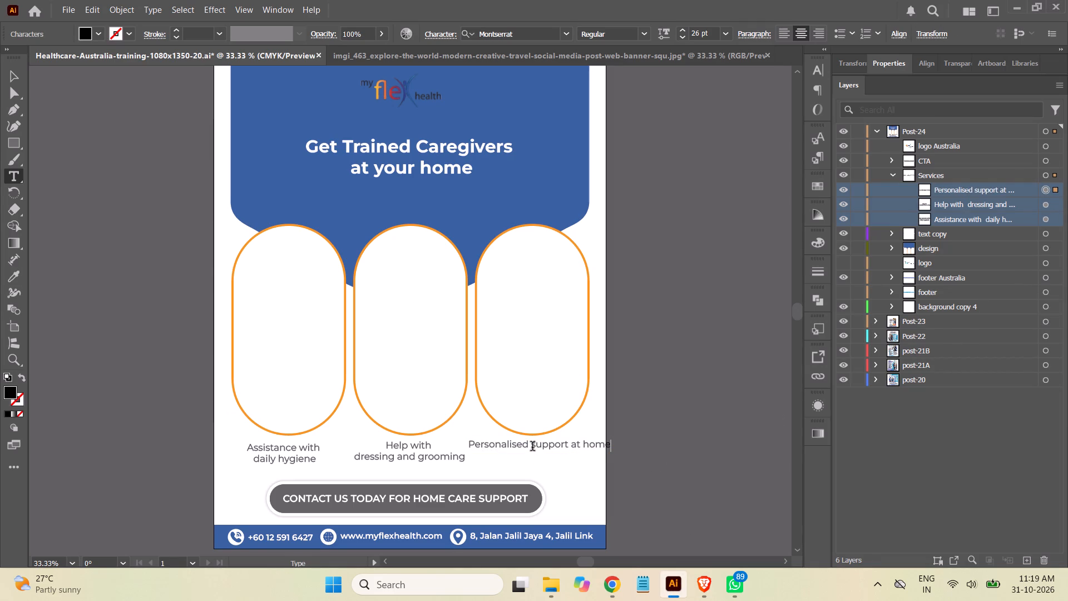
left_click(532, 447)
key("Return")
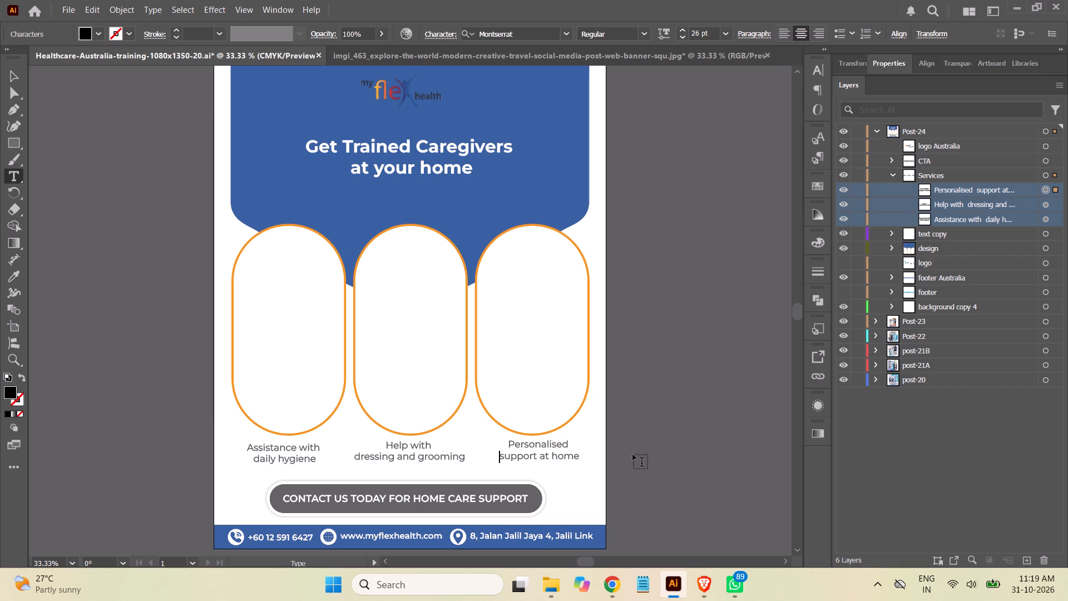
left_click(13, 77)
left_click(96, 254)
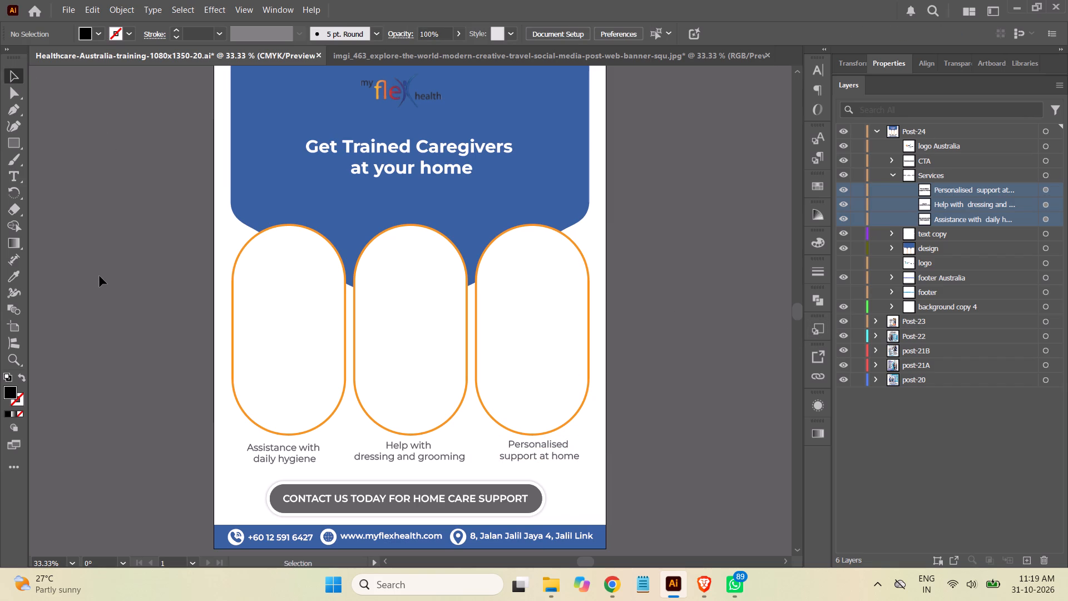
Look over the post from header to footer, examining the new captions beneath the three pills.
scroll(686, 252, "up", 5)
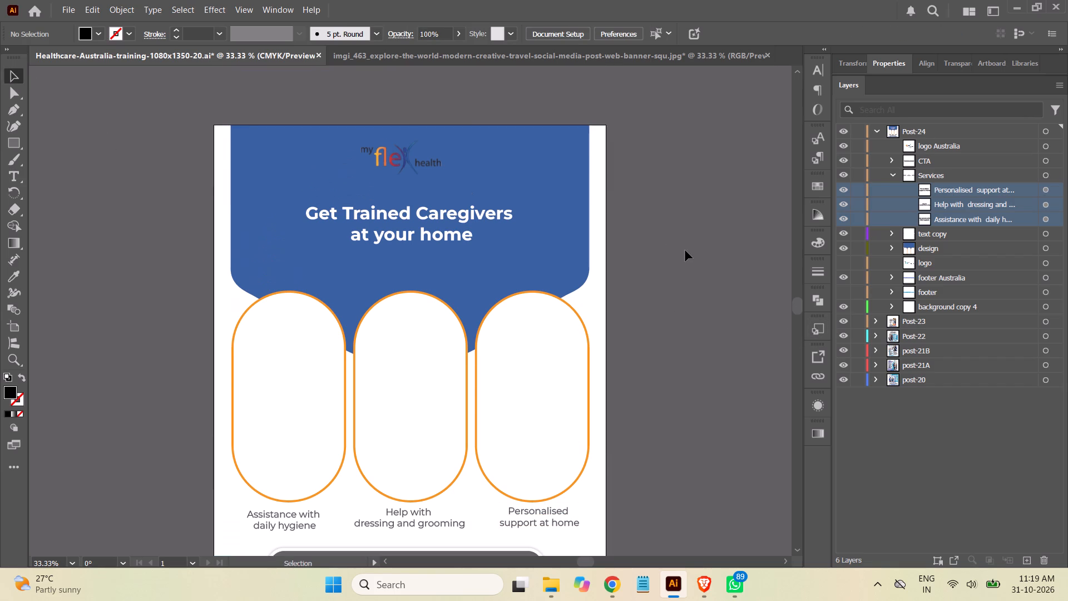
scroll(685, 250, "up", 2)
scroll(684, 252, "down", 4)
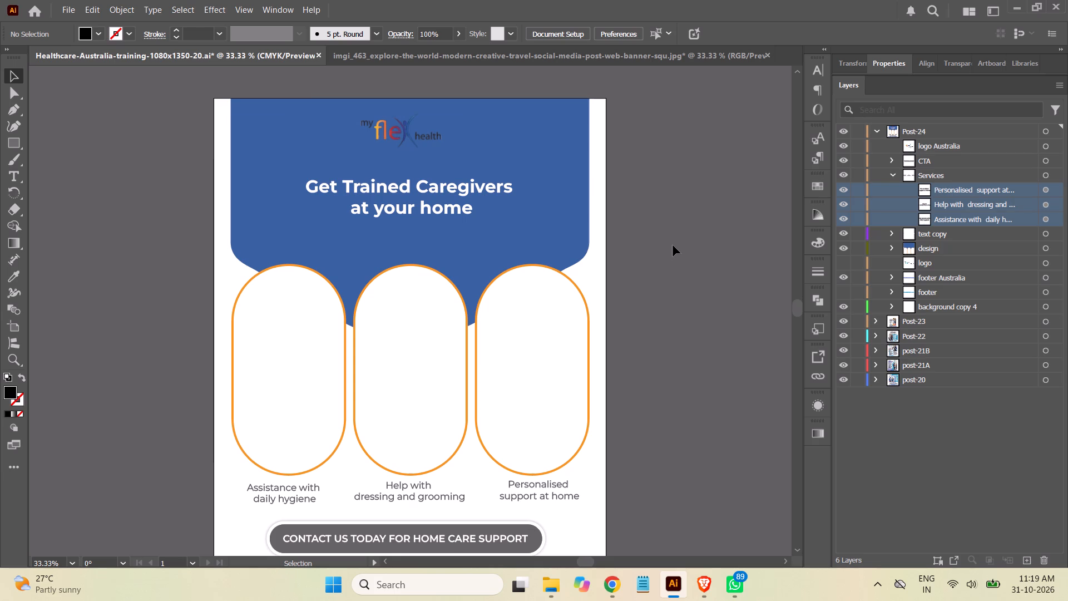
scroll(671, 246, "down", 2)
scroll(670, 247, "up", 1)
scroll(670, 247, "down", 3)
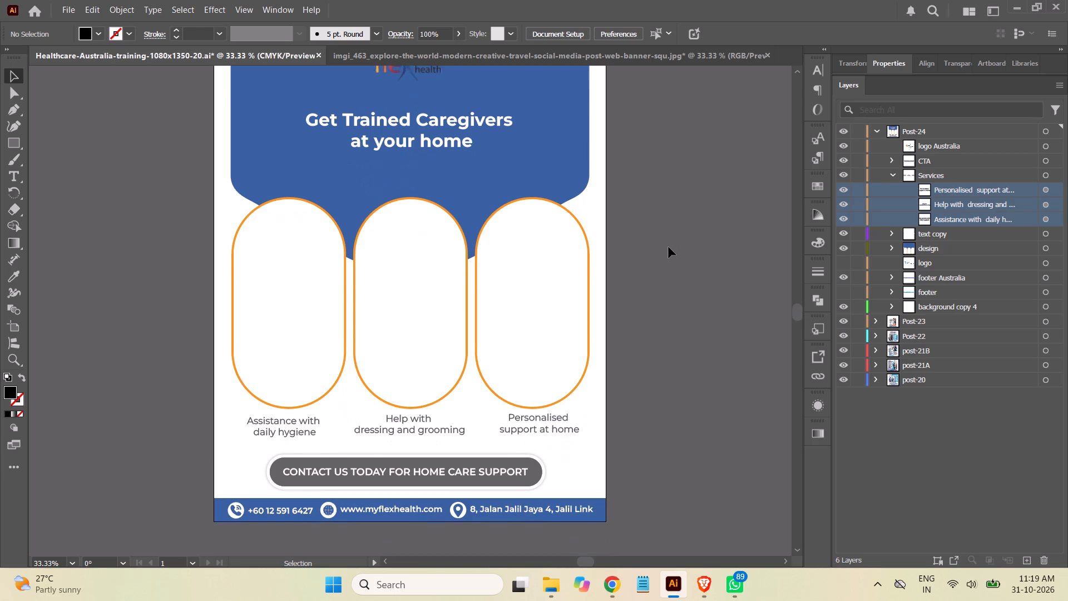
scroll(669, 247, "down", 2)
scroll(667, 248, "up", 1)
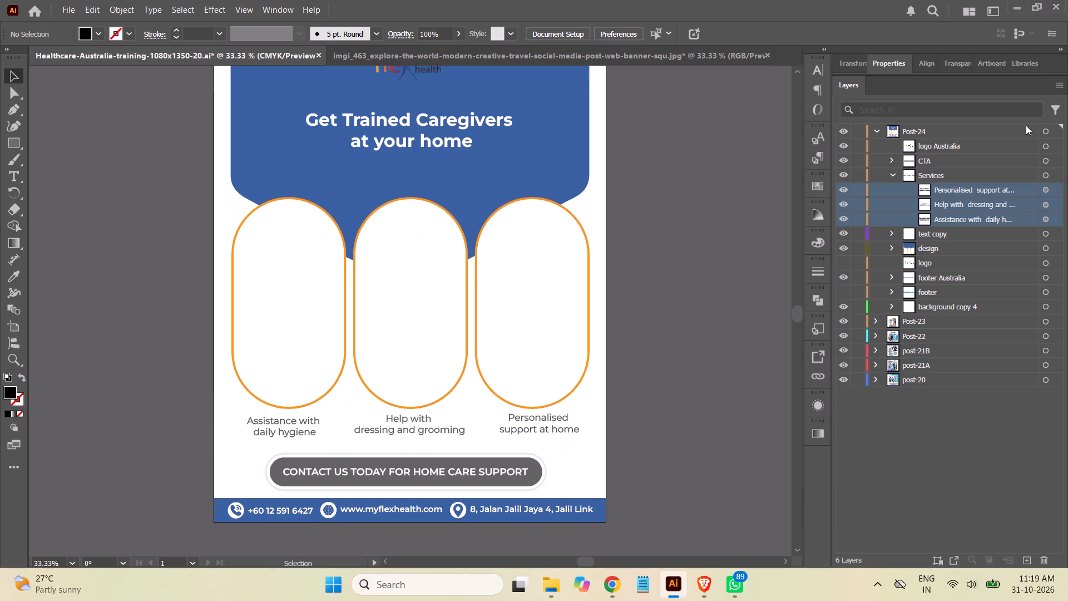
Collapse the Services layer and save the Healthcare-Australia-training document.
left_click(892, 178)
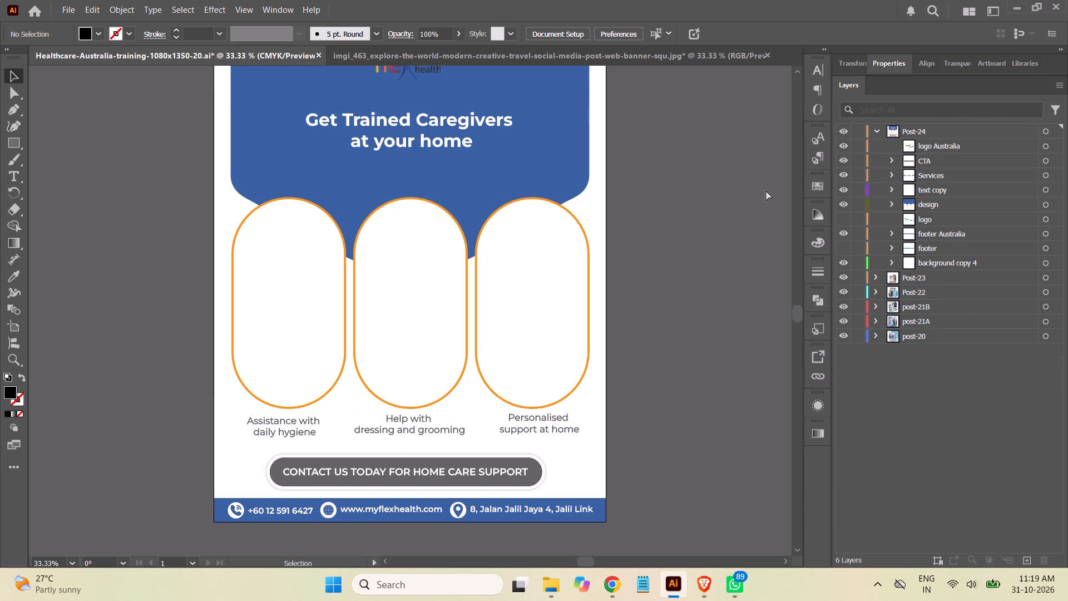
key("ctrl+s")
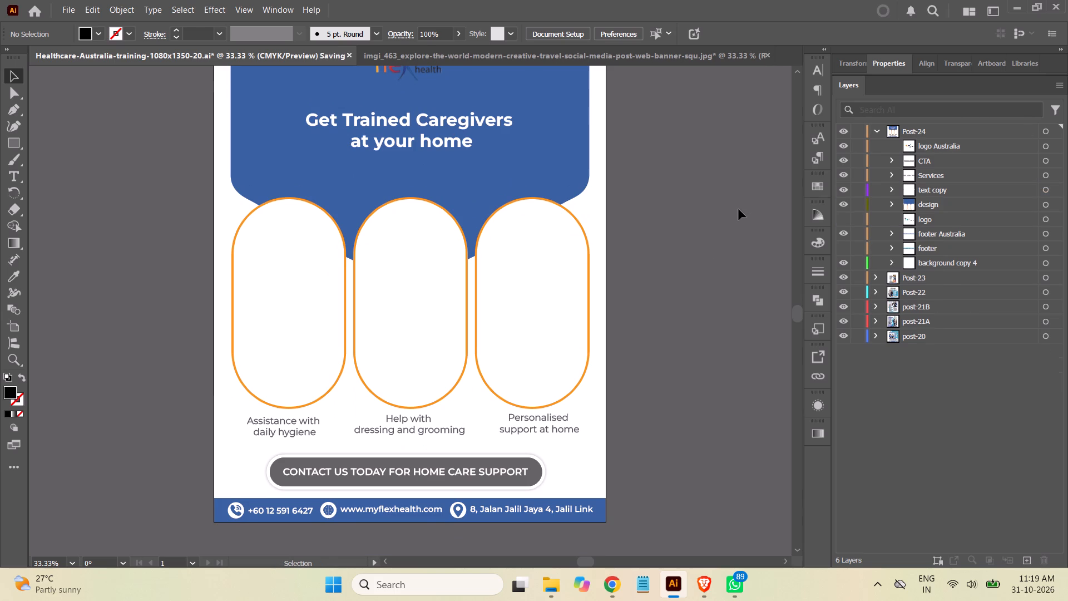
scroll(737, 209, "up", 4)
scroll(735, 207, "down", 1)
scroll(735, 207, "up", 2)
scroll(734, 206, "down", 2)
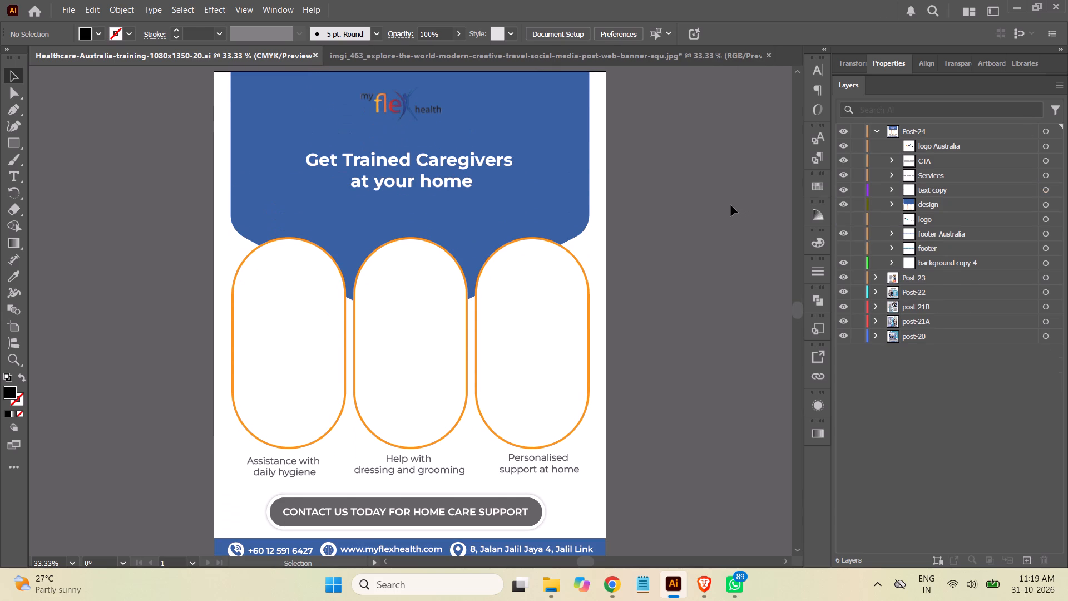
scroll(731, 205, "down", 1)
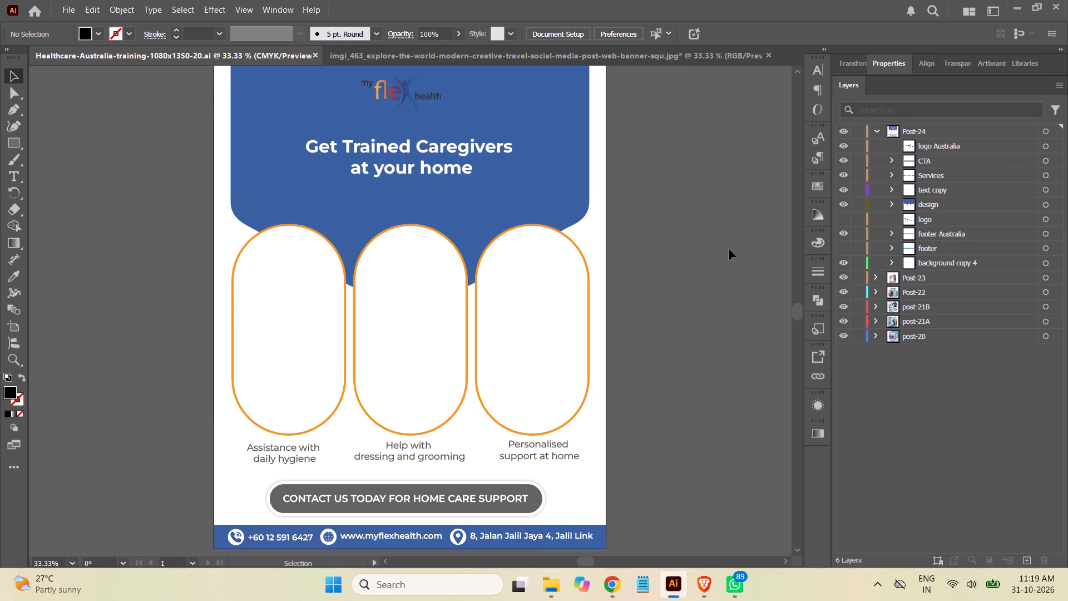
Select the three pill-shaped rectangles in the design layer and duplicate them in place.
left_click(892, 204)
left_click(1045, 220)
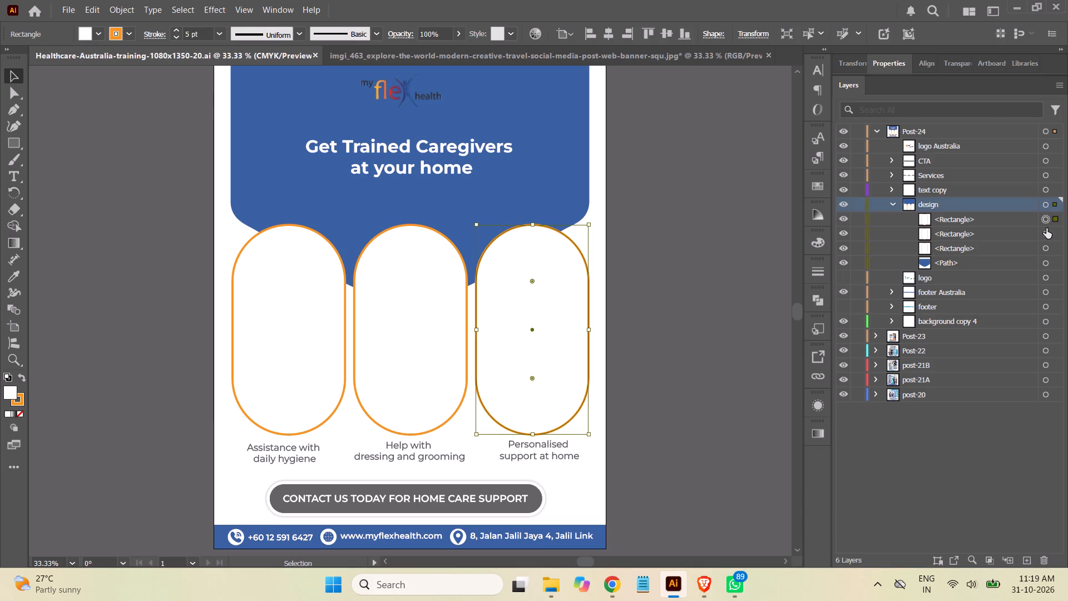
left_click(1045, 234, "shift")
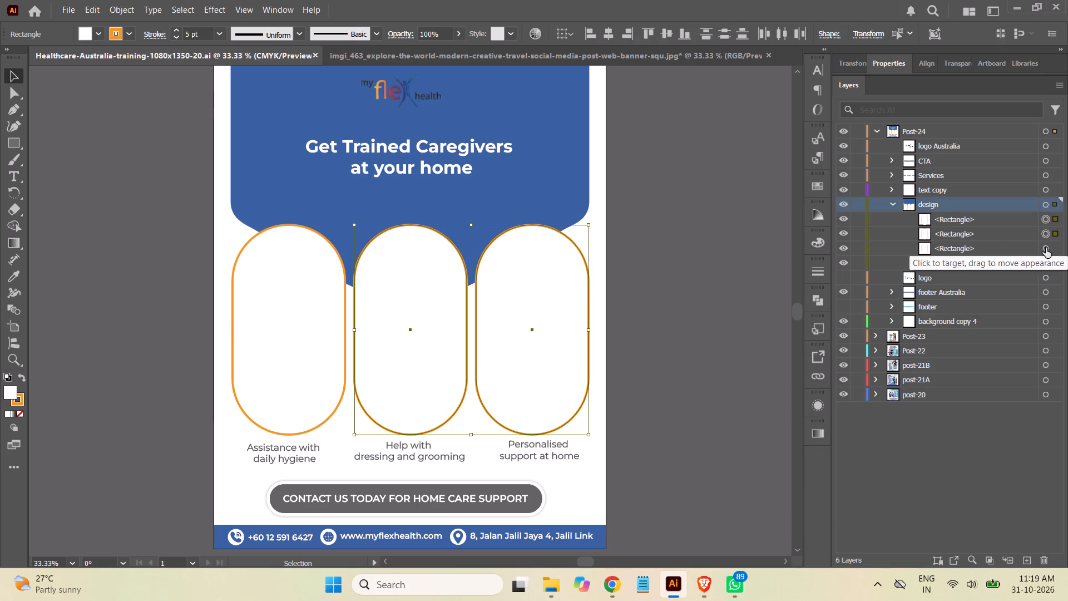
left_click(1046, 248, "shift")
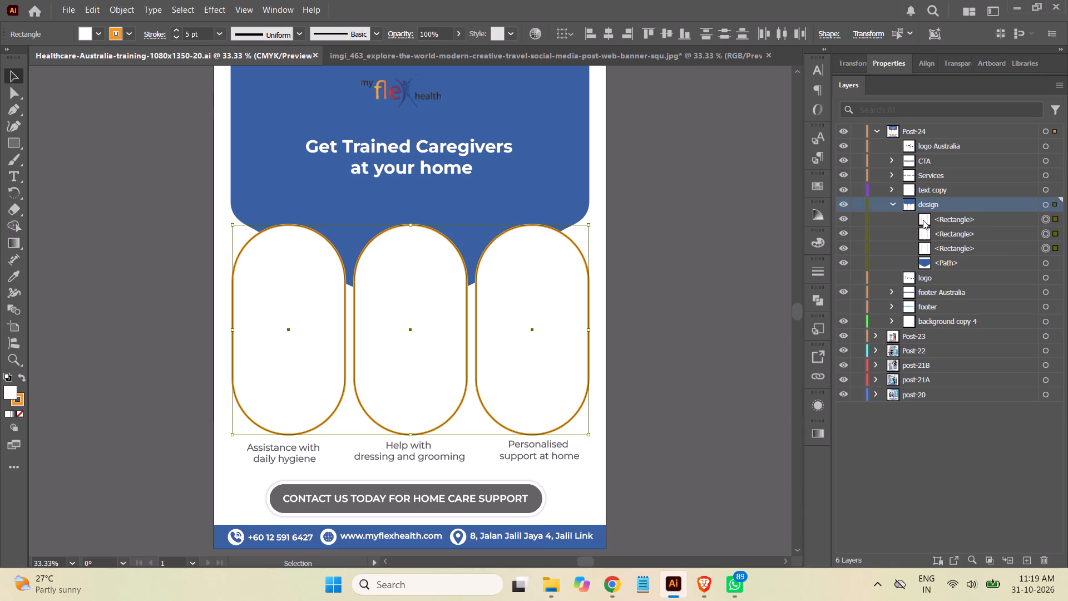
left_click(975, 221)
left_click(976, 246, "shift")
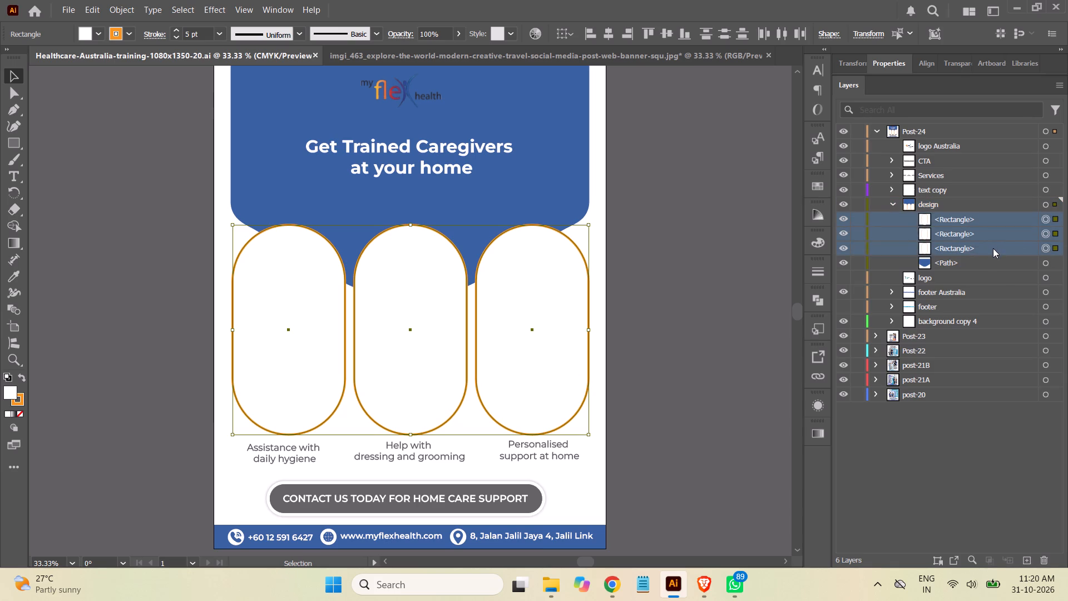
left_click_drag(988, 249, 1017, 406)
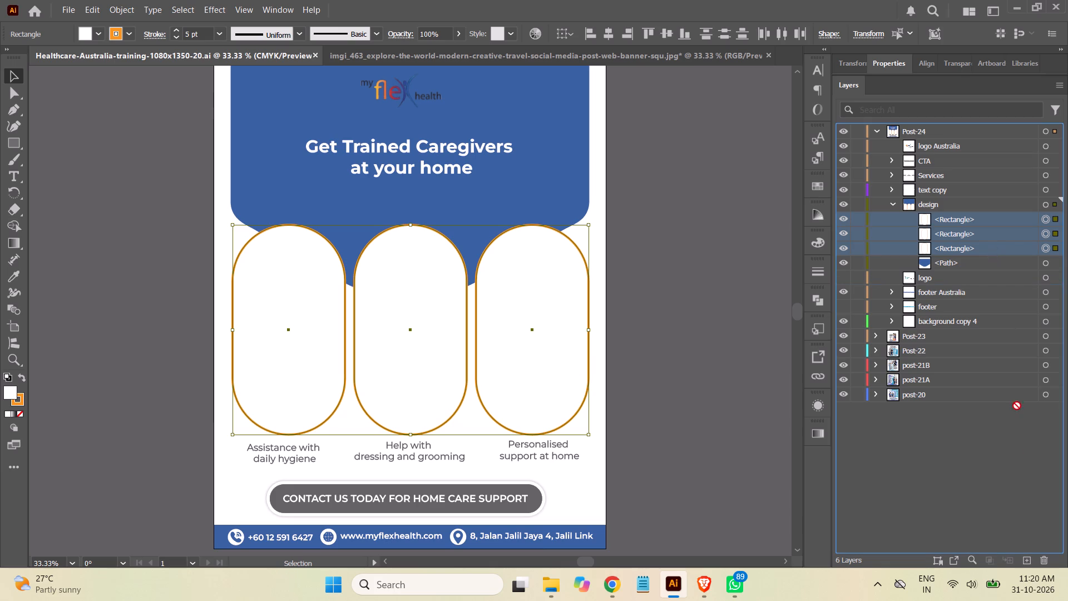
left_click_drag(1017, 406, 1030, 559)
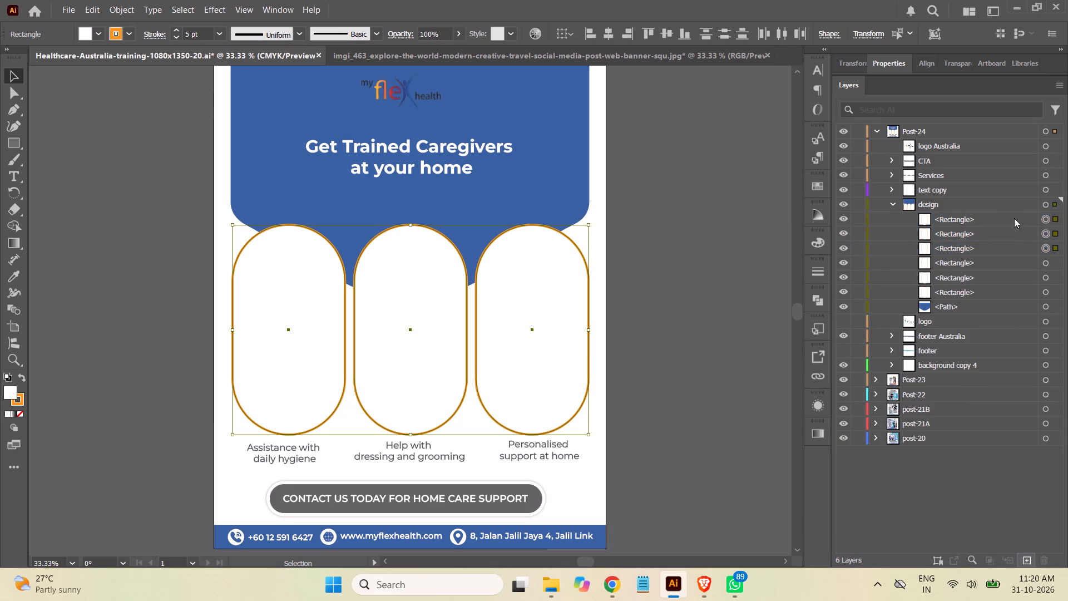
Unite the three duplicated pill-shaped rectangles in the design layer with Pathfinder.
left_click(984, 218)
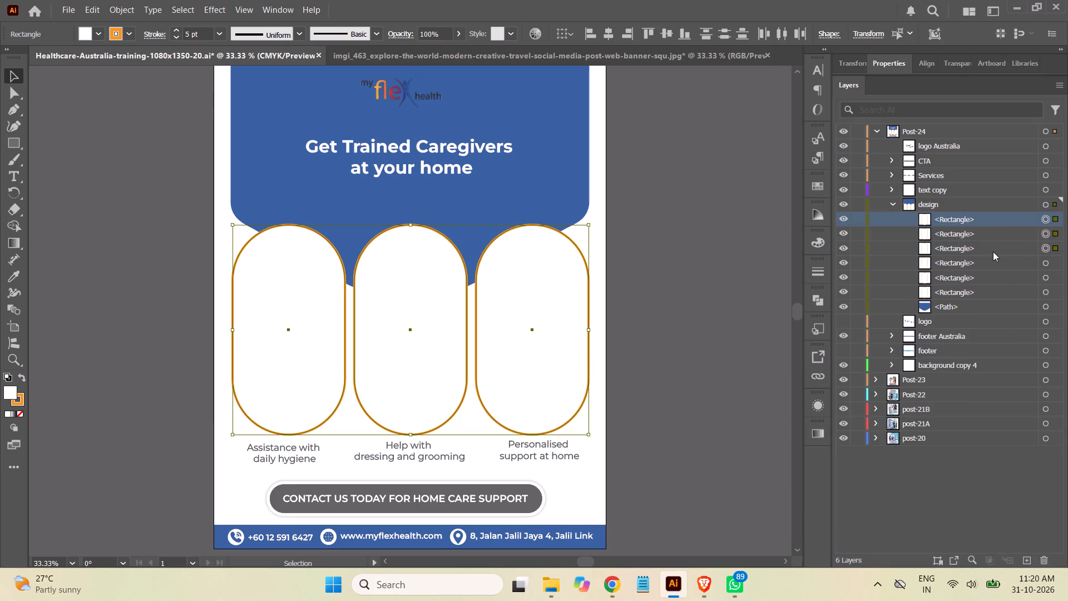
left_click(987, 248, "shift")
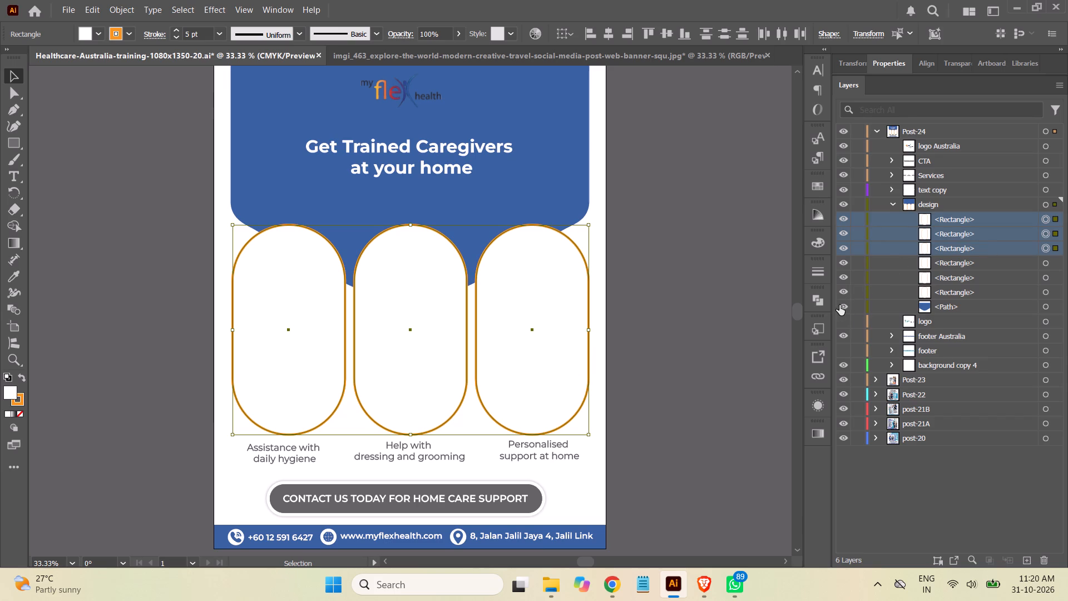
left_click(815, 301)
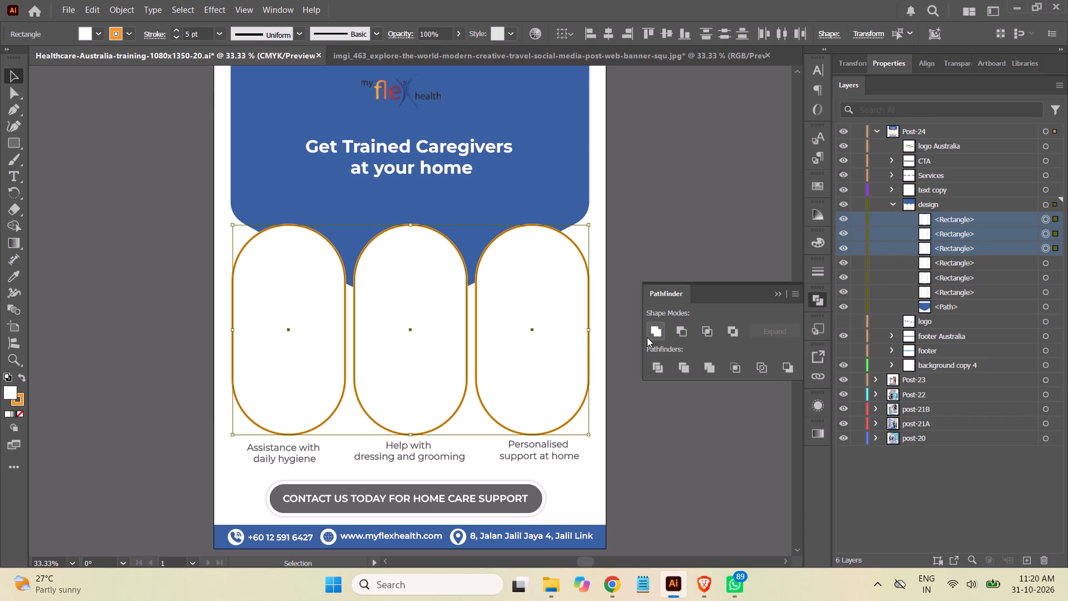
left_click(659, 333)
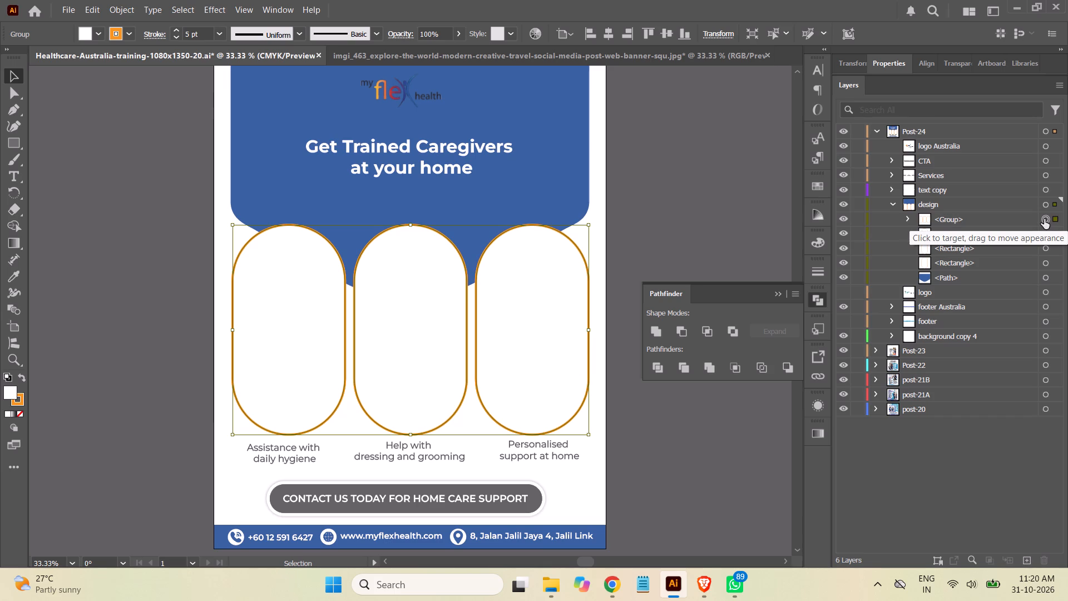
Move the united pill group and the three original pill rectangles straight up together by about 50 px.
left_click(1047, 219)
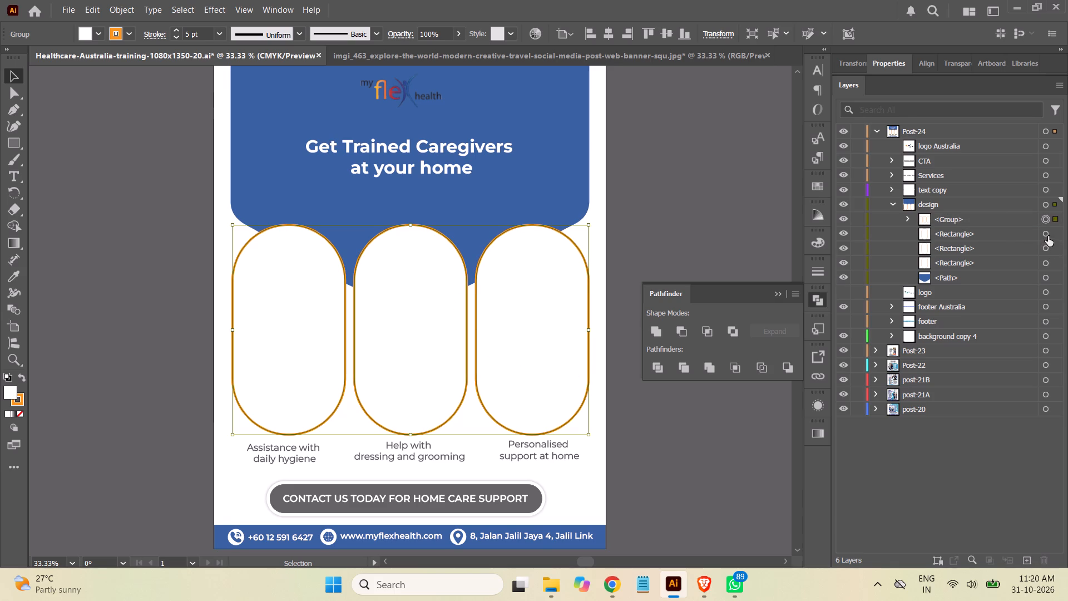
left_click(1044, 264, "shift")
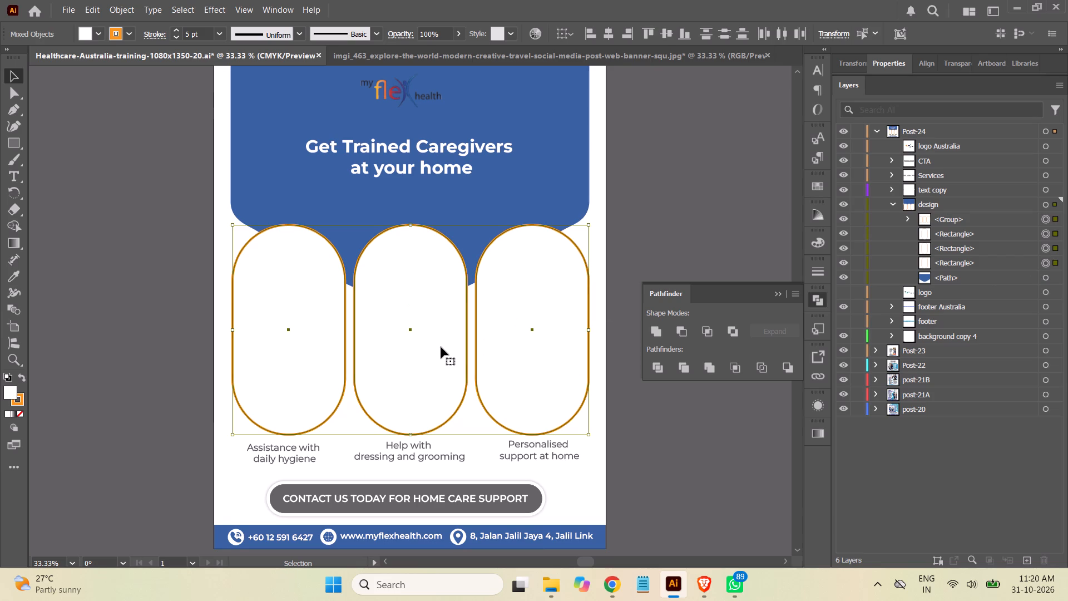
left_click_drag(441, 347, 441, 338)
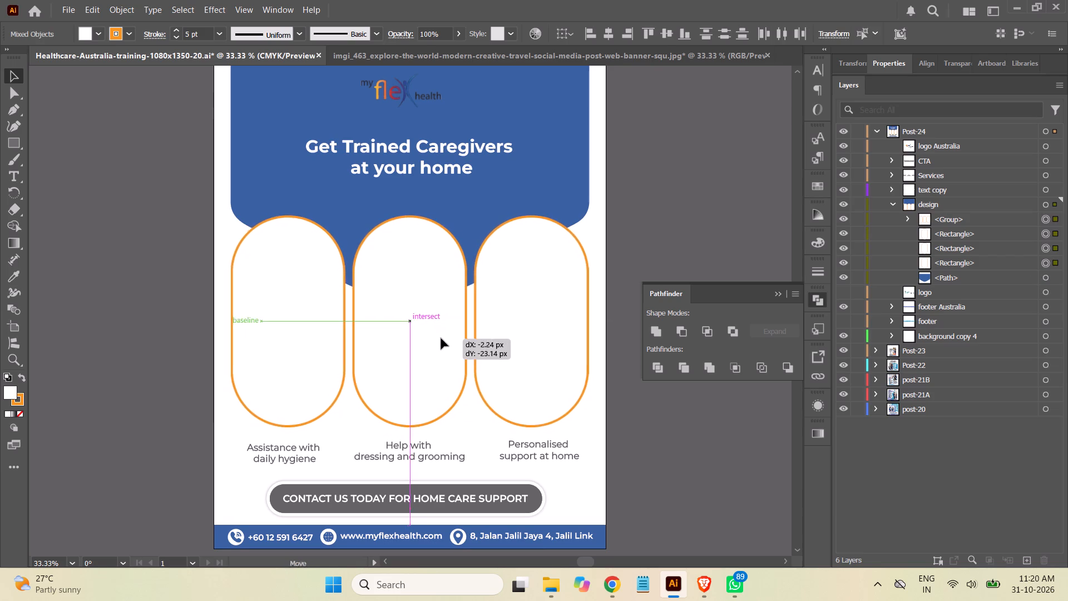
left_click_drag(441, 338, 442, 330)
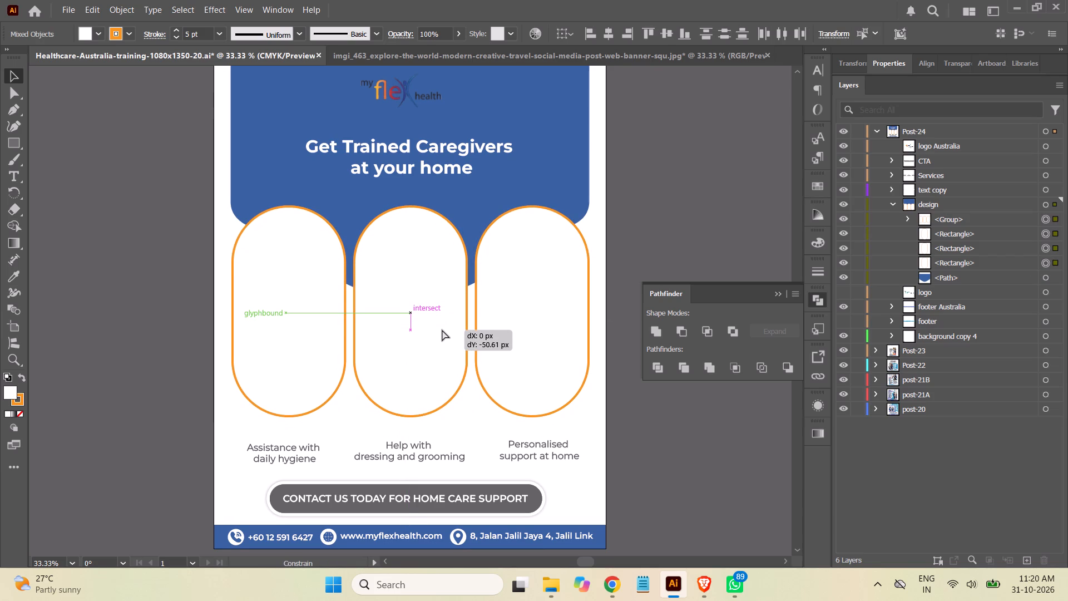
left_click_drag(442, 330, 442, 331)
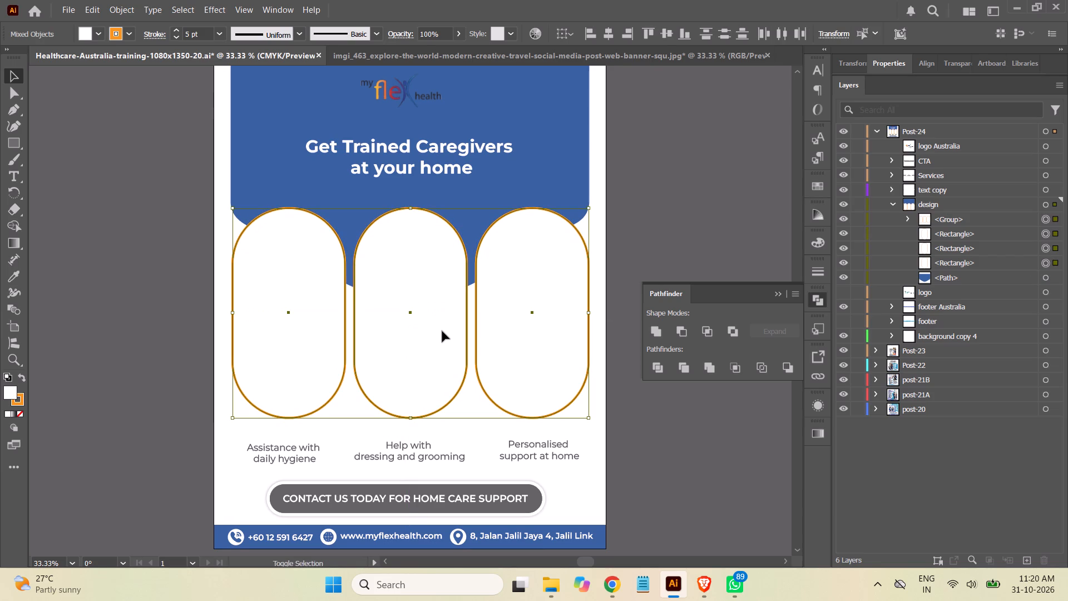
Reorder the united pill group in the design layer so it sits beneath the three rectangles and above the blue path.
left_click(1044, 218)
left_click(1006, 220)
left_click_drag(995, 219, 991, 267)
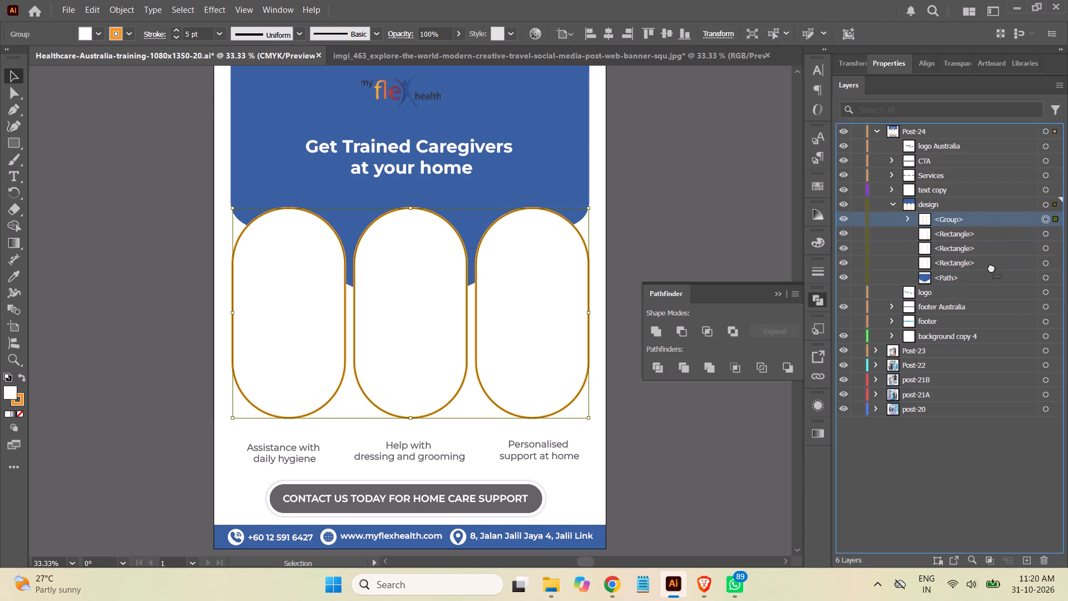
left_click_drag(991, 267, 991, 271)
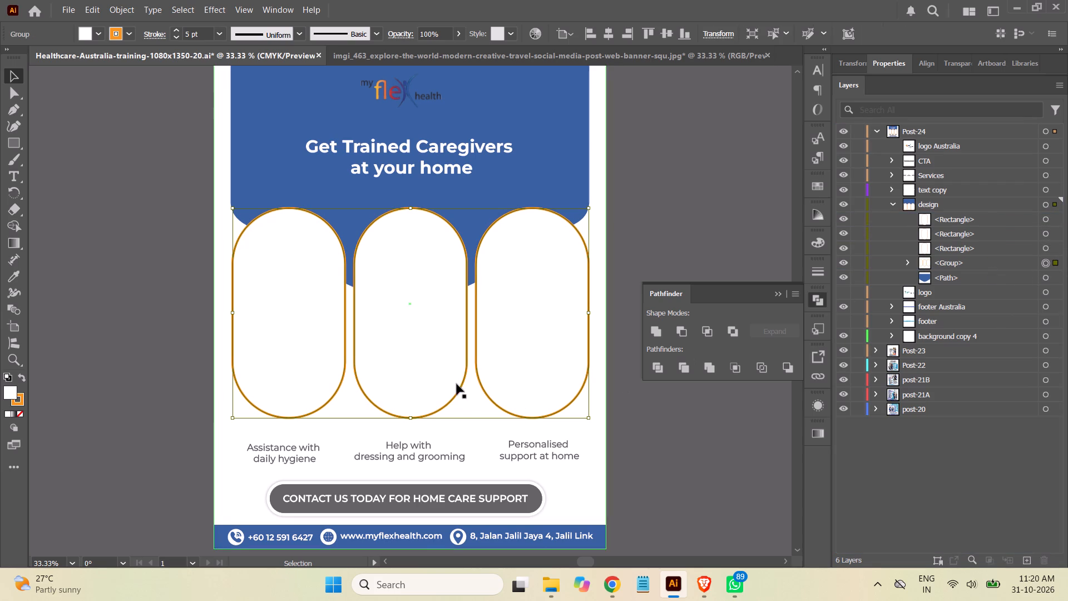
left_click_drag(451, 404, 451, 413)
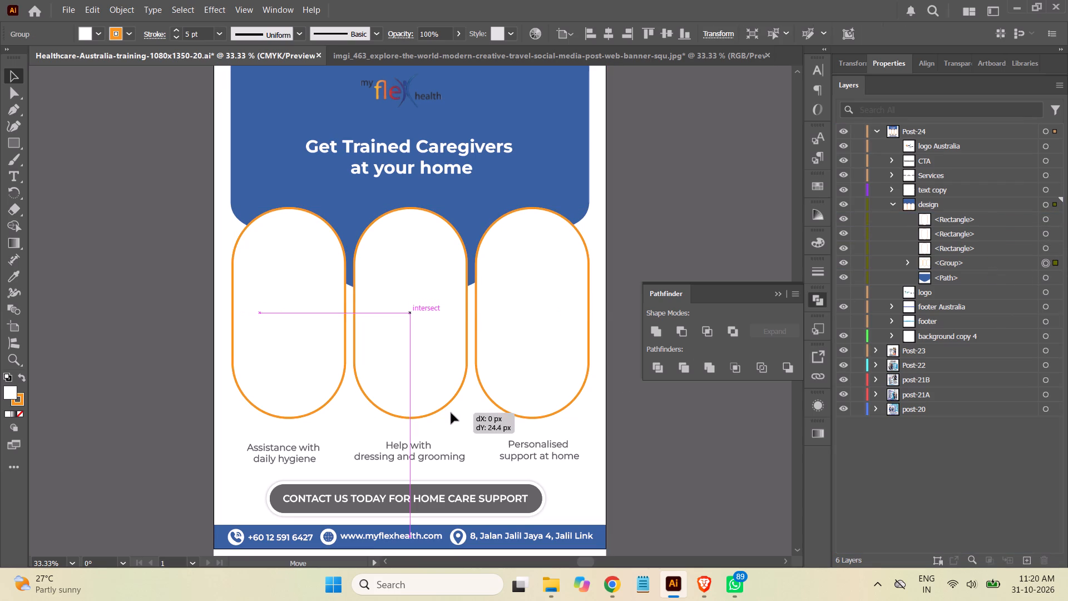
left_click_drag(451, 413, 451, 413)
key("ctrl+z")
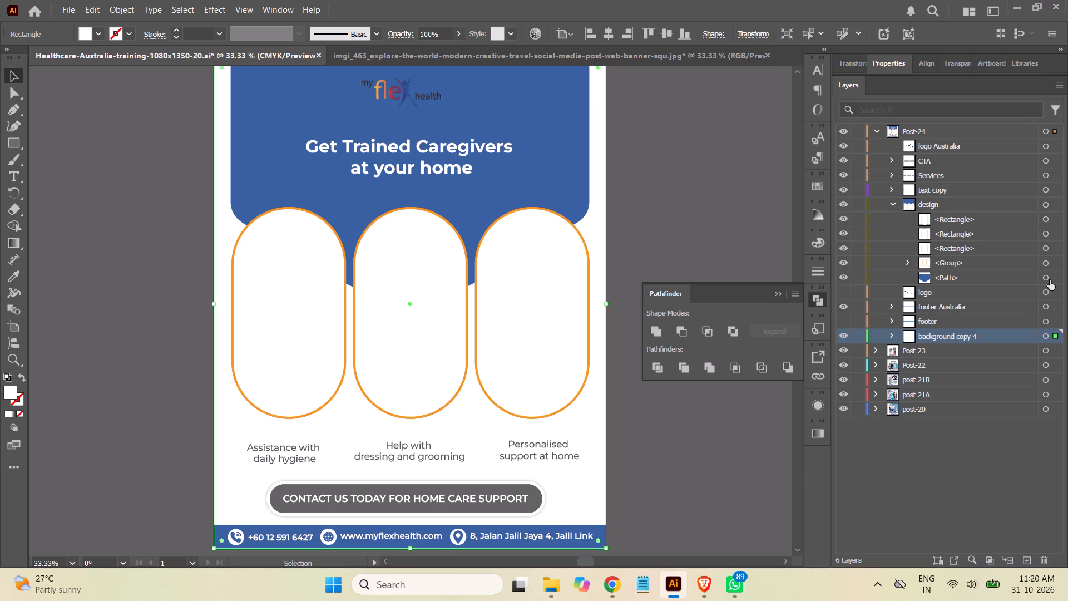
Move the united pill group straight down slightly so its edge peeks out below the three orange-outlined pills.
left_click(1046, 262)
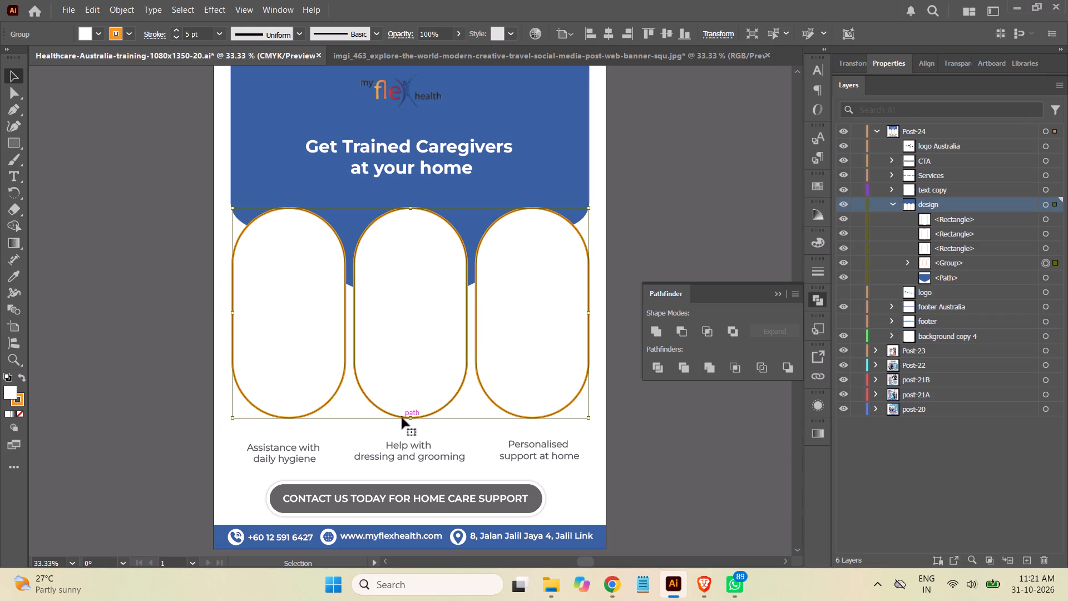
left_click_drag(402, 418, 402, 427)
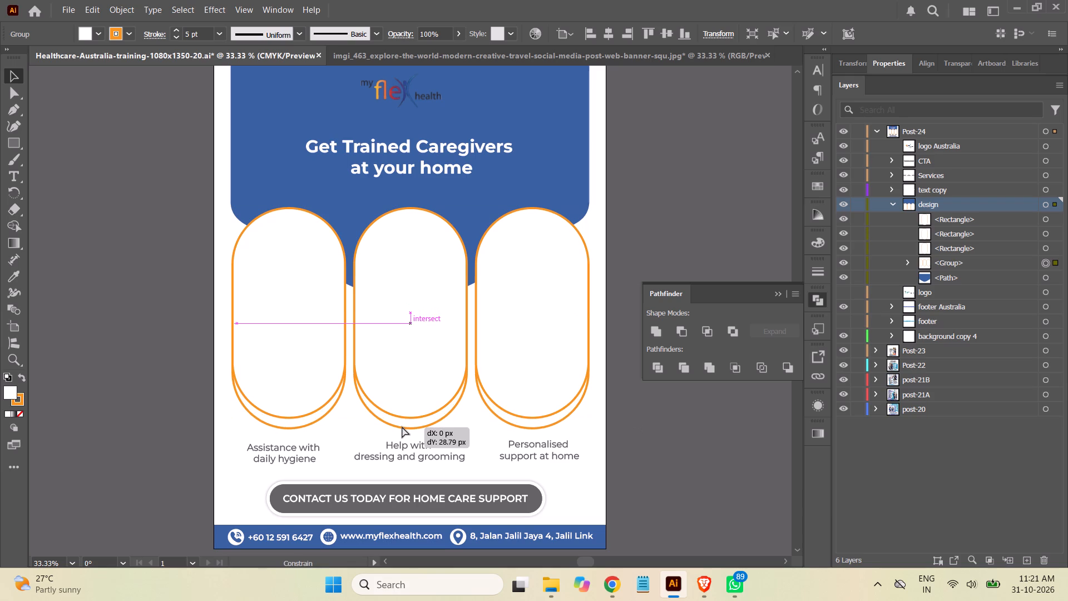
left_click_drag(402, 427, 402, 427)
left_click_drag(402, 427, 403, 424)
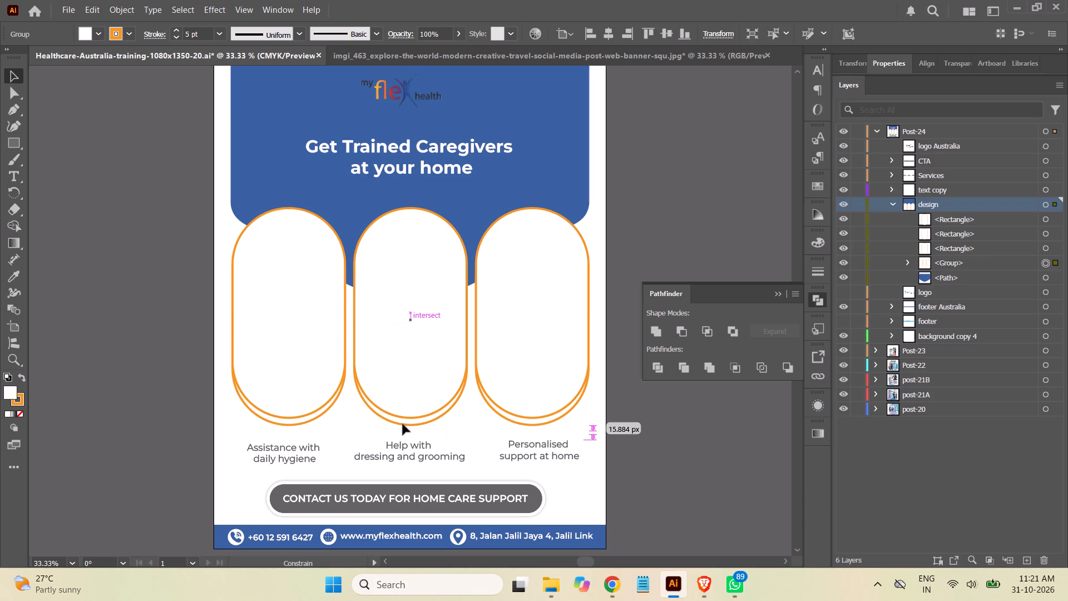
left_click_drag(403, 424, 403, 423)
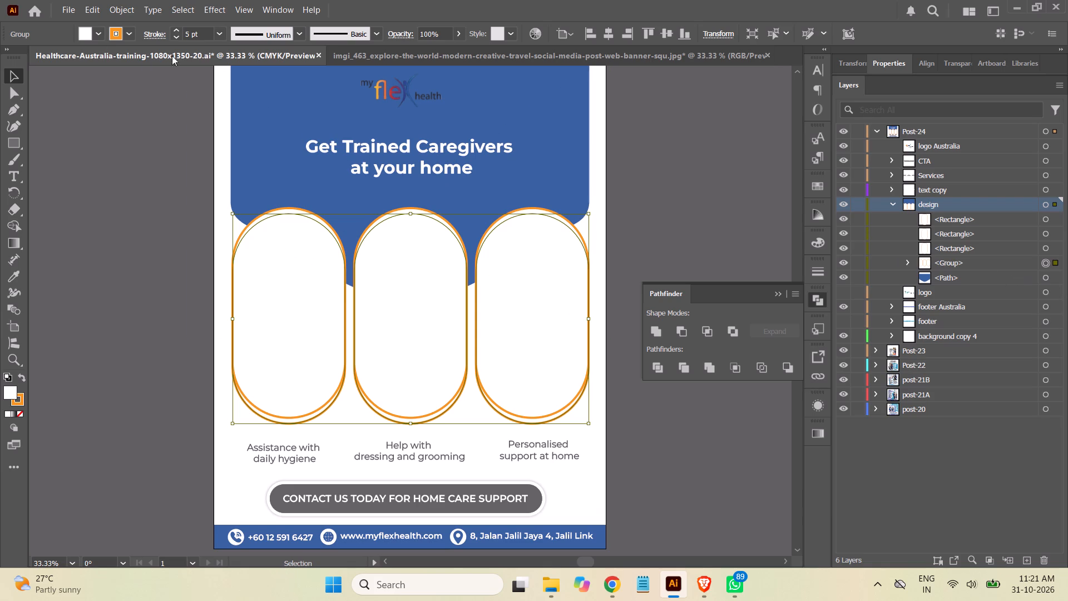
Remove the stroke from the offset pill group and fill it with a light grey swatch.
left_click(128, 34)
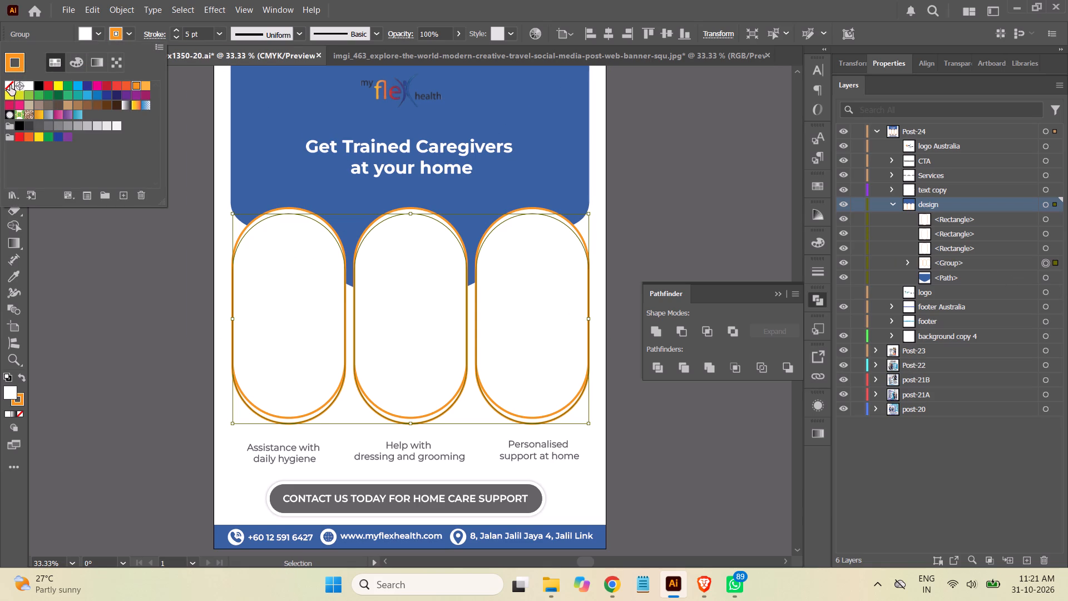
left_click(10, 85)
left_click(84, 39)
left_click(84, 39)
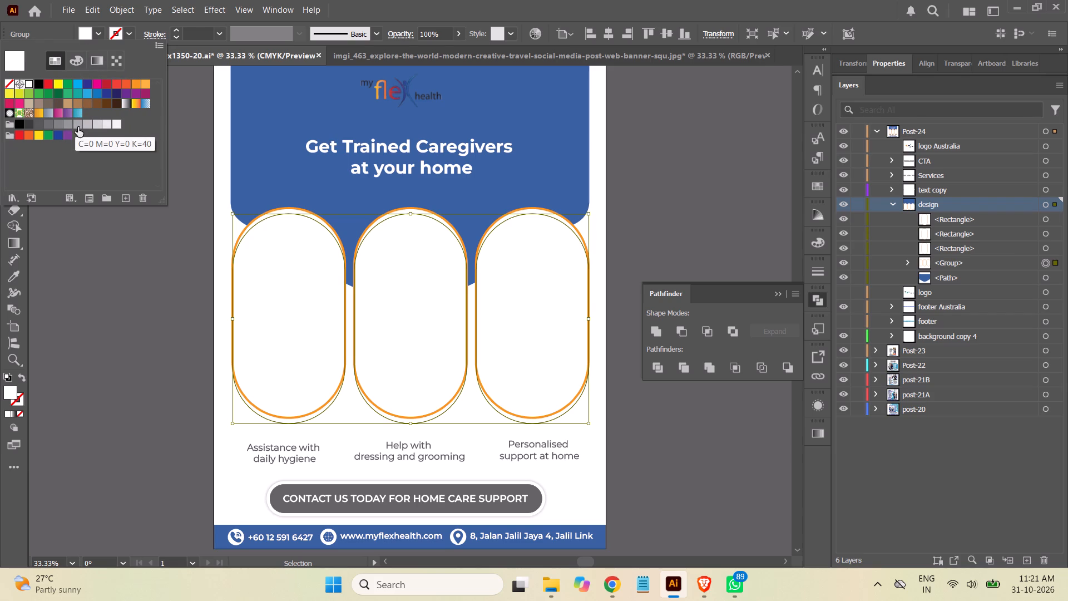
left_click(78, 127)
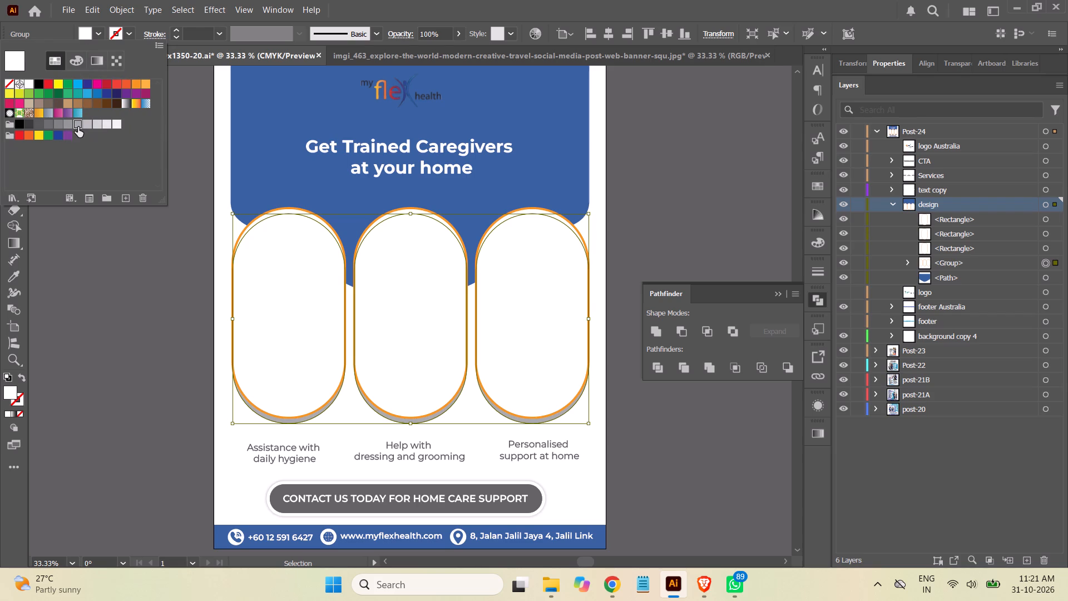
left_click(97, 125)
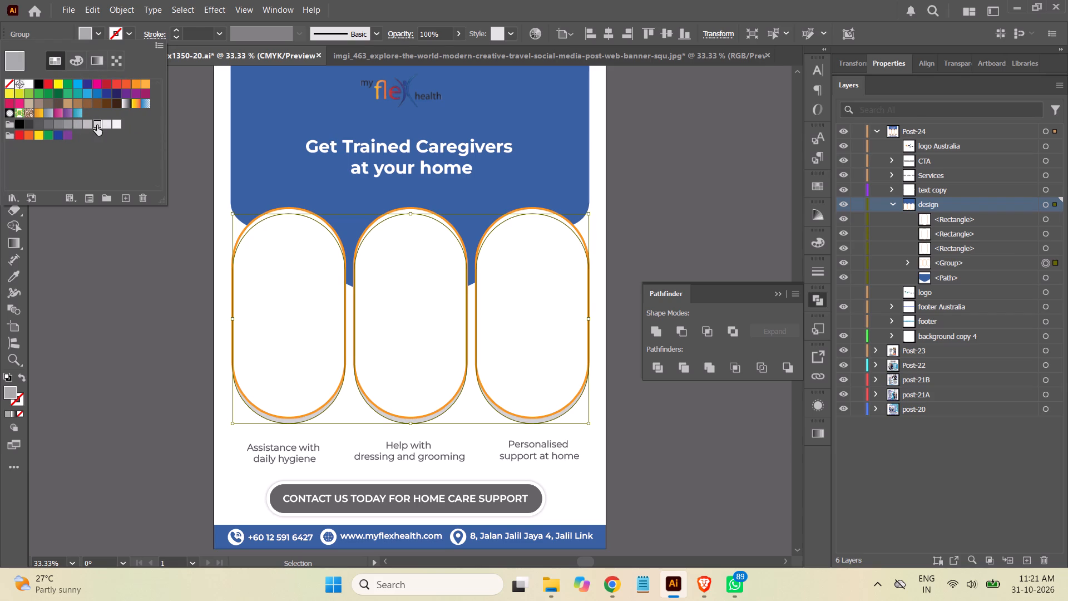
left_click(107, 271)
left_click(779, 293)
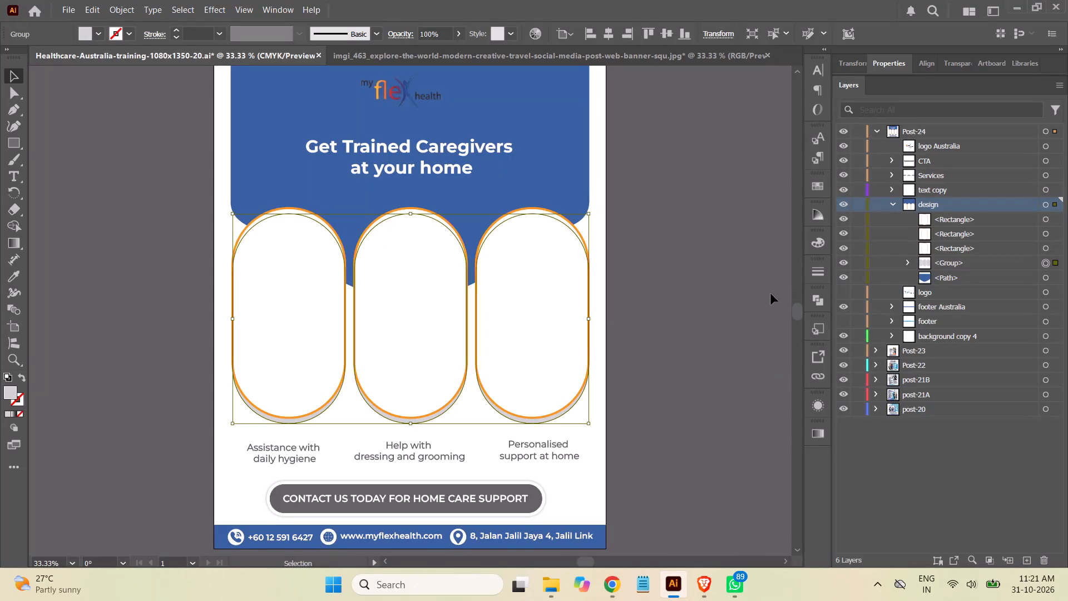
Apply a Gaussian Blur with a radius of 21.2473 pixels to the grey pill group as a soft shadow.
left_click(1044, 265)
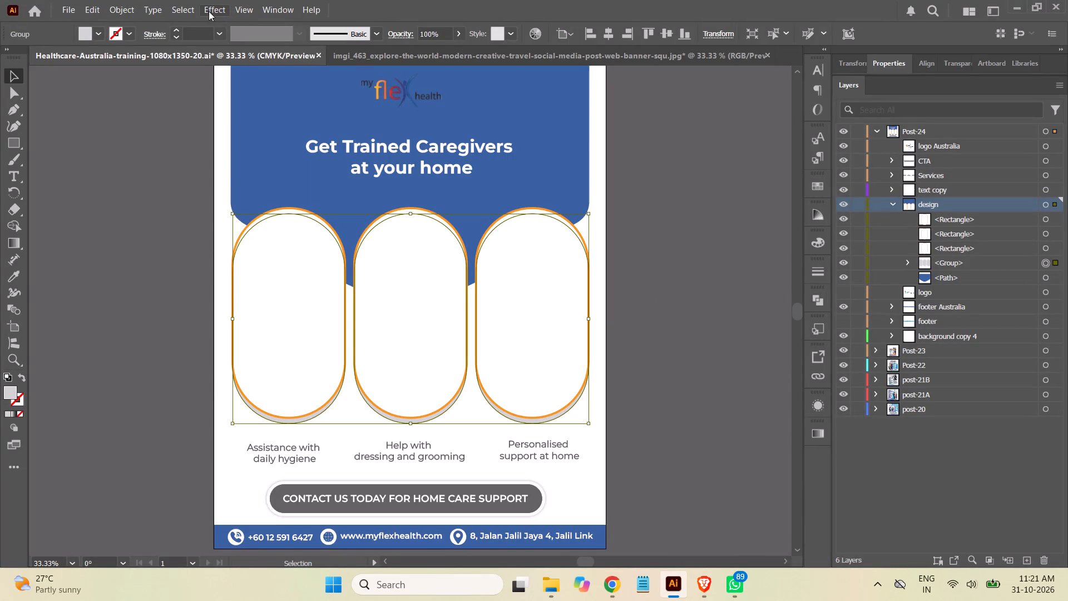
left_click(211, 11)
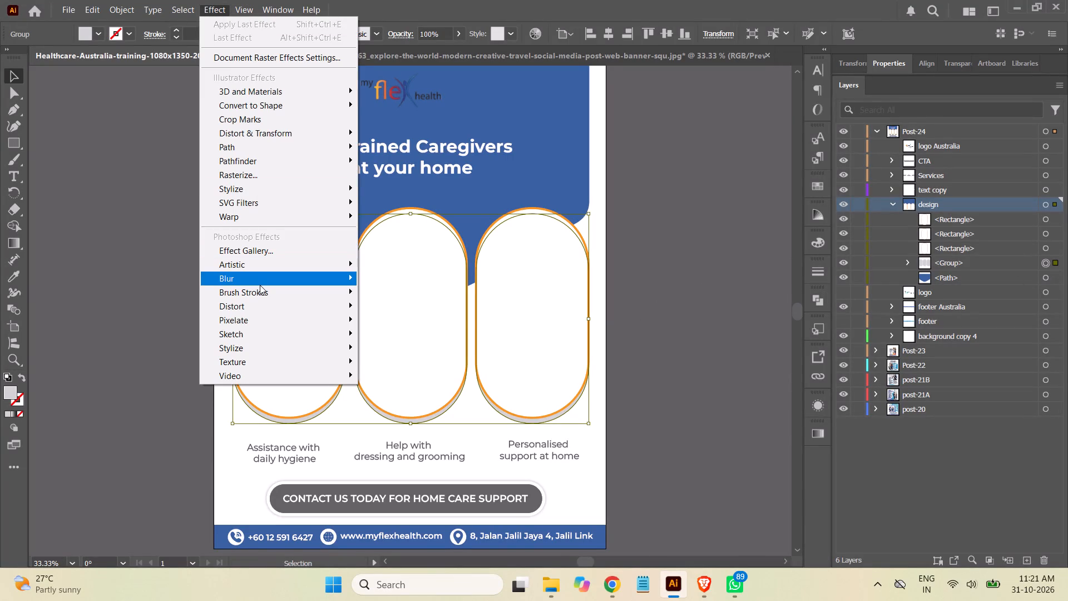
left_click(414, 280)
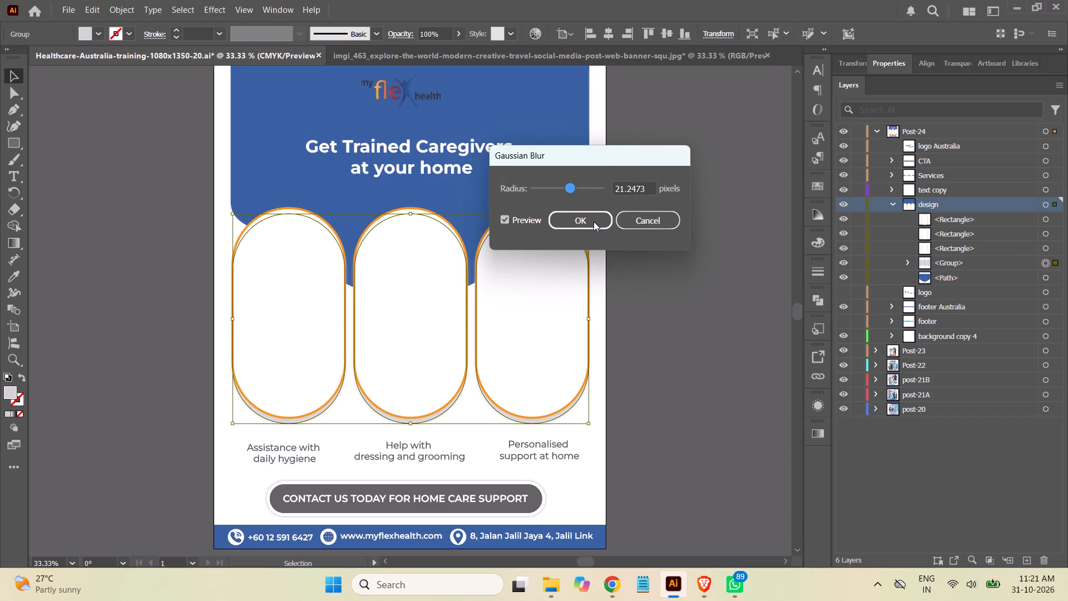
left_click(586, 224)
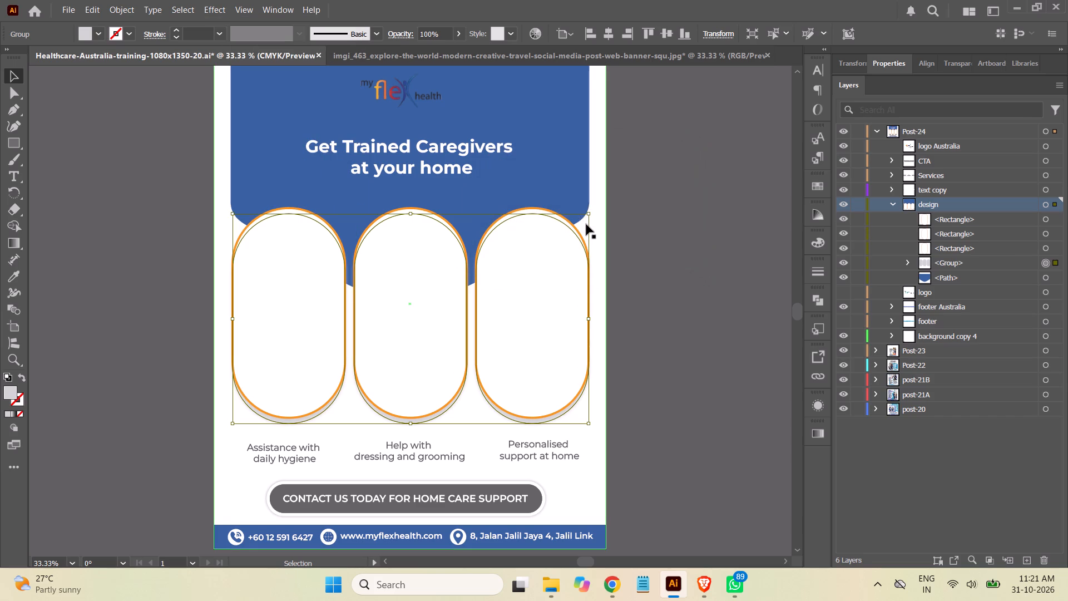
left_click(706, 304)
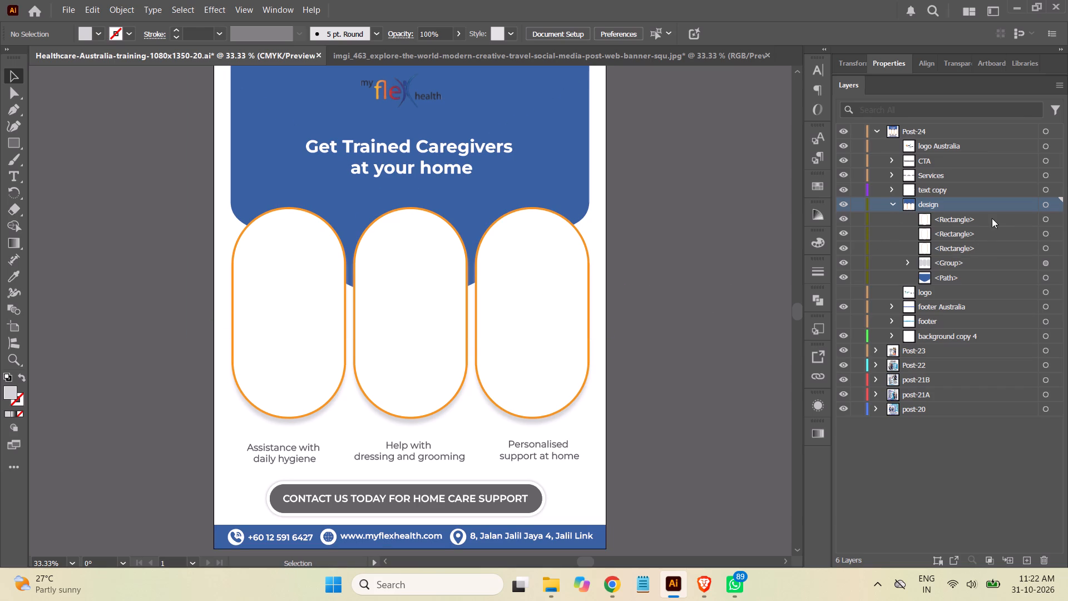
Move the three Services captions up slightly closer to the pills and save the Healthcare-Australia-training document.
left_click(1046, 175)
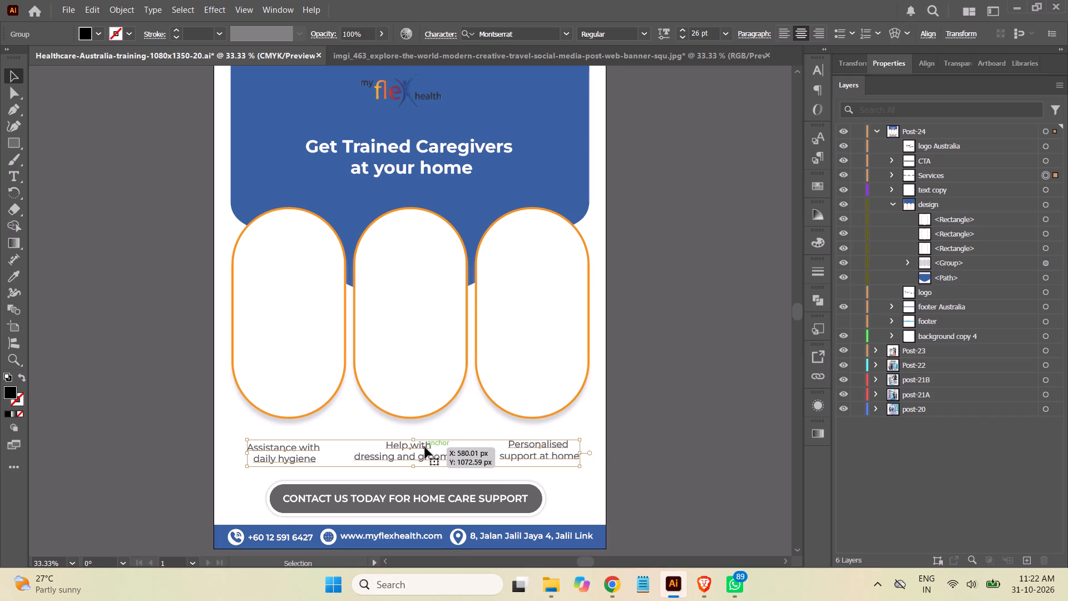
left_click_drag(425, 447, 424, 441)
left_click(684, 403)
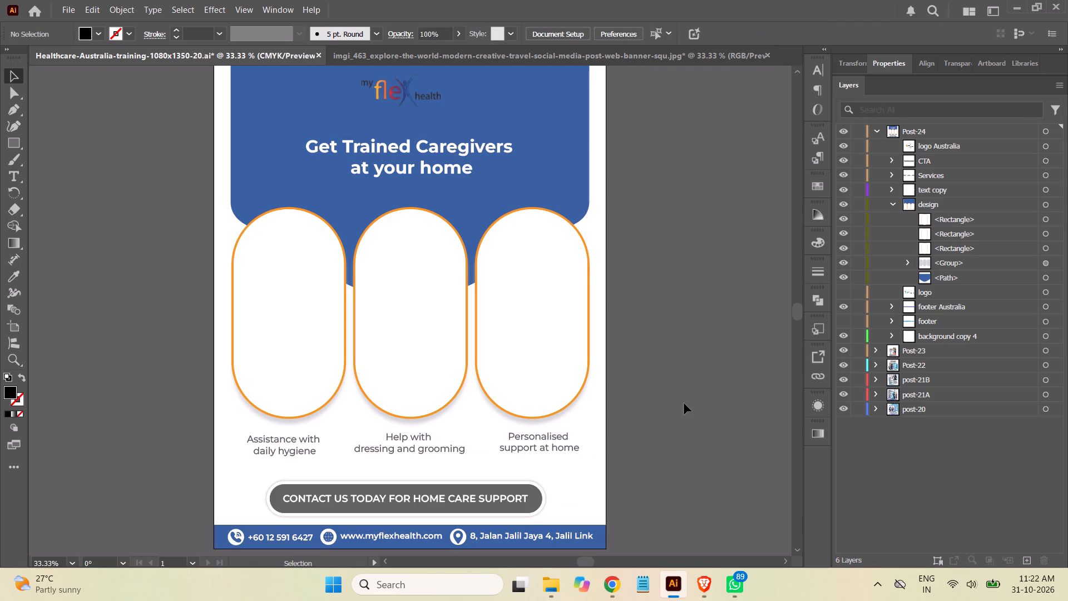
key("ctrl+s")
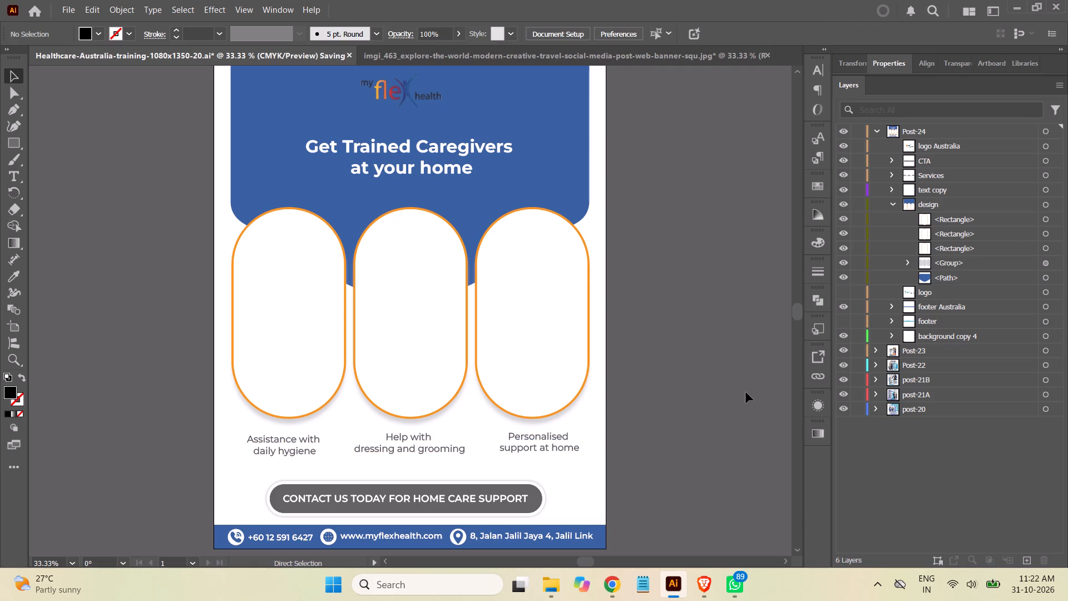
Close the travel social media banner reference image without saving its changes, and return to the whole Post-24 artboard.
scroll(746, 392, "up", 2)
scroll(746, 392, "down", 1)
scroll(746, 392, "up", 2)
left_click(678, 56)
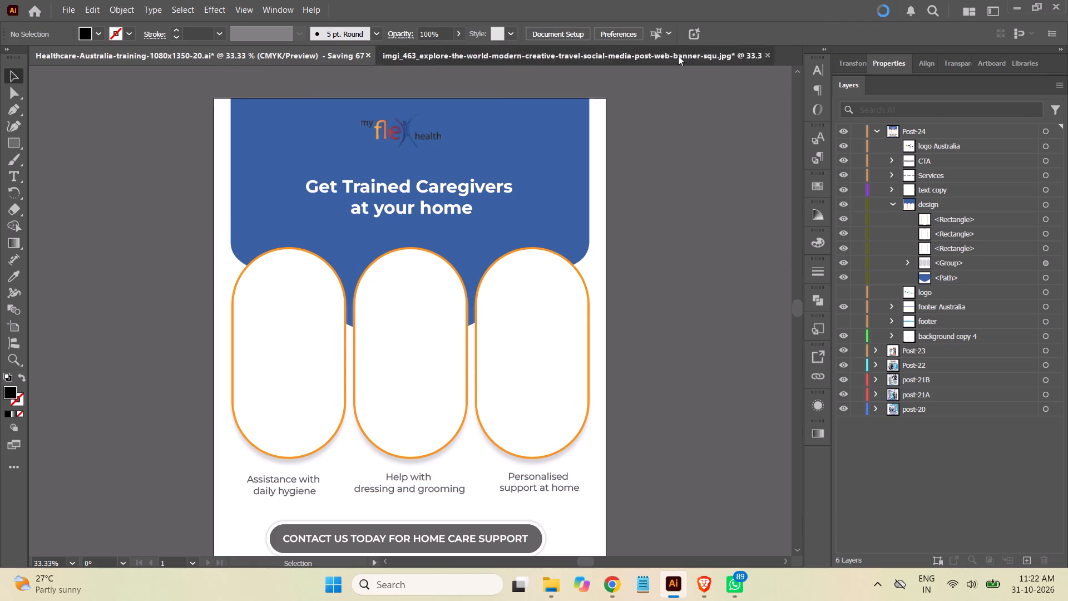
left_click(767, 55)
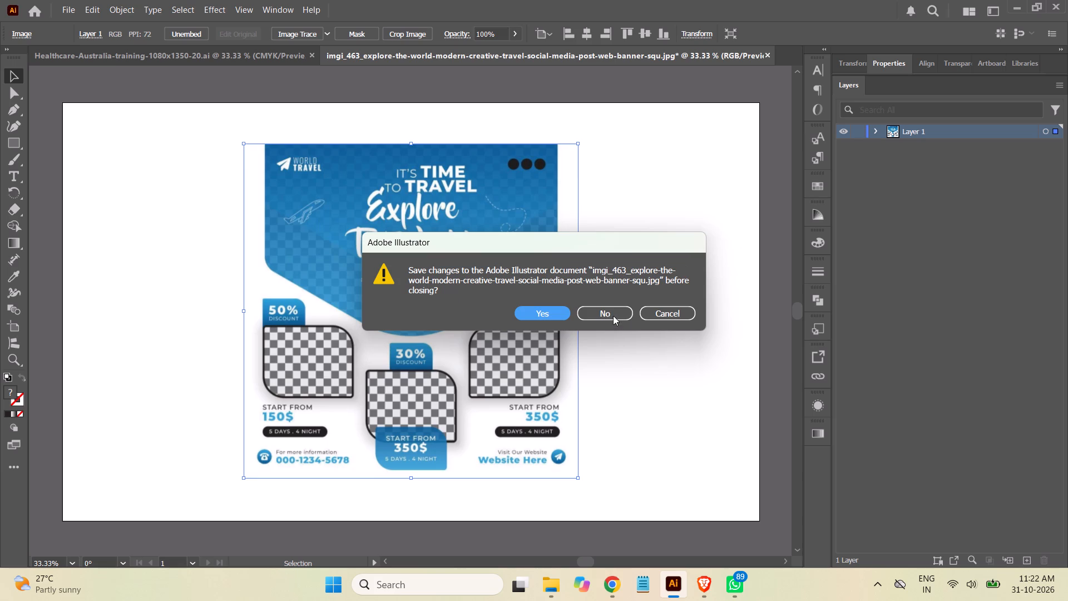
left_click(608, 312)
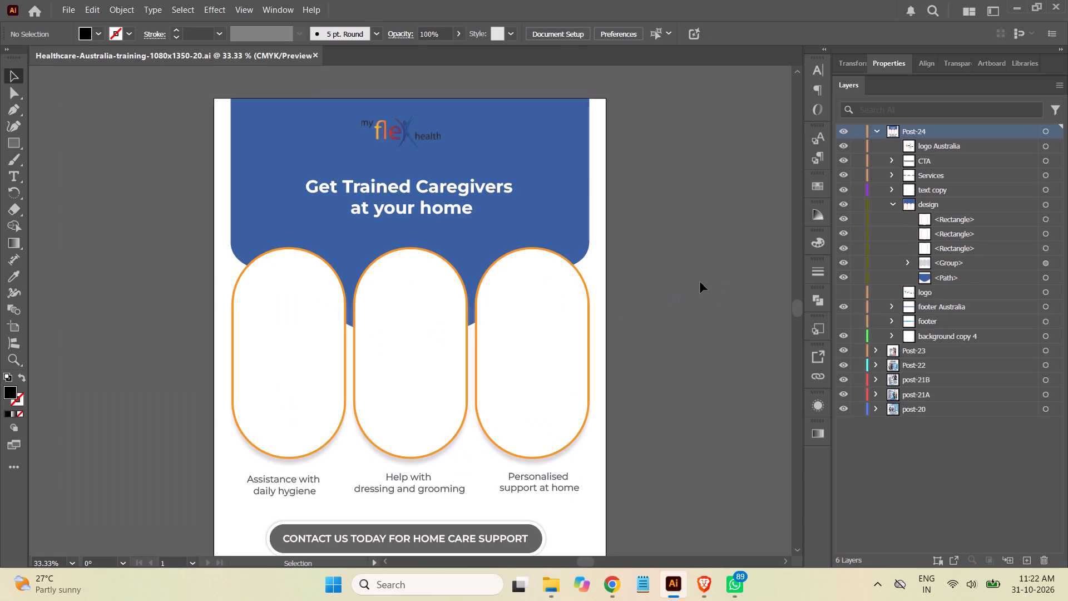
key("ctrl+minus")
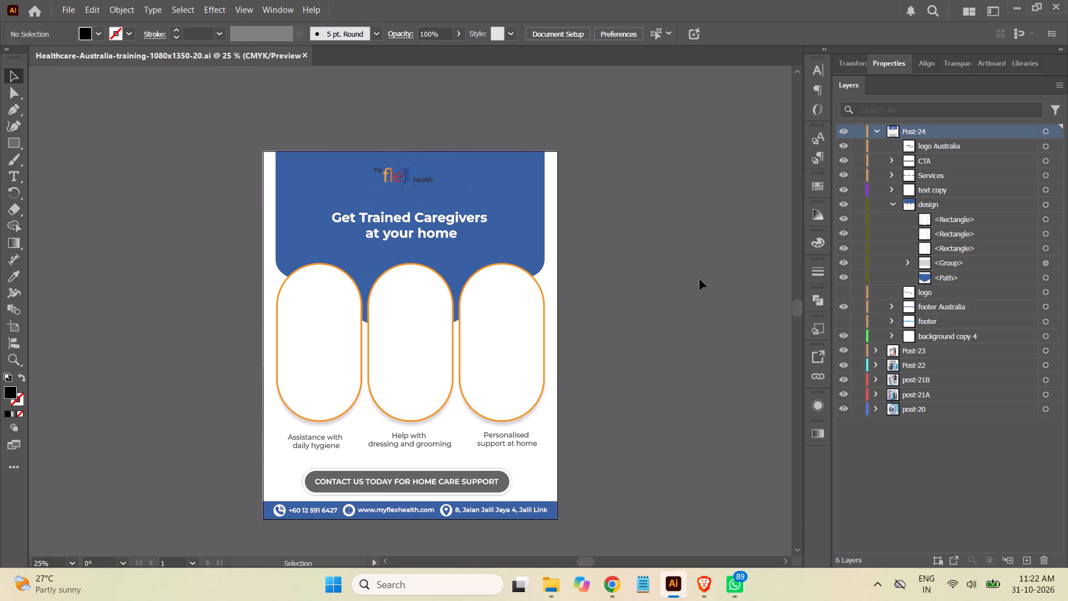
Move the CTA button group straight up slightly, widening the gap between it and the blue footer bar.
scroll(718, 243, "down", 3)
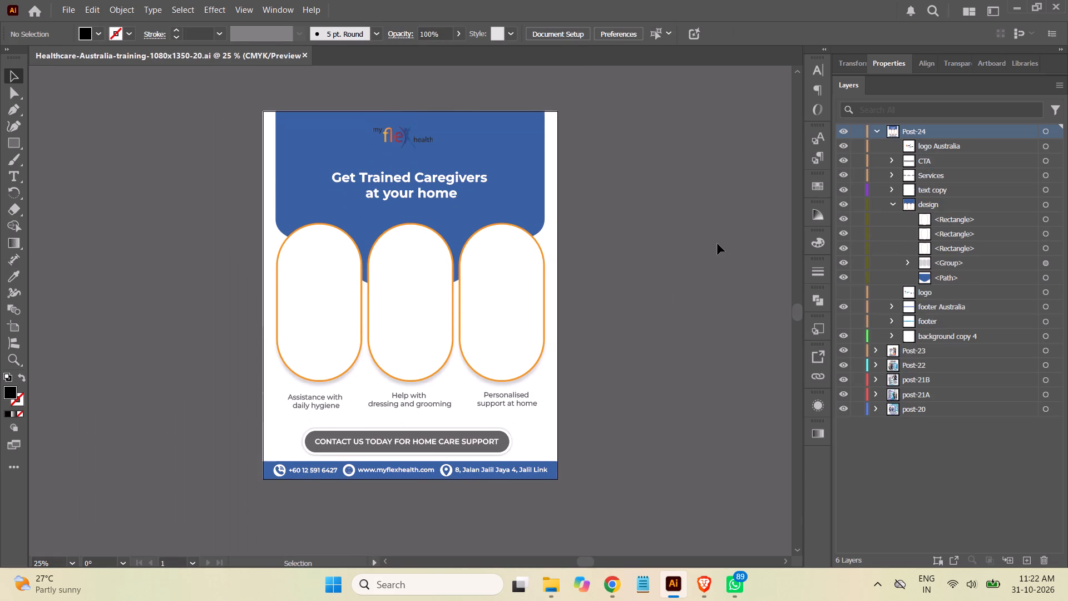
left_click(1045, 161)
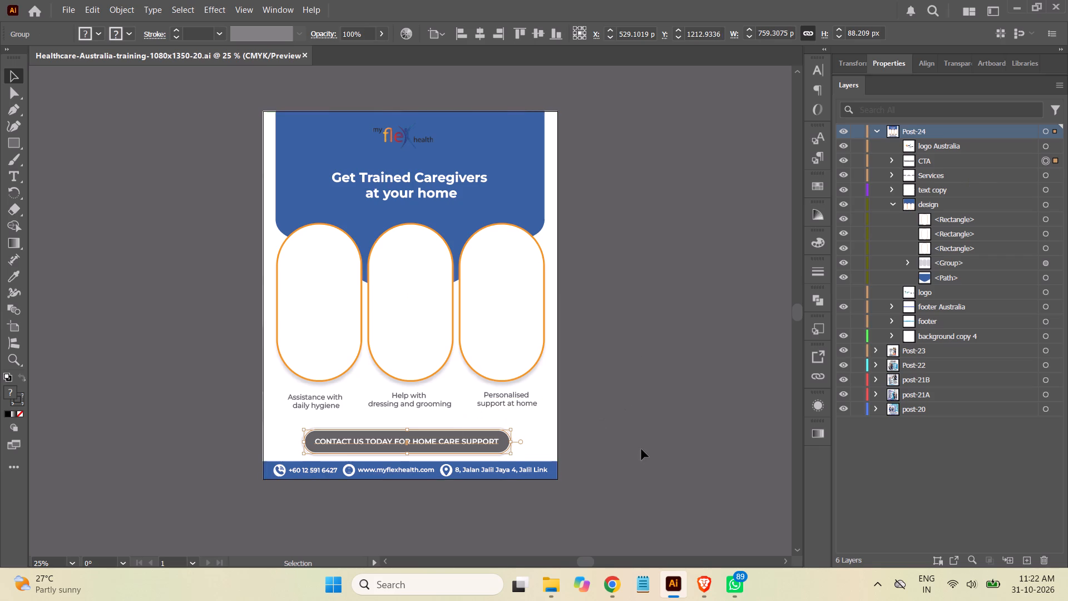
key("ctrl+equal")
key("ctrl+equal")
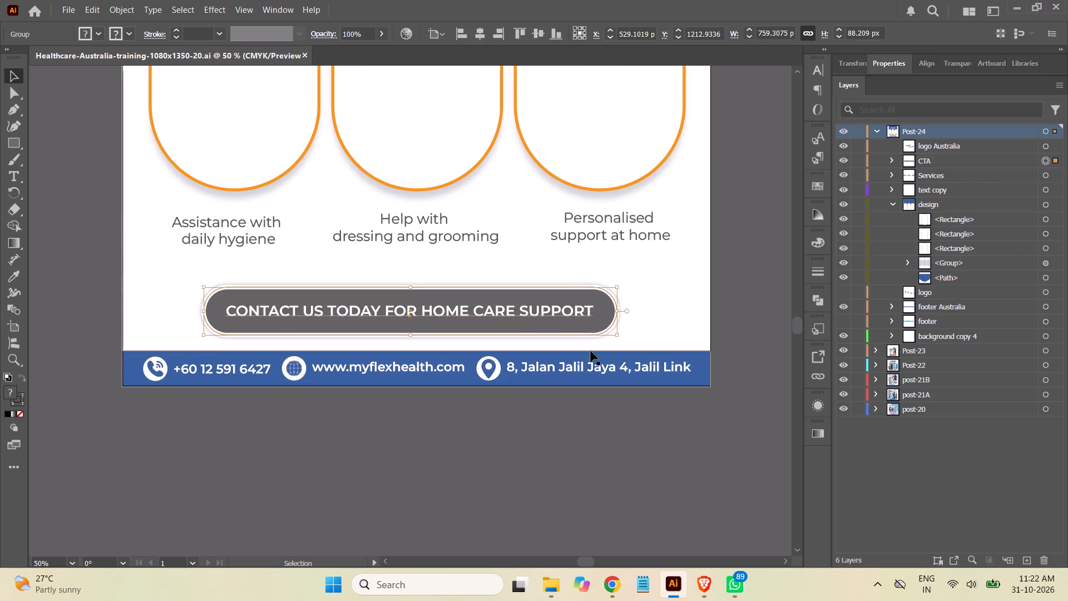
left_click_drag(468, 295, 467, 290)
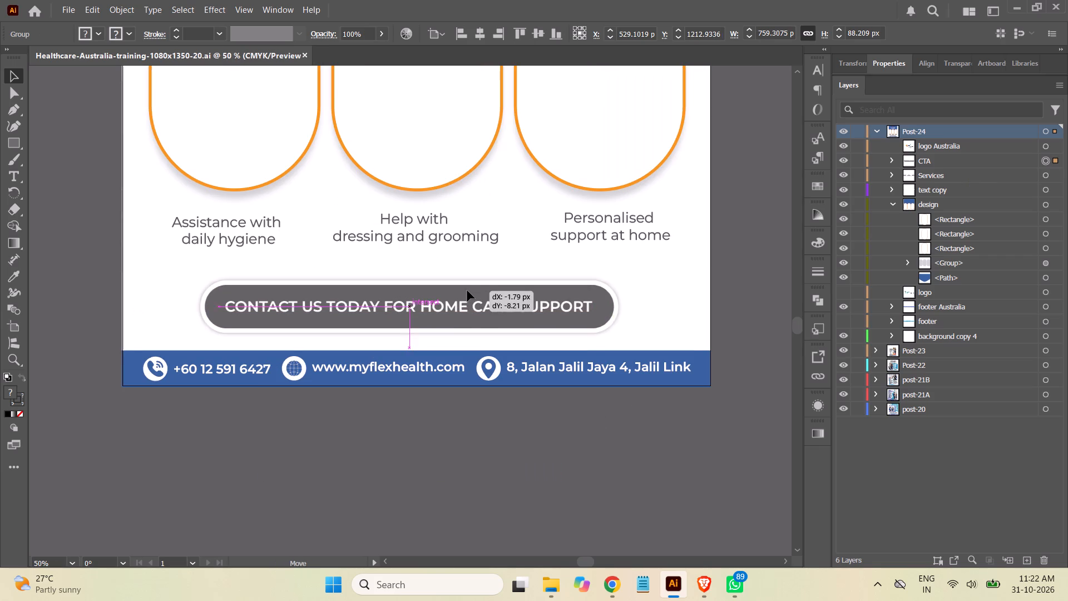
left_click_drag(467, 290, 469, 285)
left_click(598, 436)
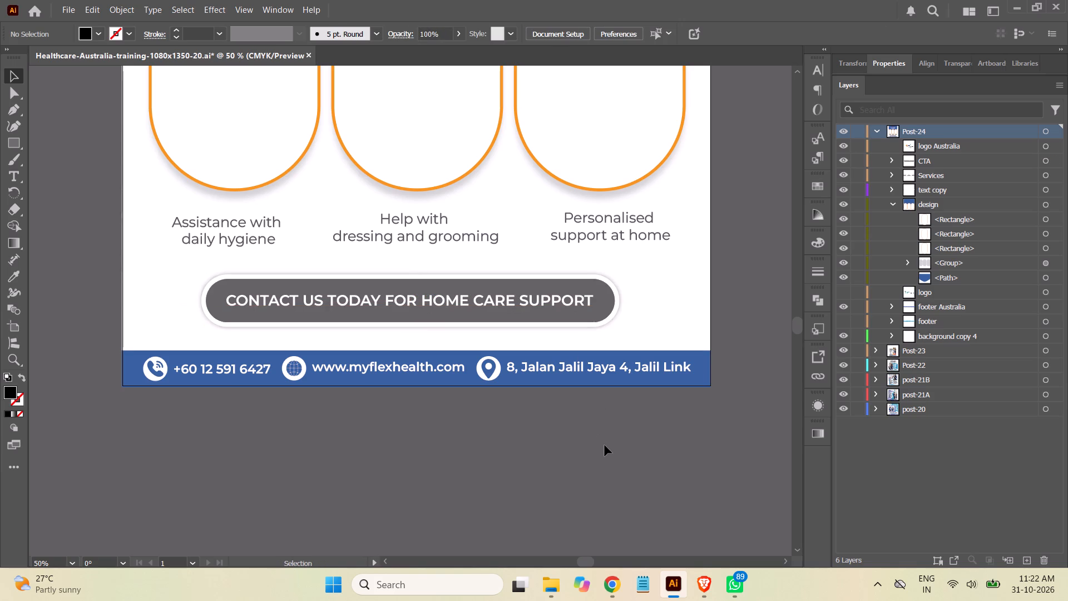
key("ctrl+minus")
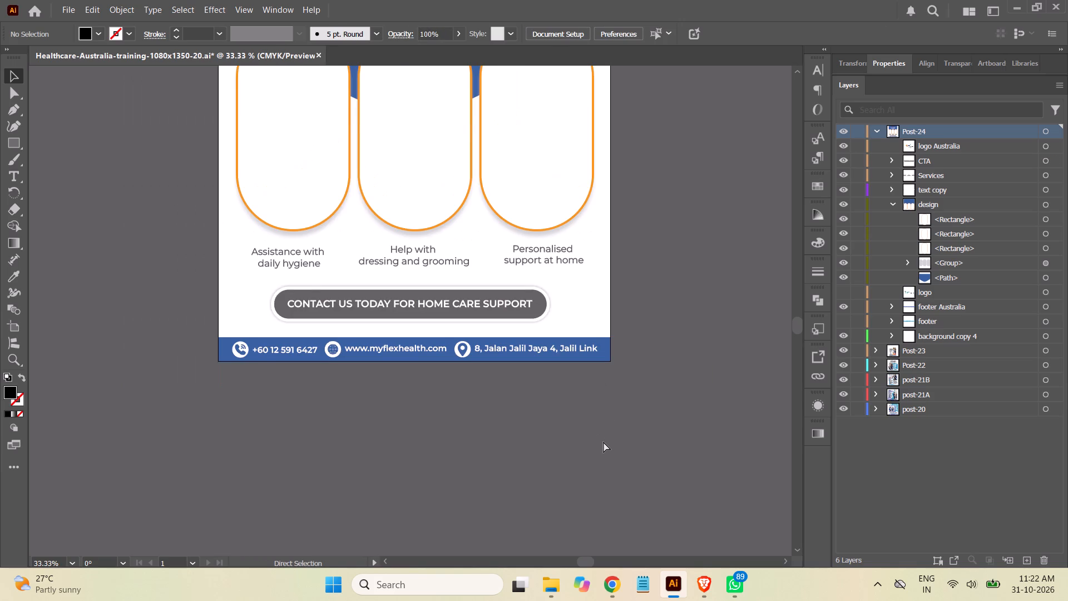
key("ctrl+minus")
scroll(683, 307, "up", 2)
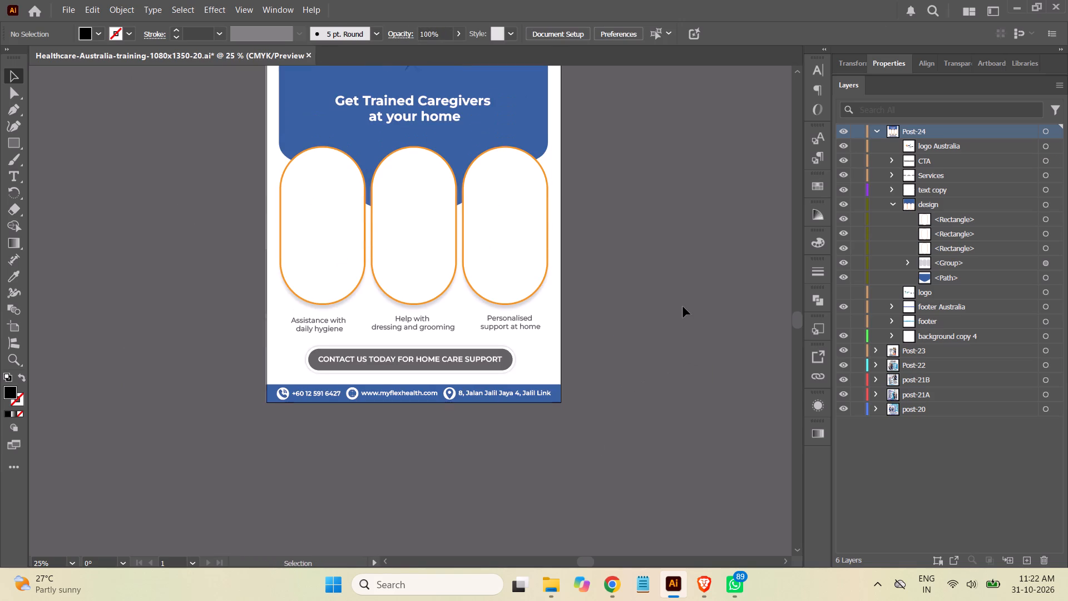
scroll(683, 307, "up", 5)
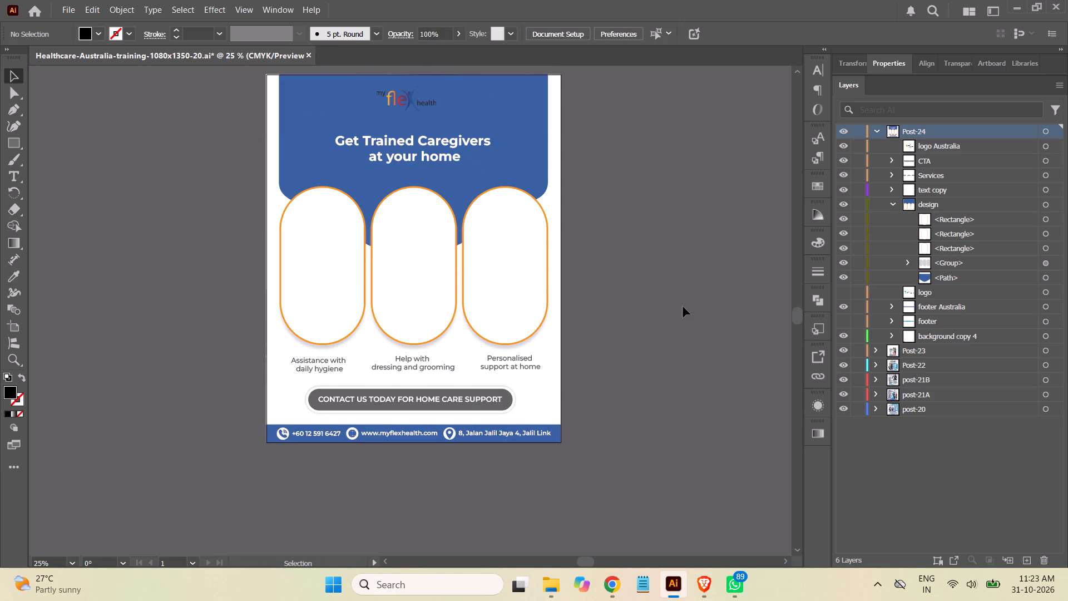
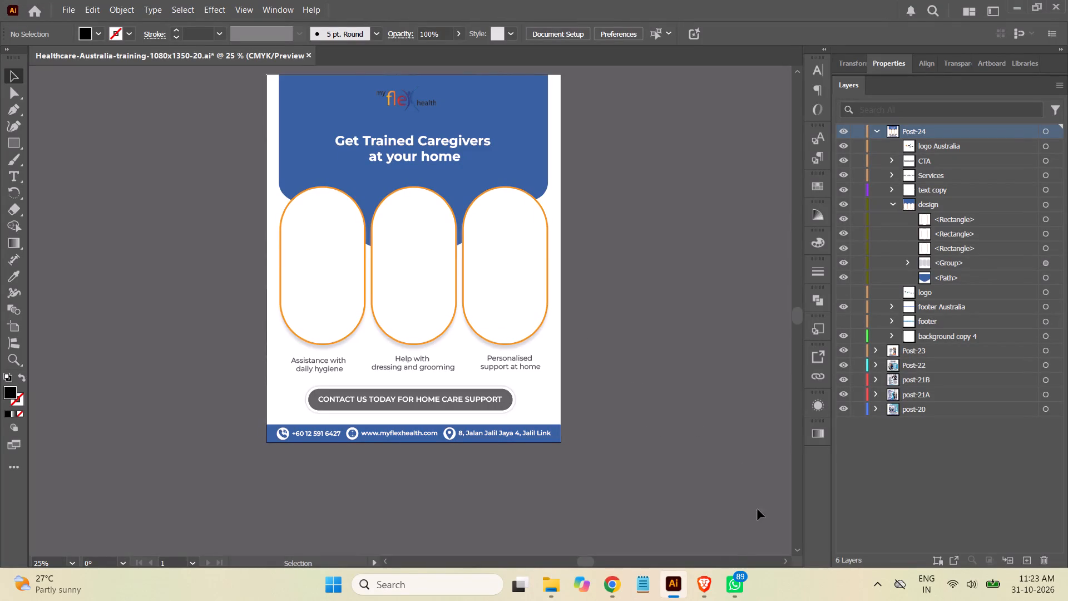
Check the travel flyer reference in Brave, and delete the blurred grey shadow group behind the pills in Illustrator's design layer.
left_click(704, 583)
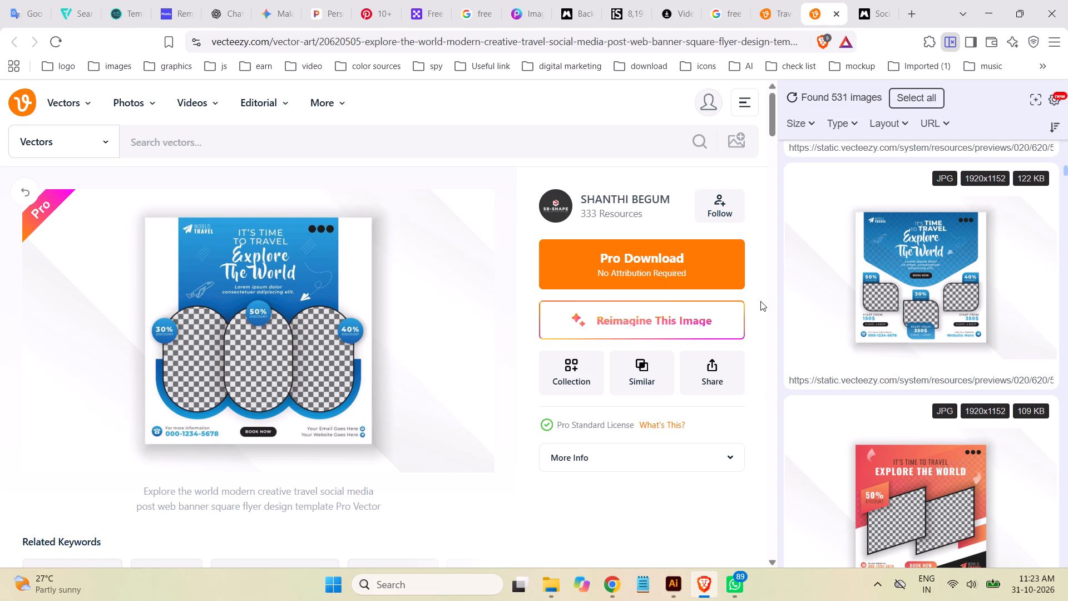
left_click(674, 583)
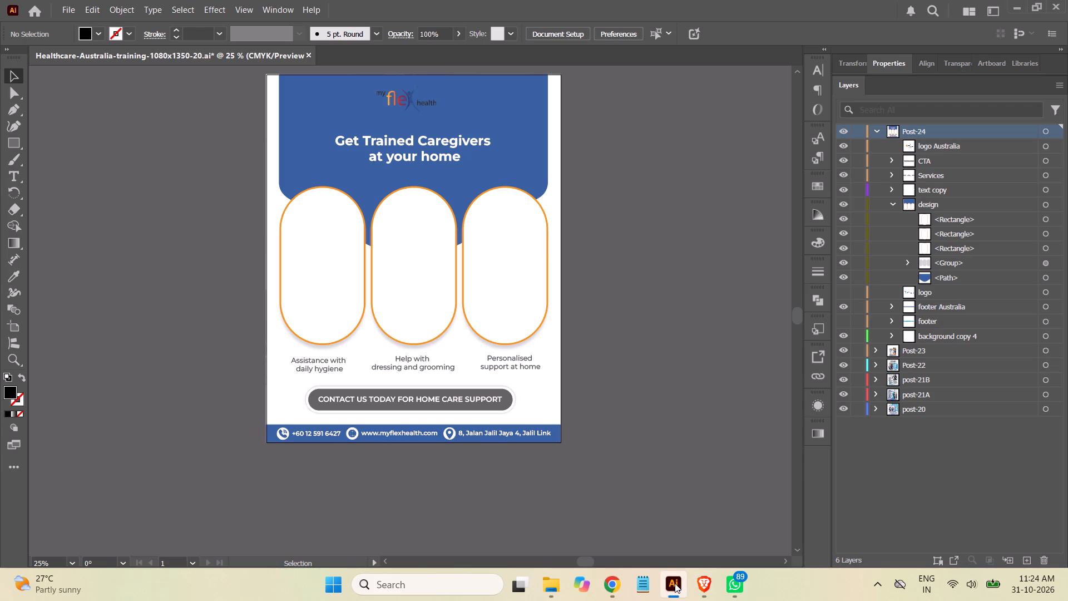
left_click(1044, 220)
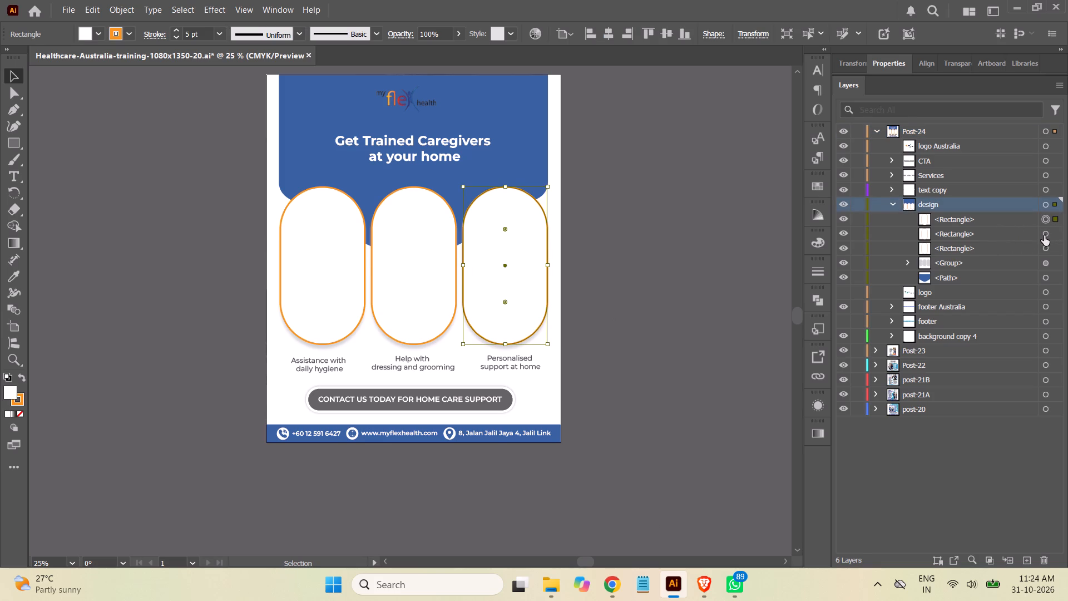
left_click(1044, 235, "shift")
left_click(1045, 248, "shift")
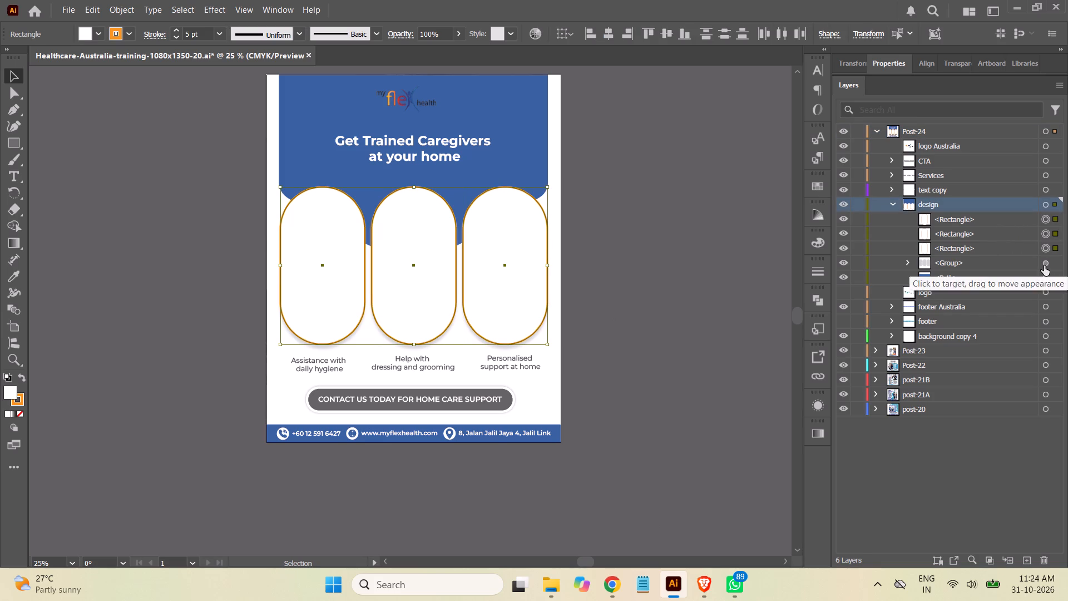
left_click(1044, 265, "shift")
left_click(988, 221)
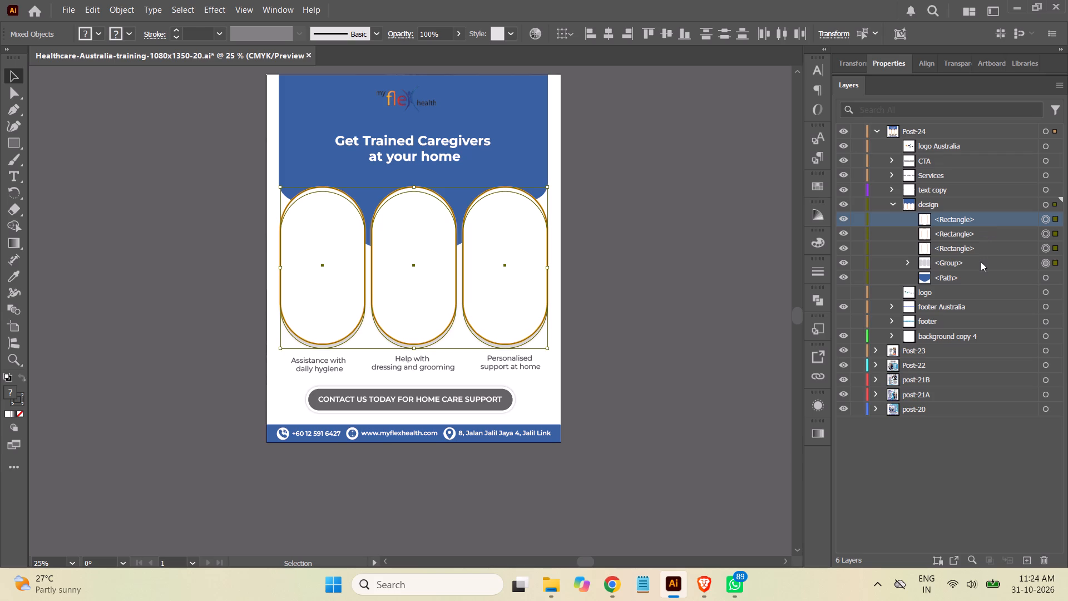
left_click(973, 263)
left_click(1045, 265)
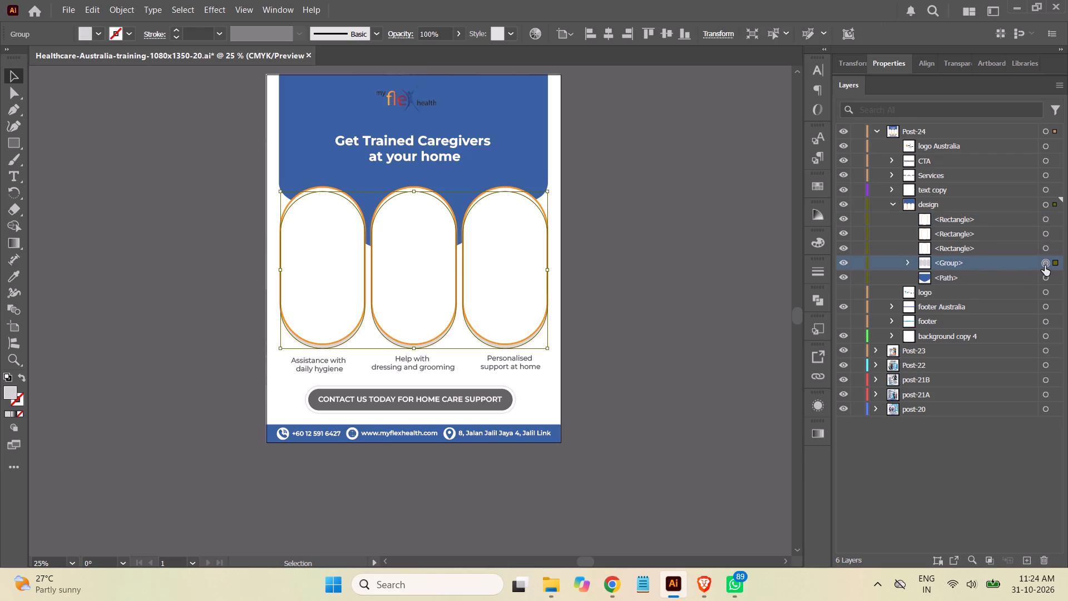
left_click(1015, 266)
left_click(1042, 562)
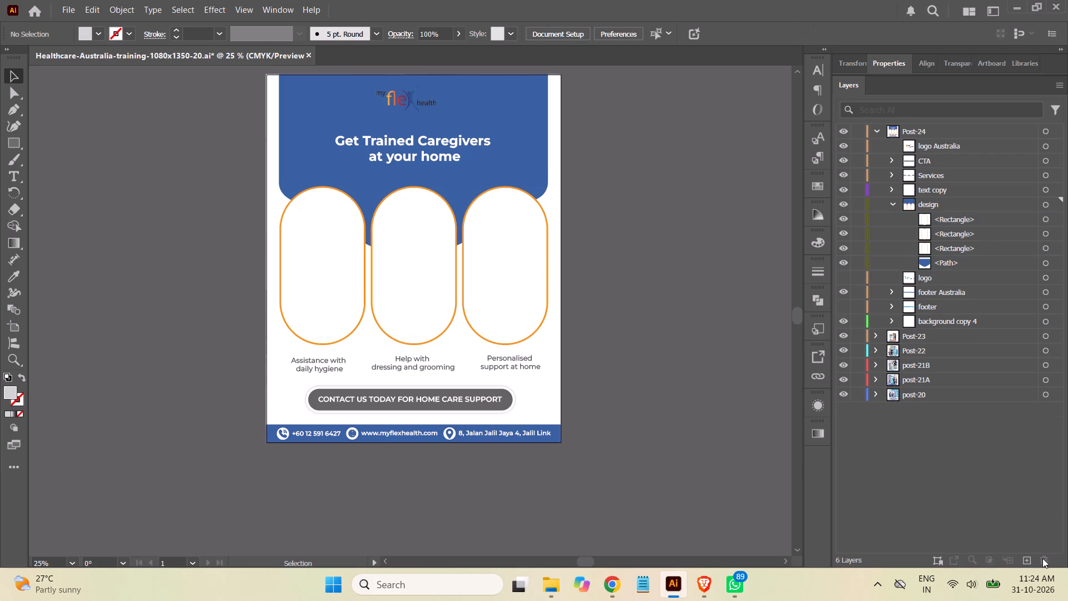
Scale the three white pill frames up together slightly from their shared centre, widening the row towards both artboard edges.
left_click(1047, 220)
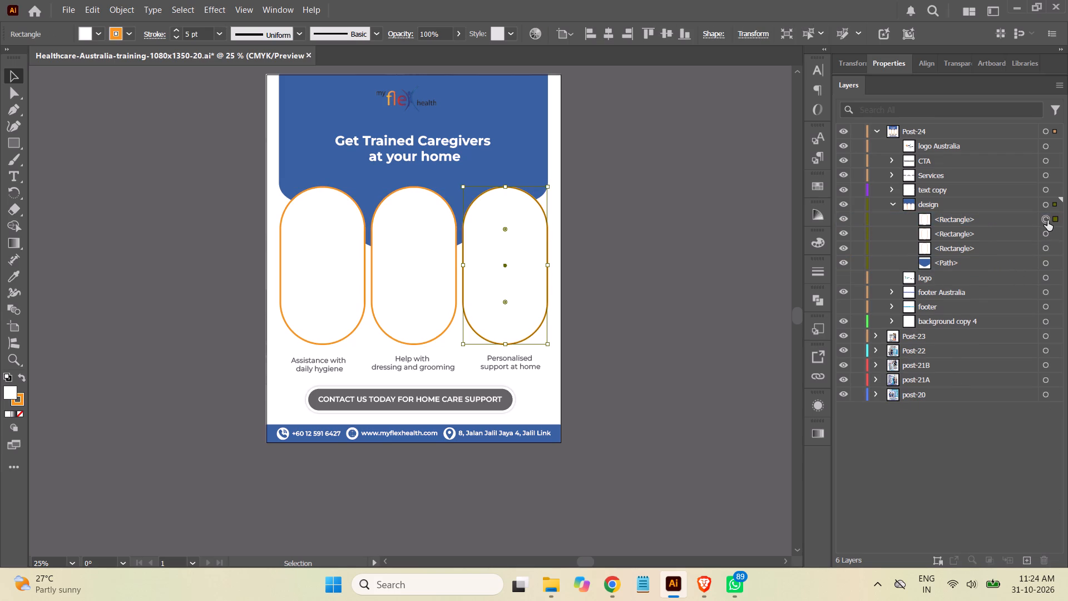
left_click(1045, 250, "shift")
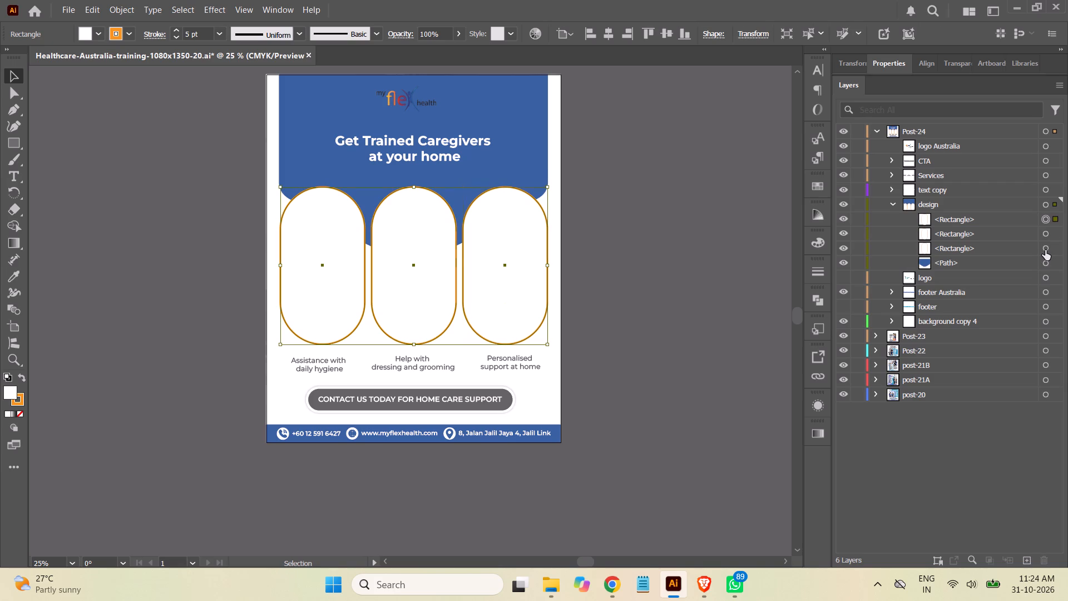
left_click(981, 220)
left_click(979, 246, "shift")
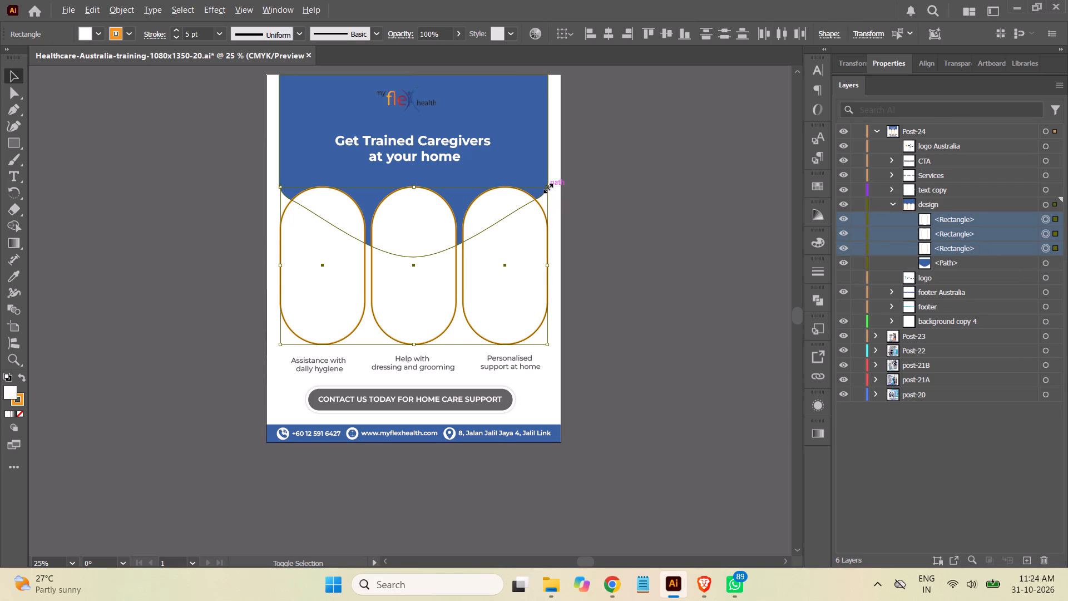
left_click_drag(547, 187, 557, 180, "alt+shift")
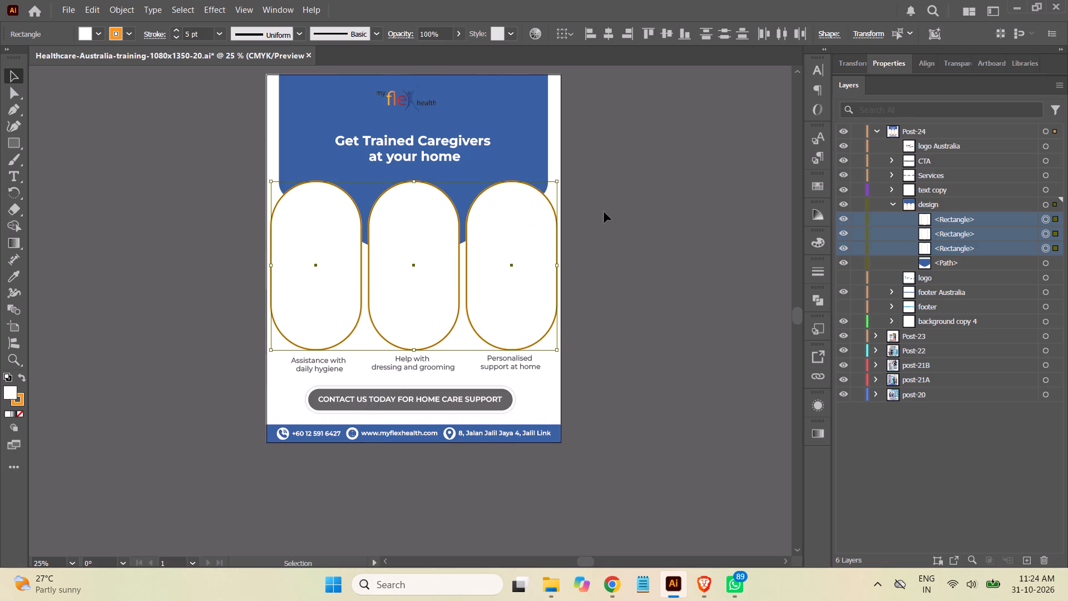
left_click(640, 205)
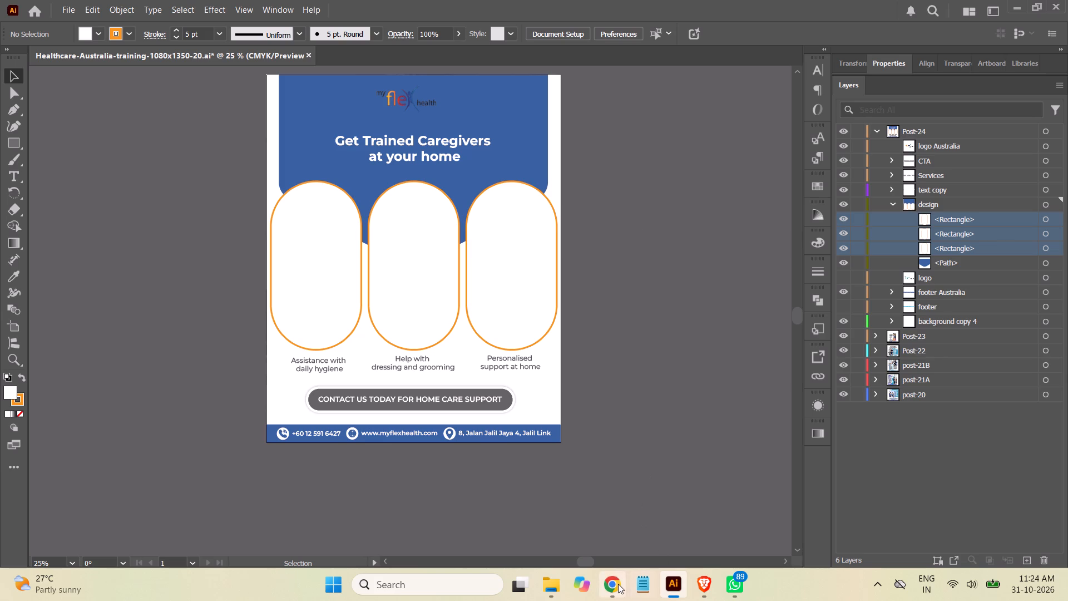
Recheck the travel flyer in Brave, and bring the middle pill to the top of the design layer's stacking order in Illustrator.
left_click(705, 579)
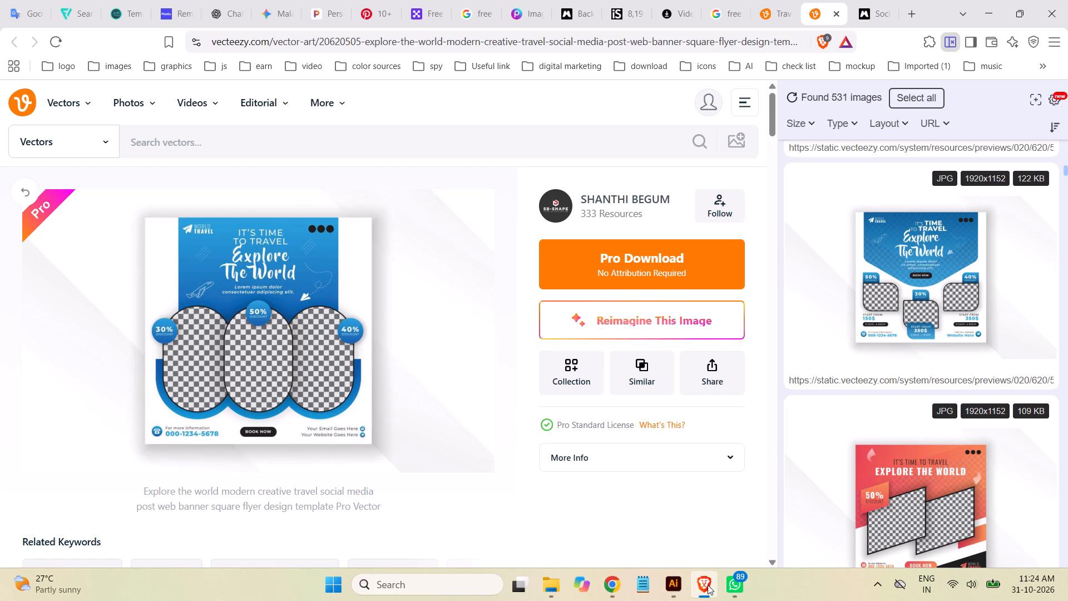
left_click(708, 585)
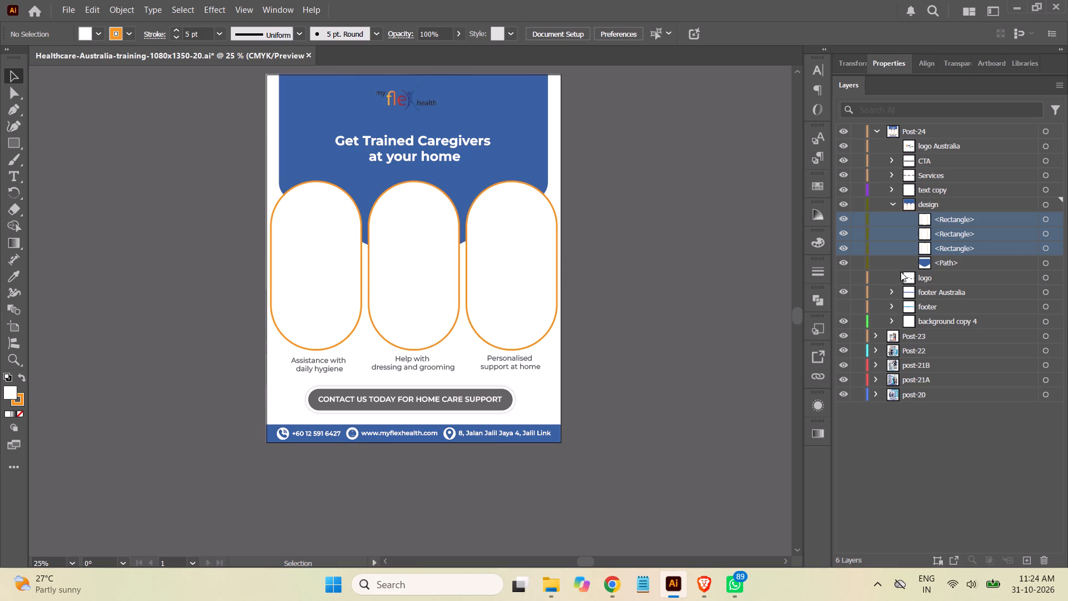
left_click(1045, 219)
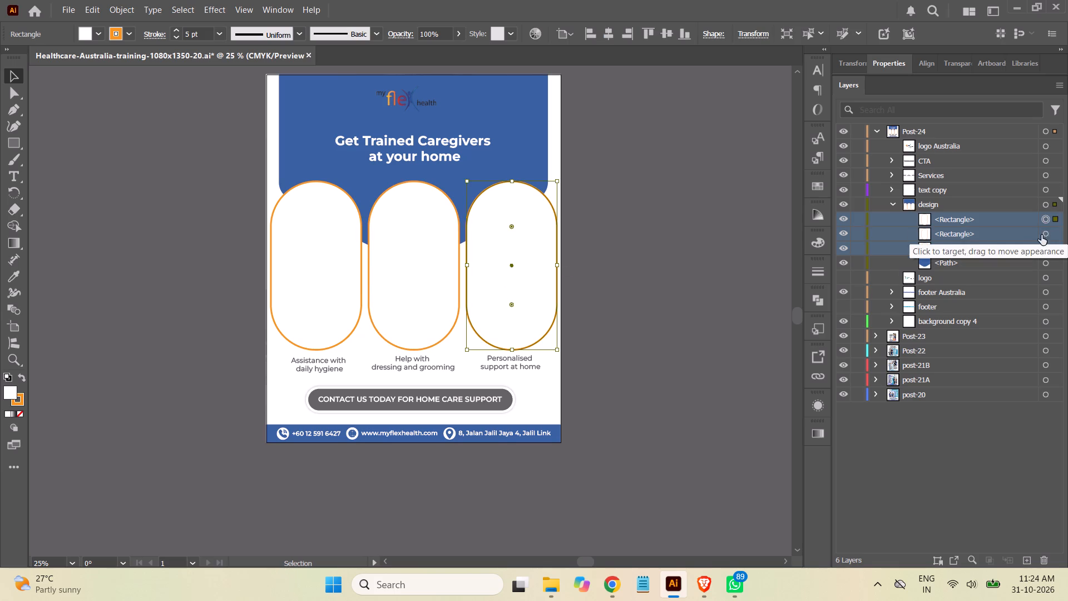
left_click(1046, 247)
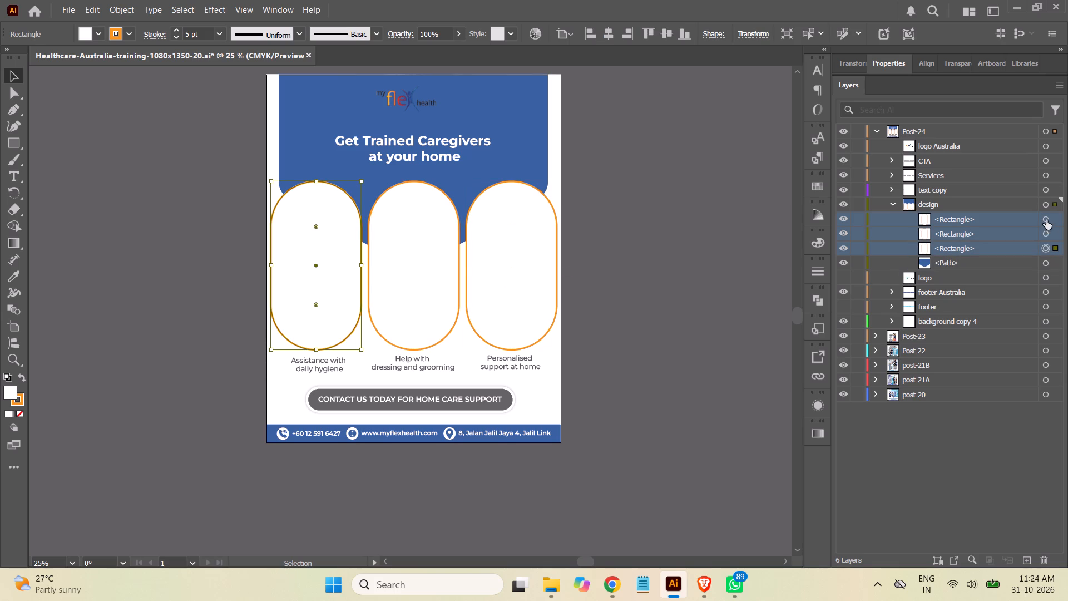
left_click(1046, 219)
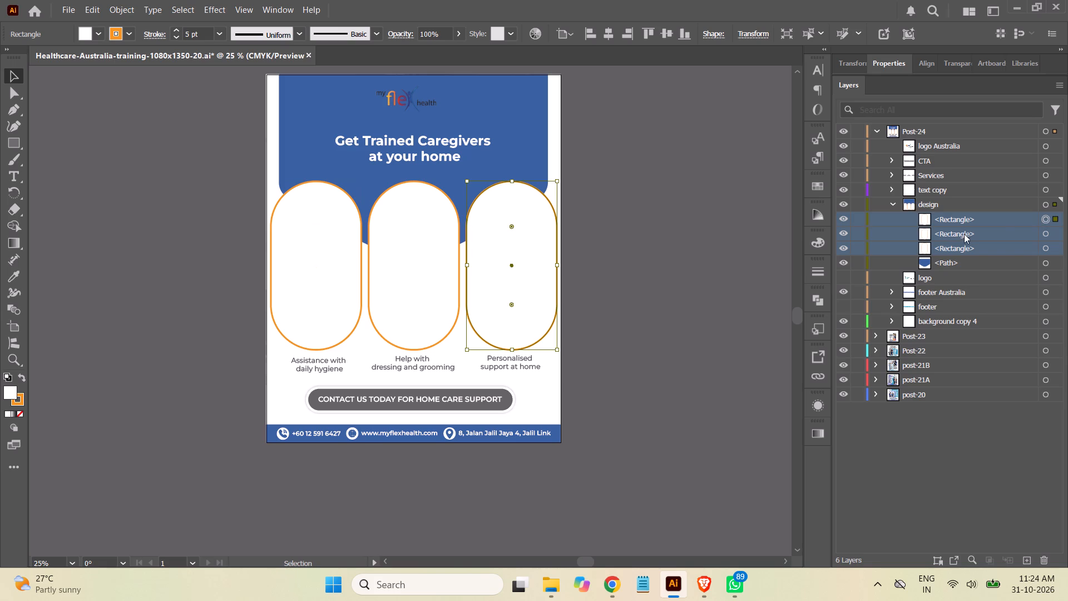
left_click(993, 237)
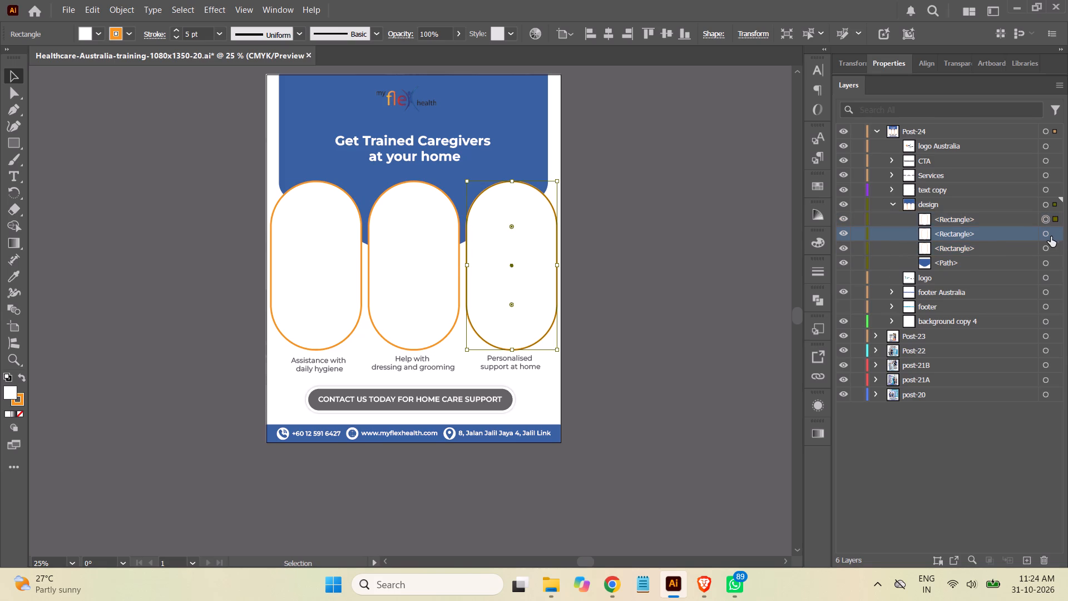
left_click(1049, 234)
left_click(1000, 236)
left_click_drag(999, 236, 997, 216)
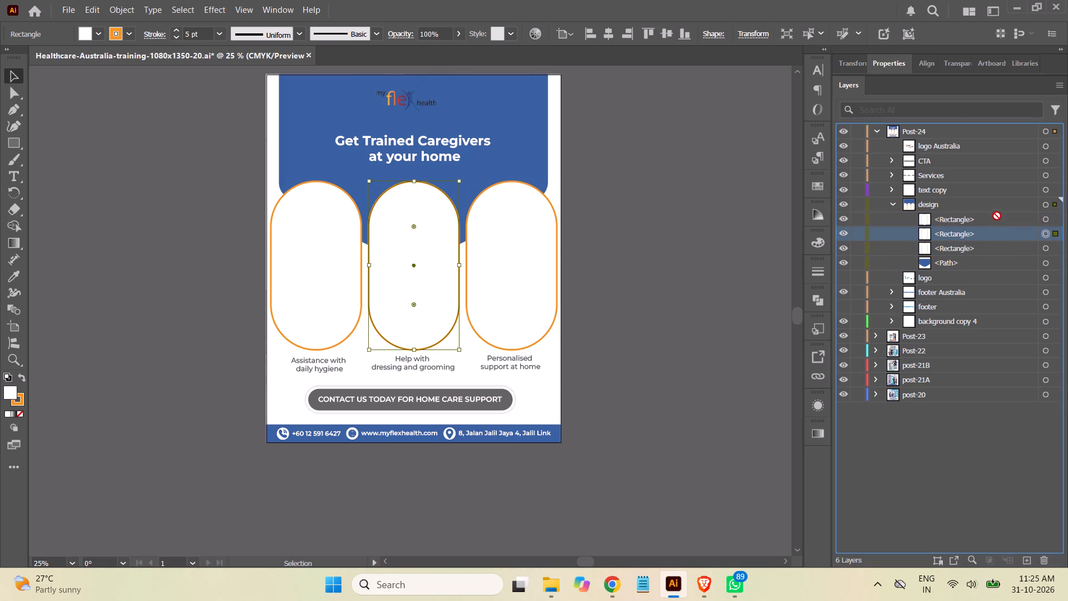
left_click_drag(997, 216, 997, 213)
Move the right and left pills horizontally inward, the left one by about 41 px, so both tuck slightly behind the middle pill.
left_click(1047, 235)
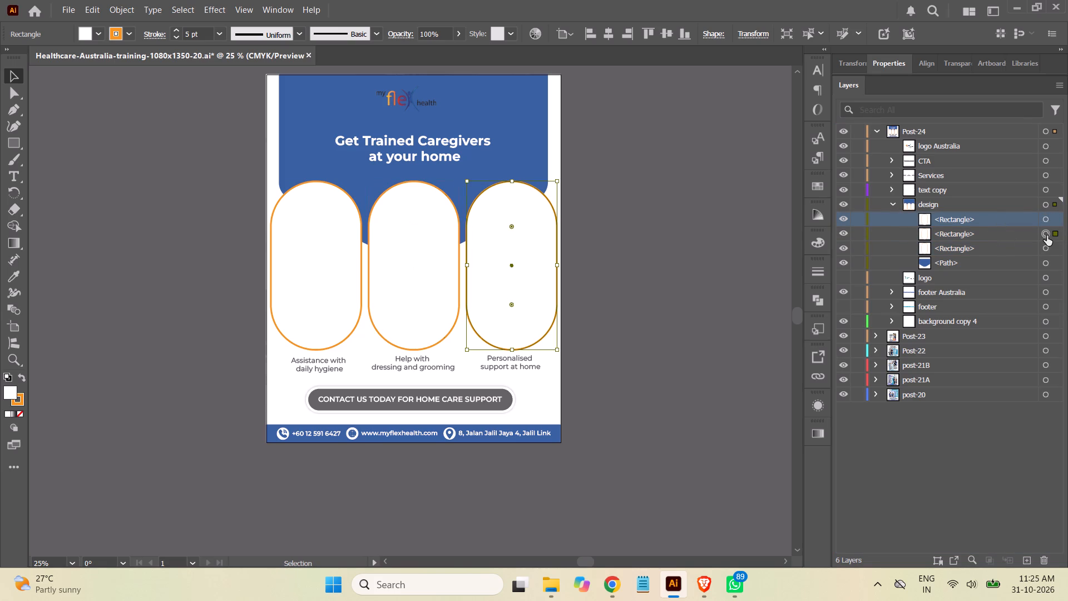
key("shift+Left")
key("shift+Left")
key("ctrl+equal")
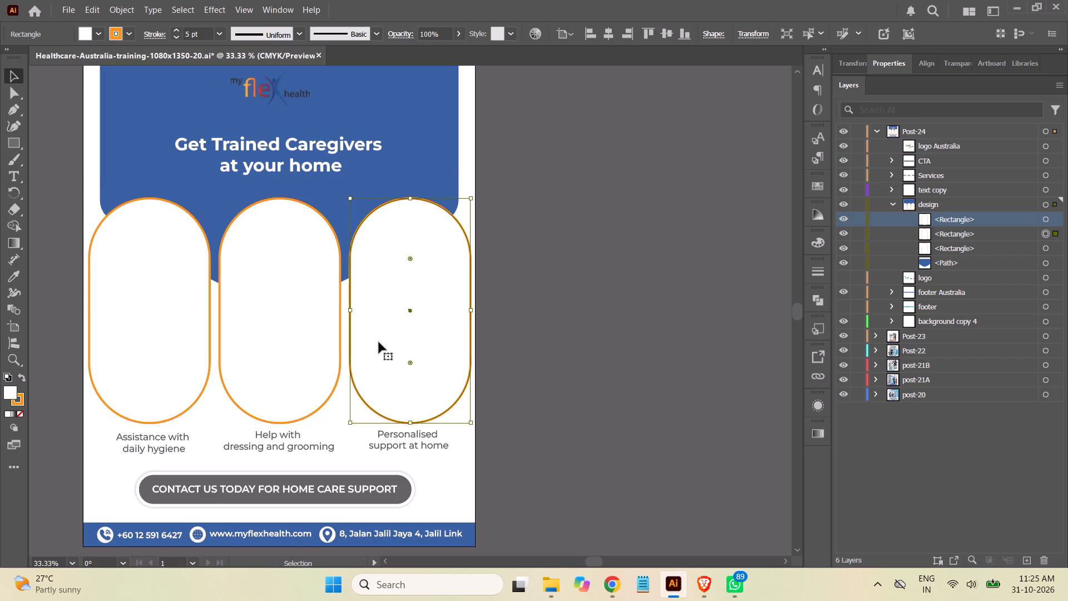
left_click_drag(379, 342, 364, 342)
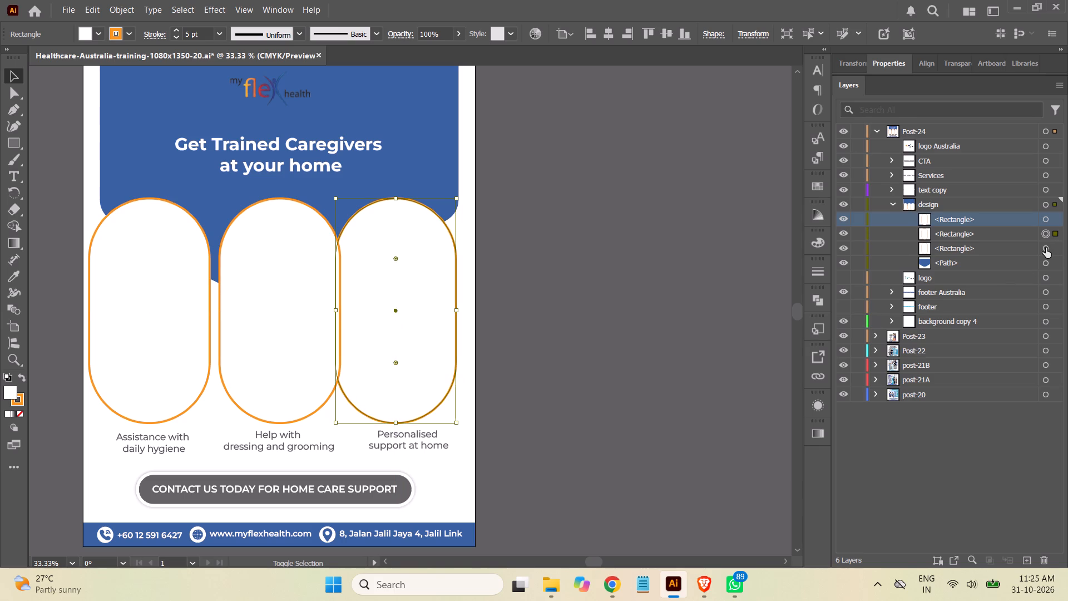
left_click(1046, 248)
left_click_drag(184, 335, 198, 333)
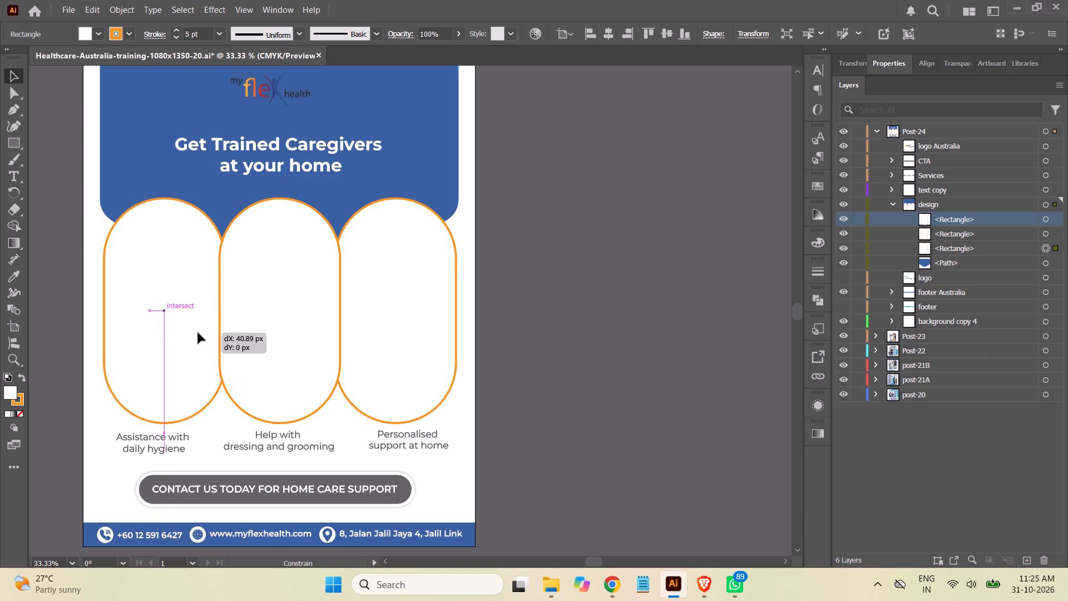
left_click_drag(198, 333, 200, 332)
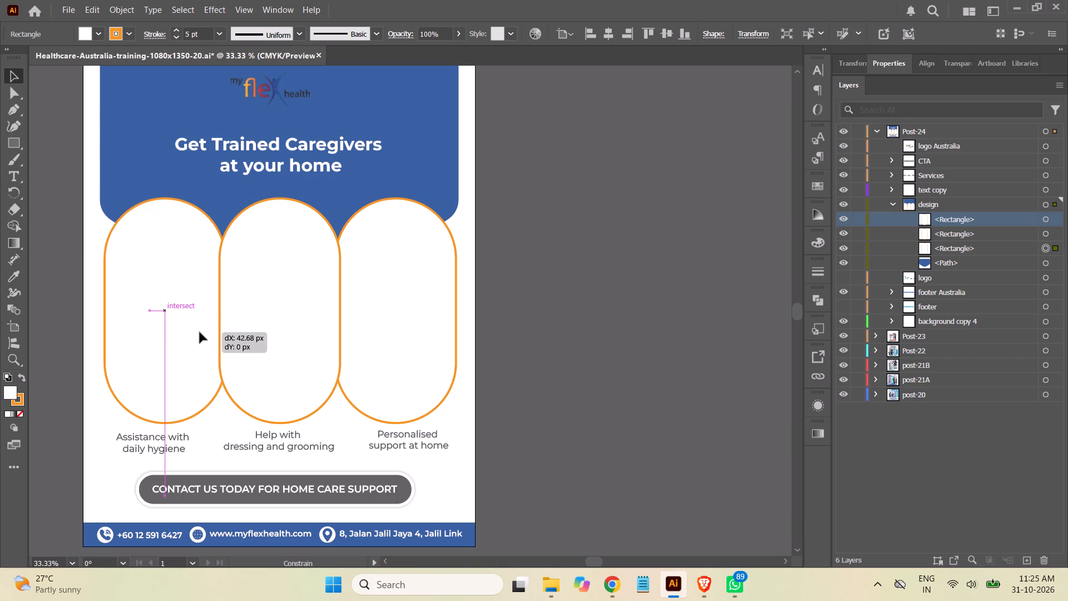
left_click_drag(200, 332, 199, 332)
left_click(572, 327)
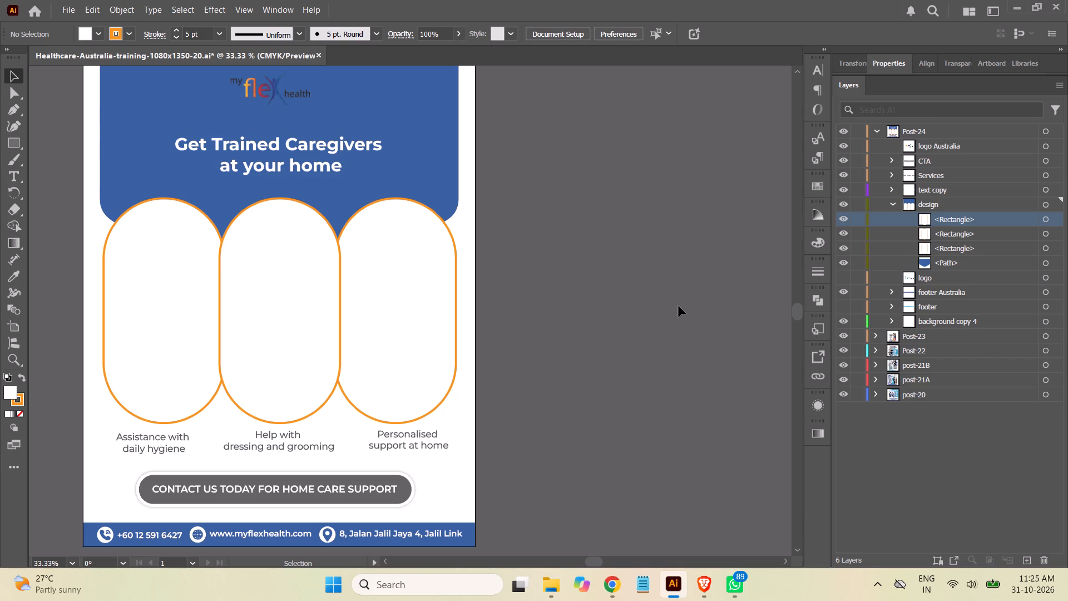
Set the orange stroke weight of all three pill frames to 10 pt.
key("ctrl+minus")
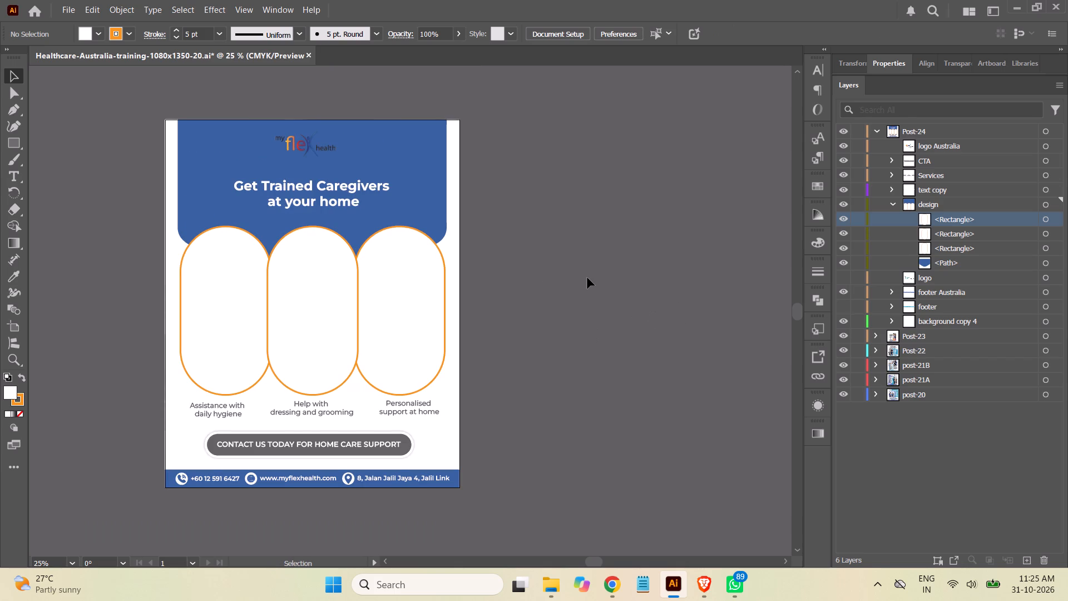
scroll(586, 279, "down", 1)
scroll(585, 280, "up", 1)
scroll(585, 280, "down", 2)
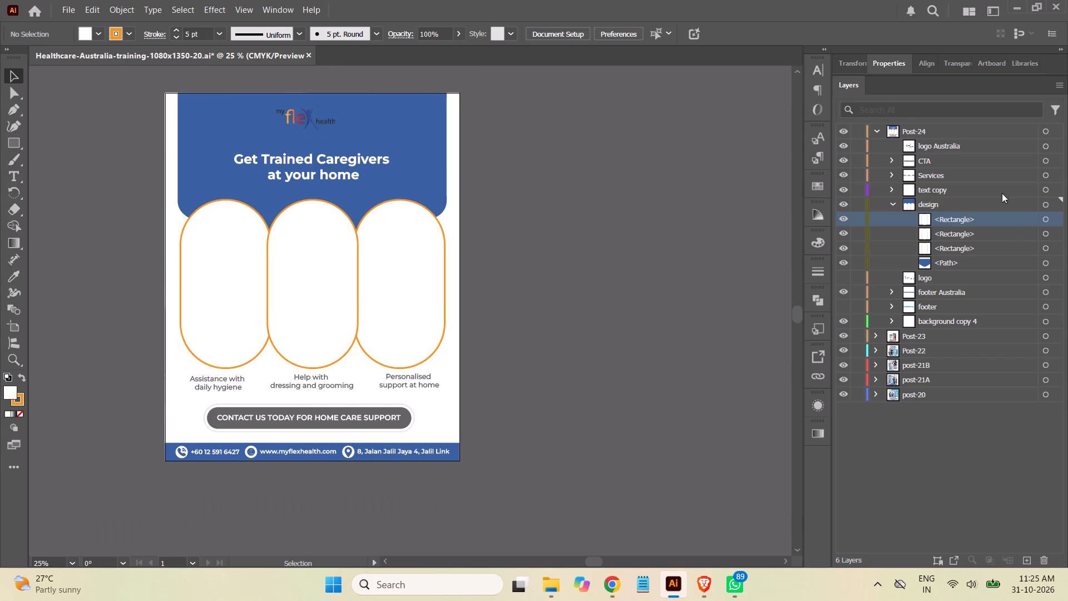
left_click(1044, 247, "shift")
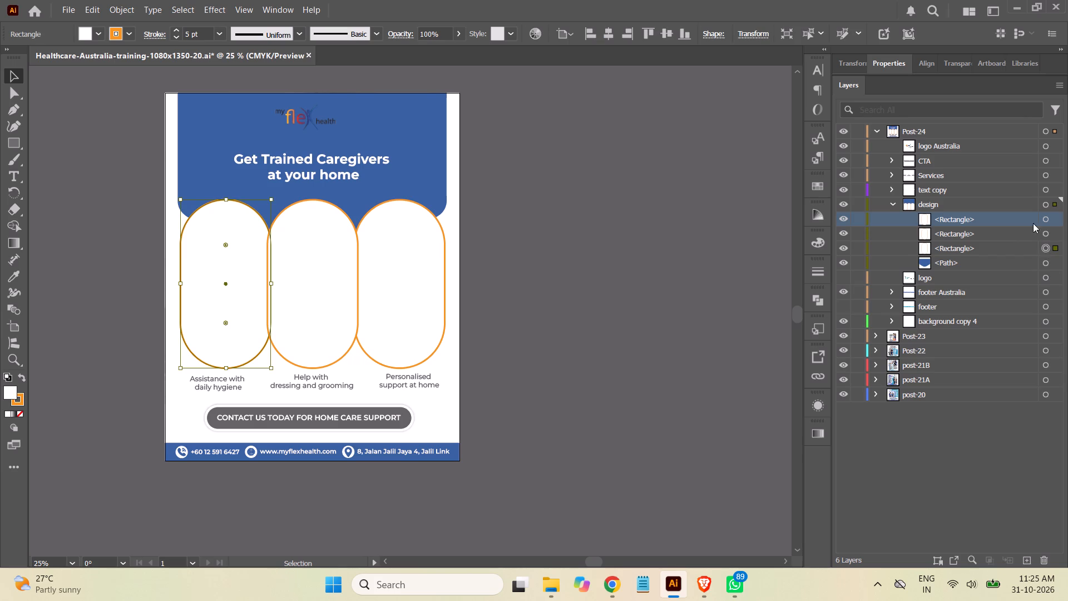
left_click(1043, 232, "shift")
left_click(1045, 221, "shift")
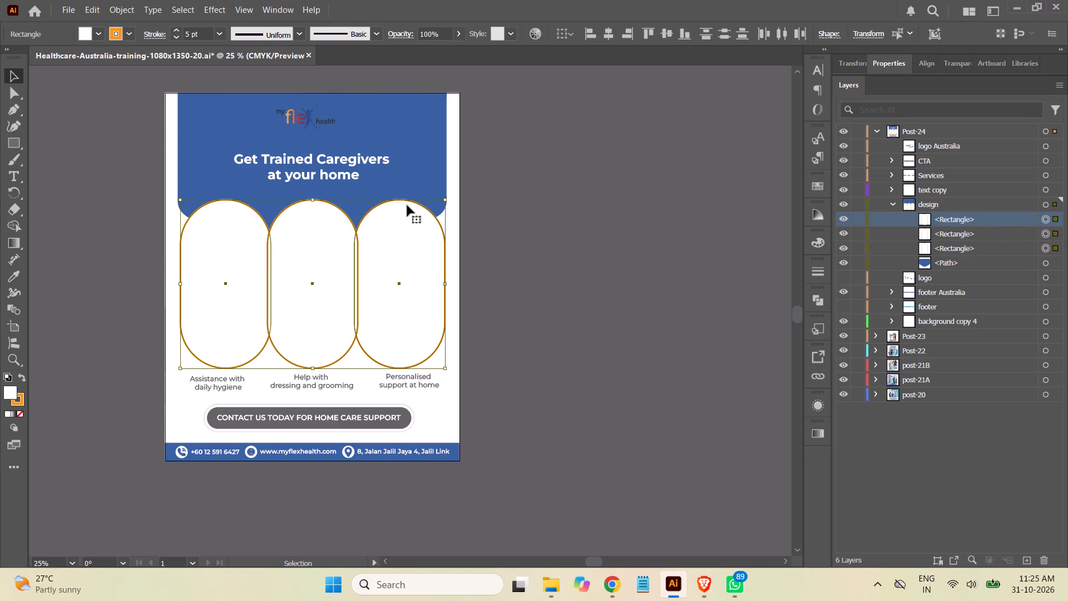
left_click_drag(190, 36, 184, 33)
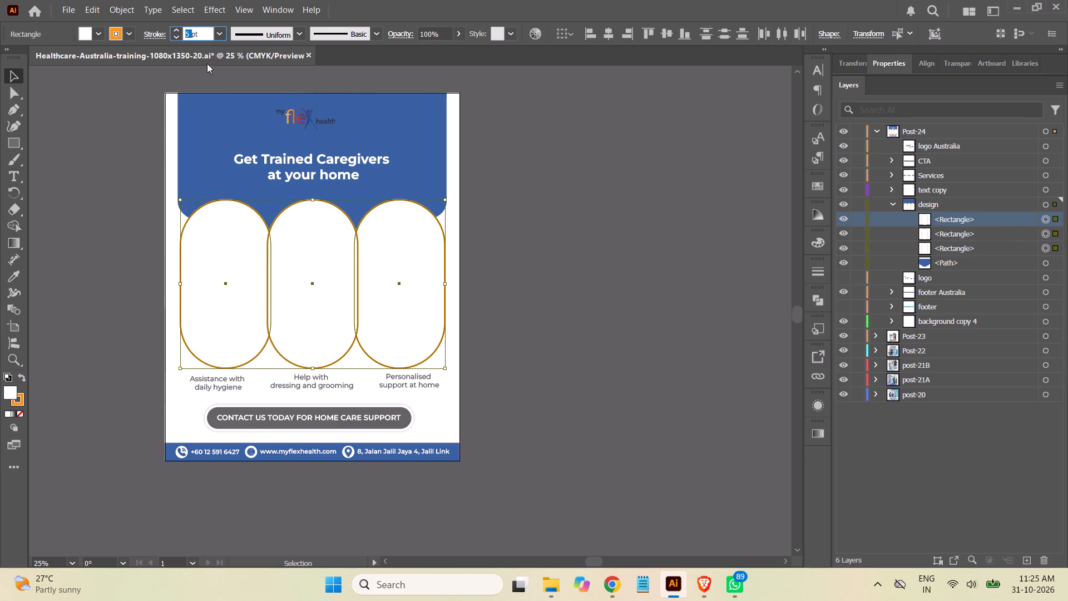
left_click(188, 36)
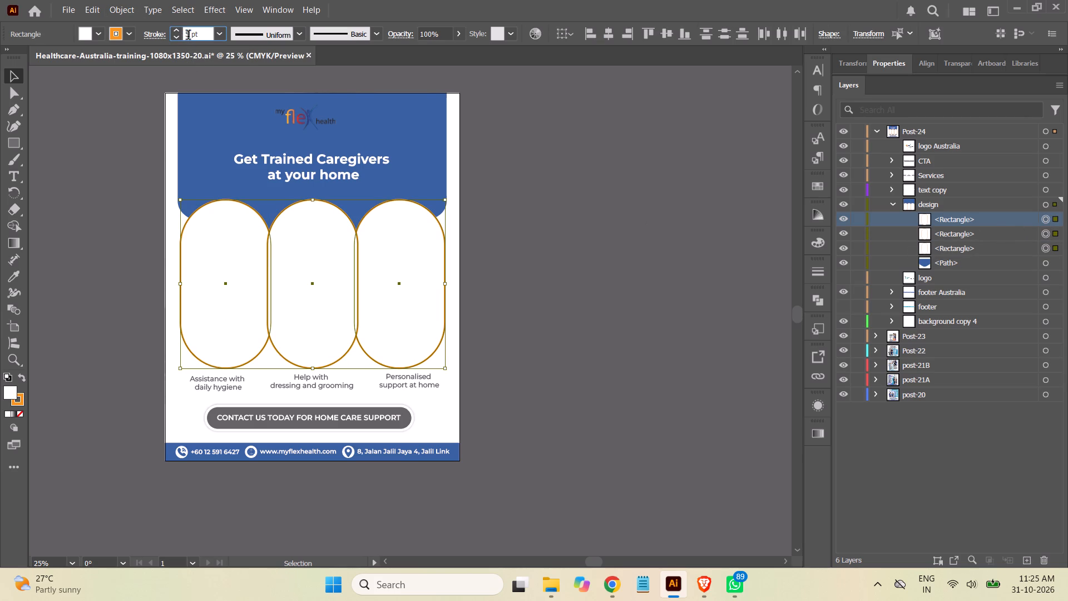
left_click(188, 36)
type("10")
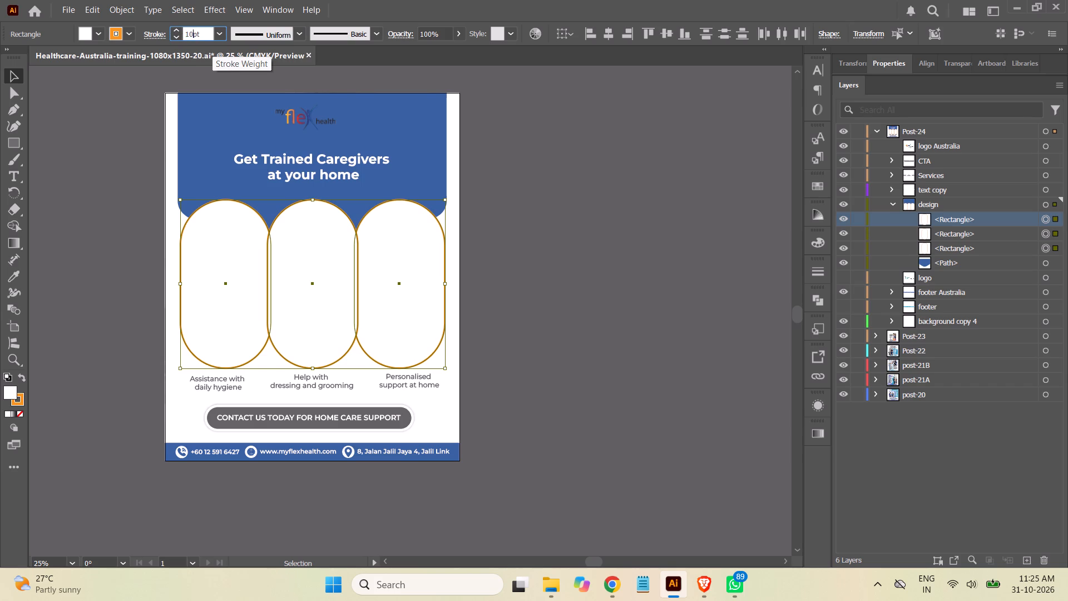
key("Return")
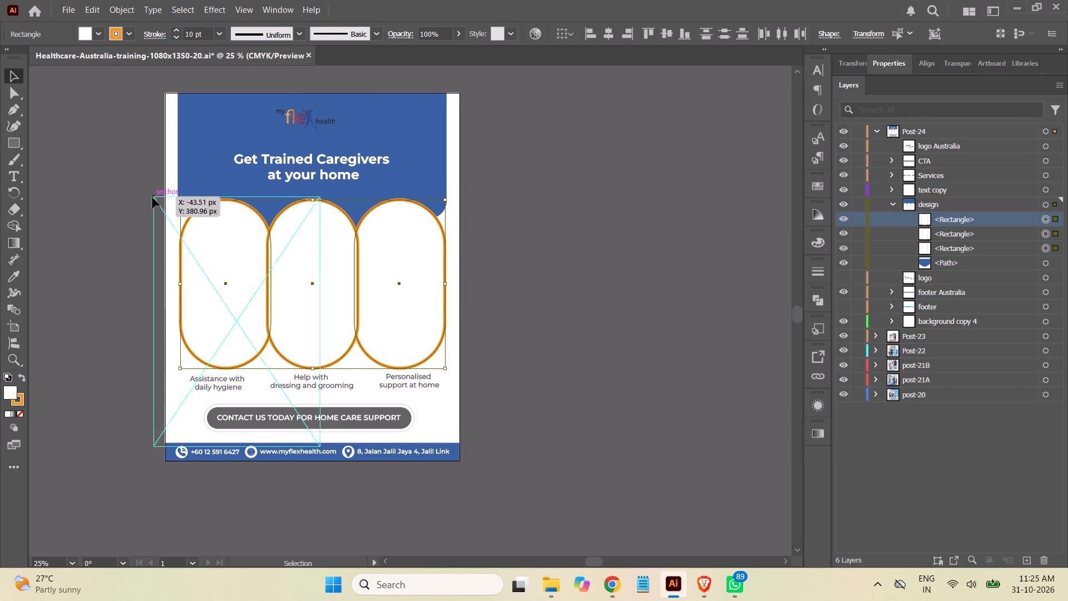
left_click(526, 235)
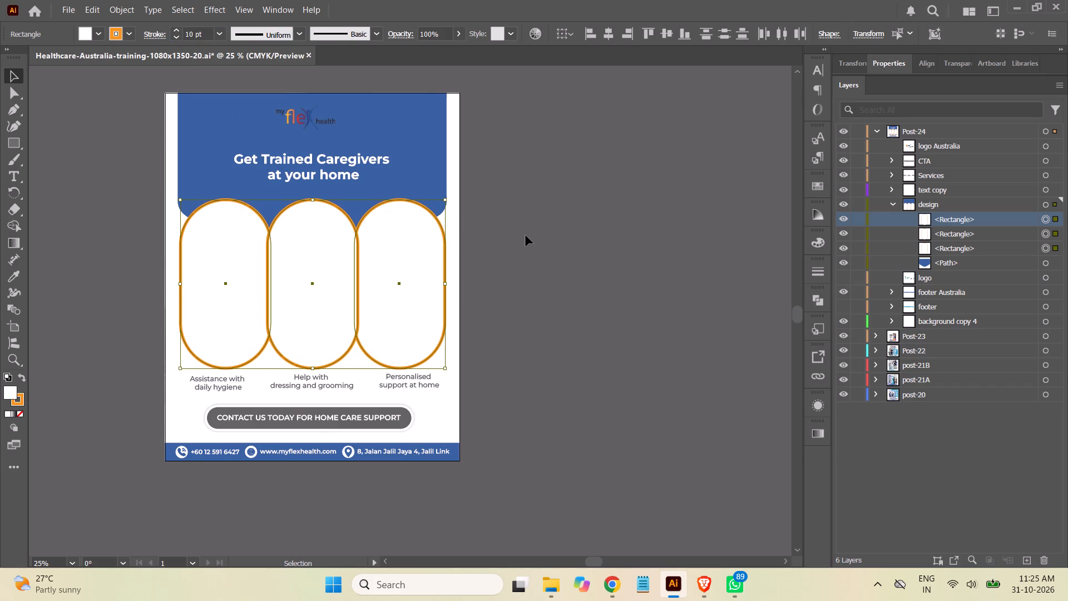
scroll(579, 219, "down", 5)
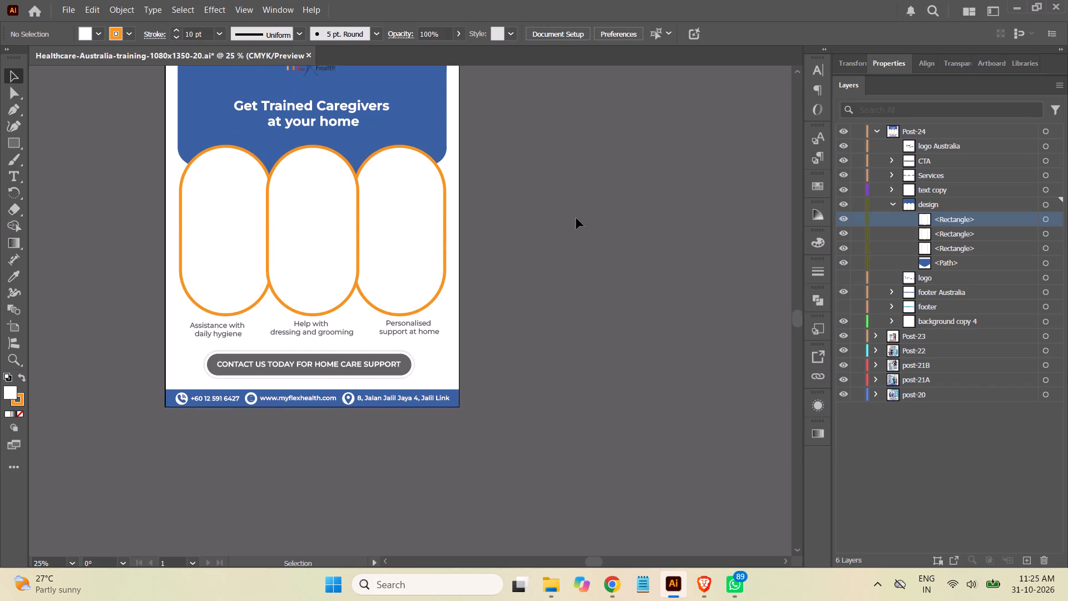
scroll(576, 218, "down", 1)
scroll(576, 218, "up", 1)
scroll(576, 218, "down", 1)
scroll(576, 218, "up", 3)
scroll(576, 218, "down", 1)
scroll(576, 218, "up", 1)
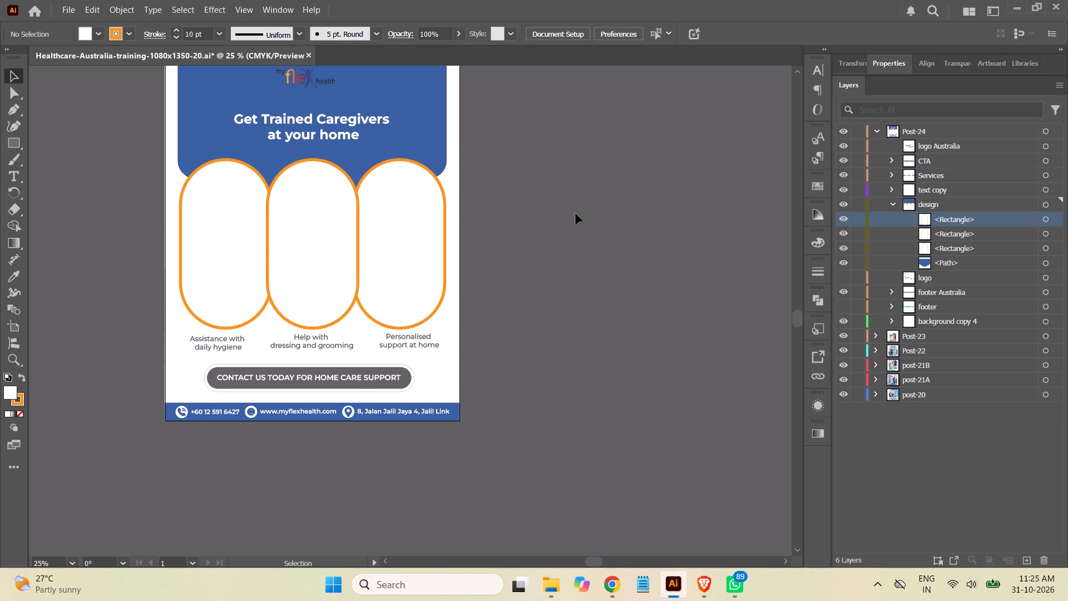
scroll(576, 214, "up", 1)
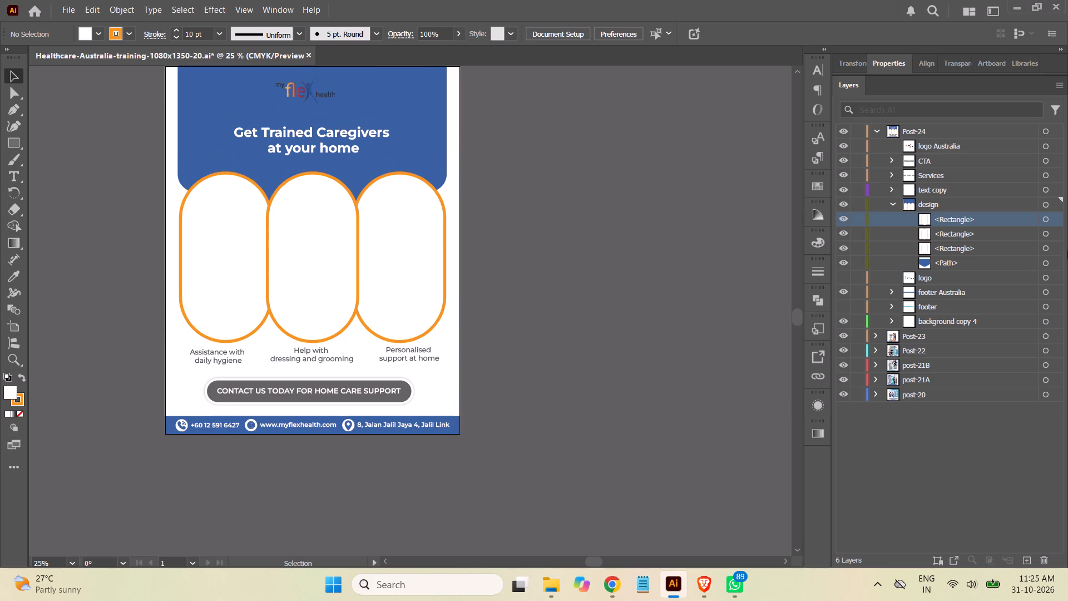
Duplicate the three orange-outlined pill frames in place within the design layer.
left_click(1045, 249, "shift")
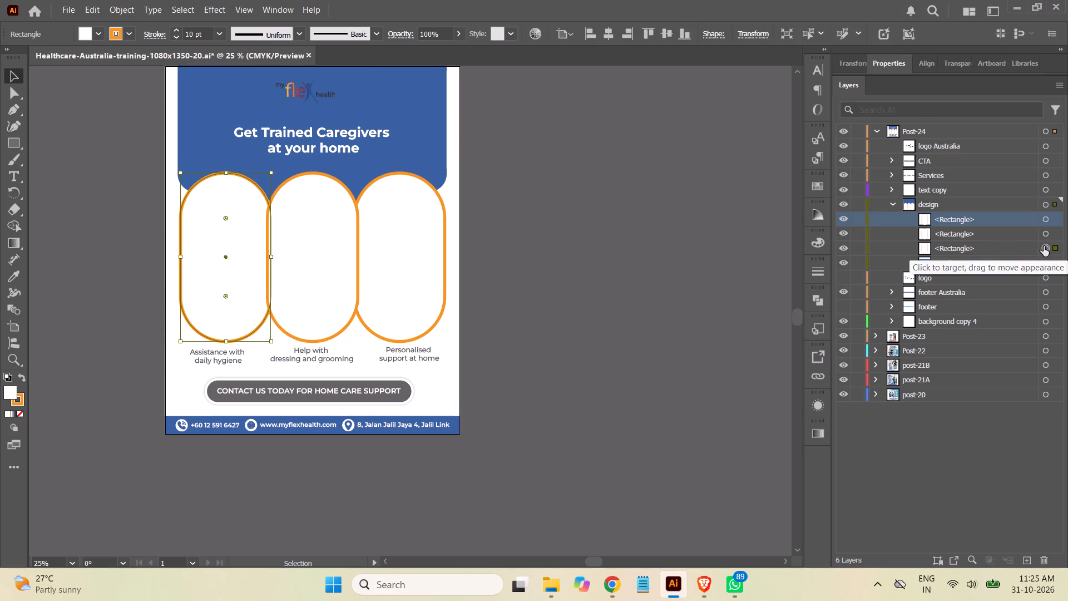
left_click(1045, 230, "shift")
left_click(1044, 222, "shift")
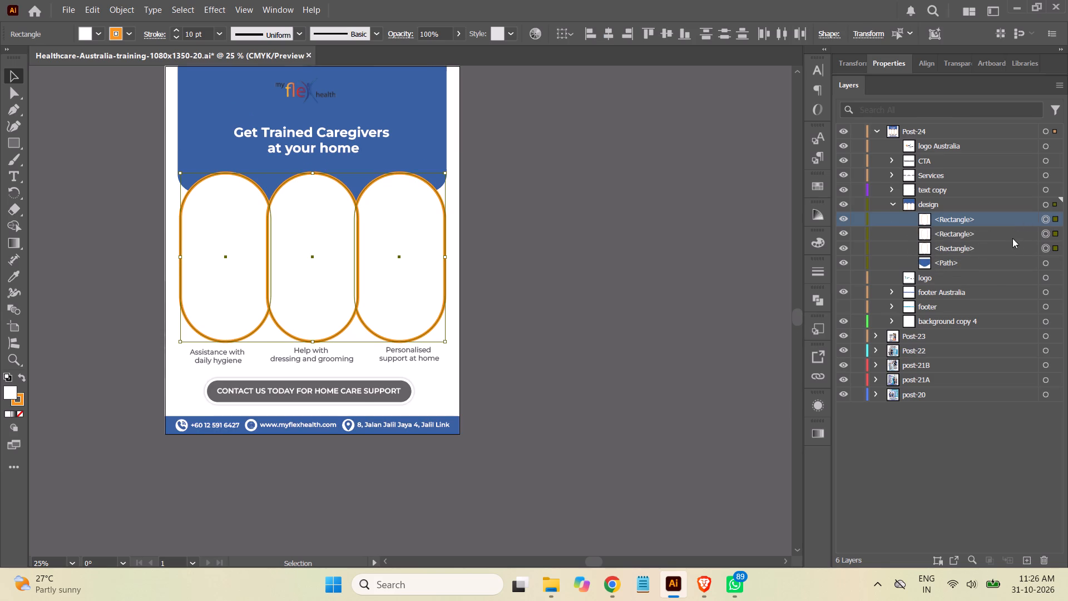
left_click(1005, 245, "shift")
left_click_drag(1001, 247, 1020, 358)
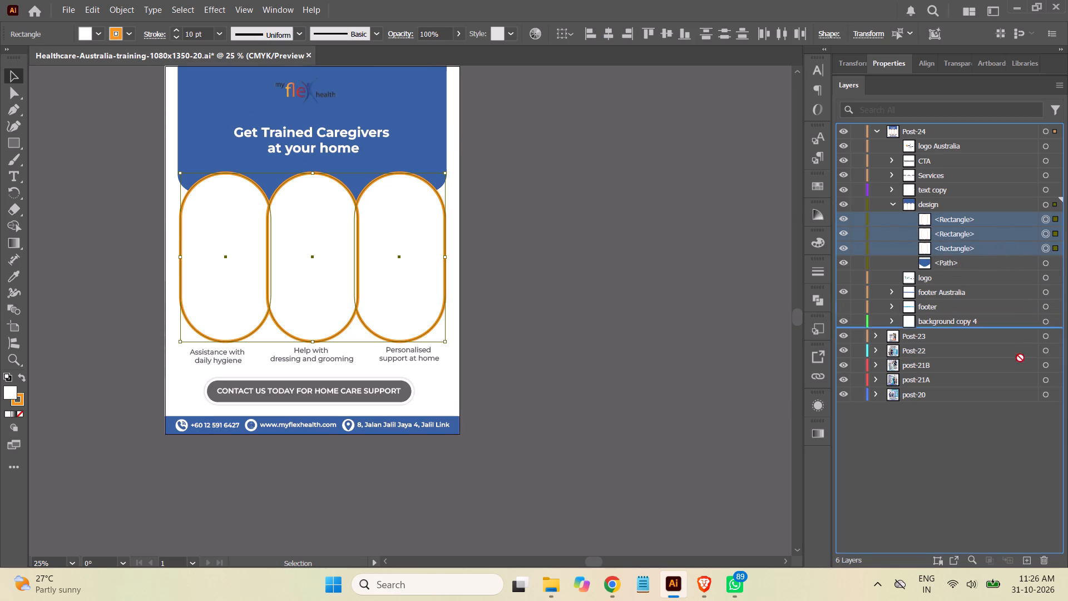
left_click_drag(1020, 358, 1030, 558)
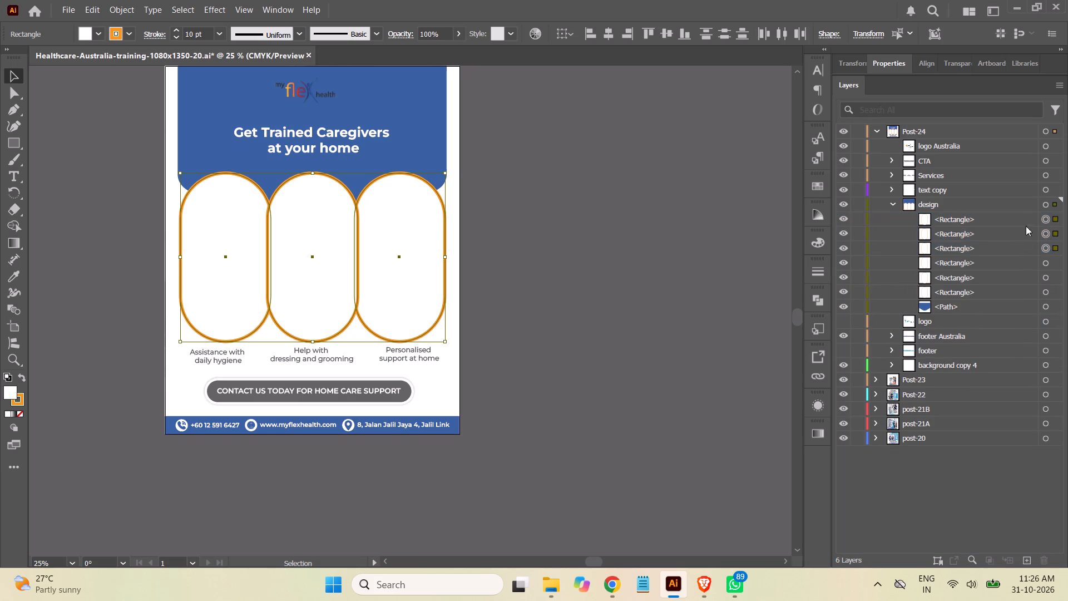
Unite the three duplicated pill frames into a single scalloped shape with Pathfinder.
left_click(991, 219)
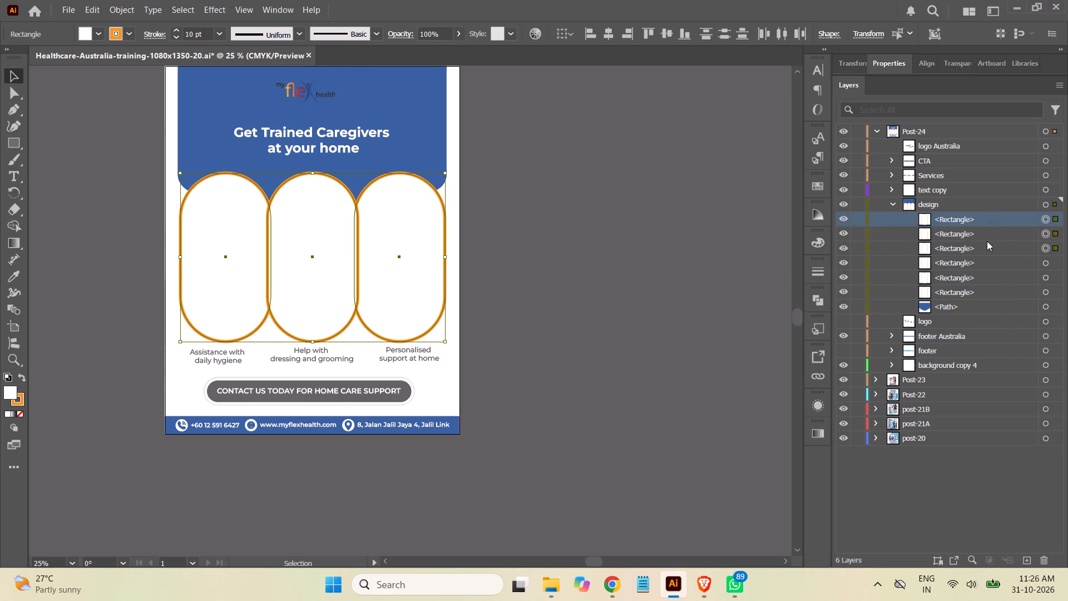
left_click(986, 244, "shift")
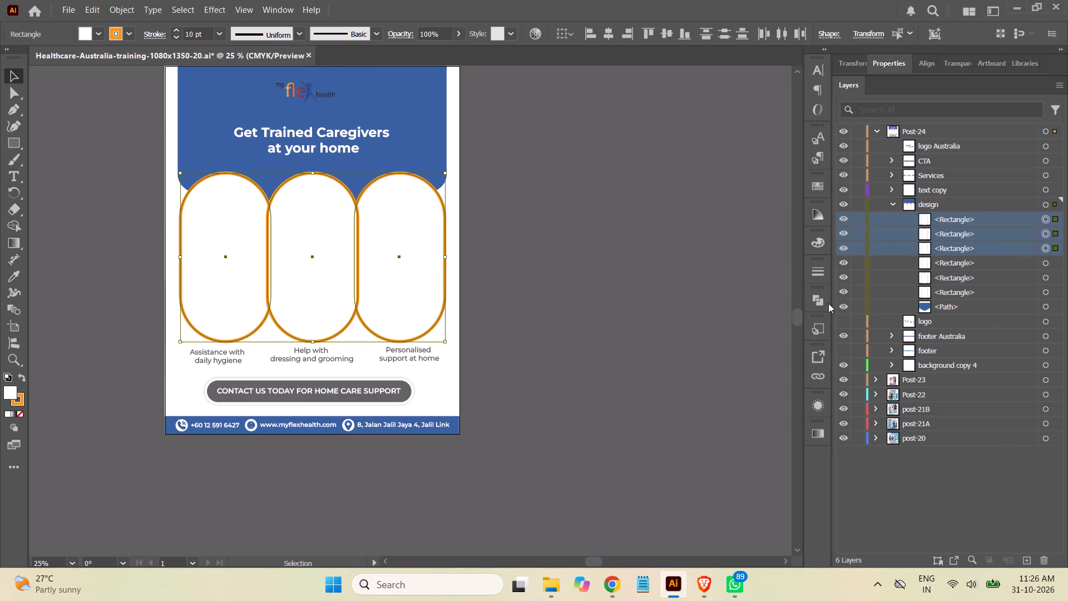
left_click(817, 303)
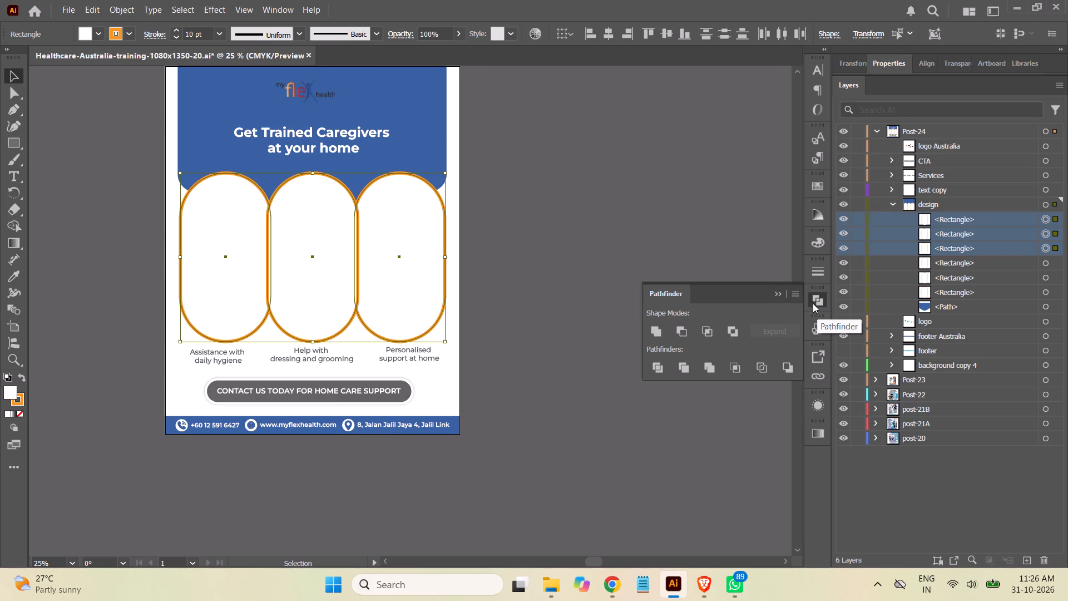
left_click(654, 333)
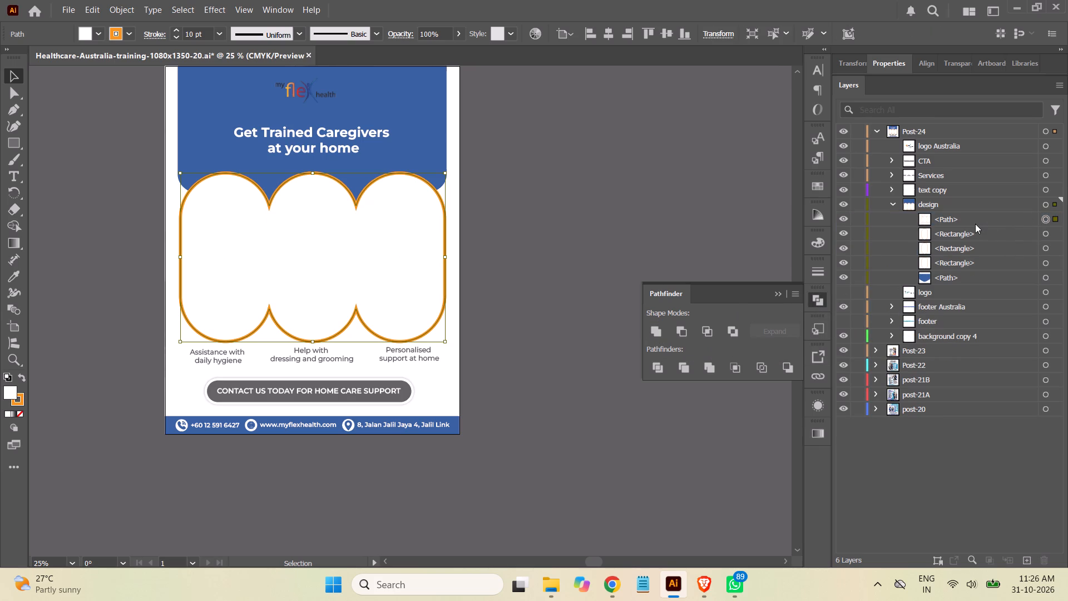
Remove the united shape's stroke and fill it with light grey C=0 M=0 Y=0 K=20.
left_click(130, 36)
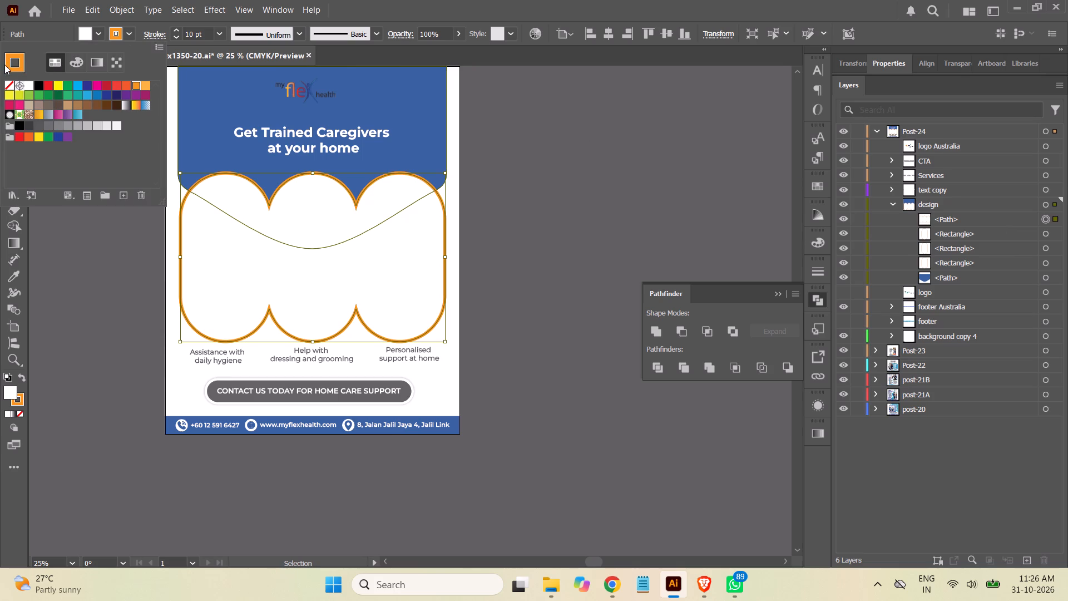
left_click(12, 87)
left_click(93, 33)
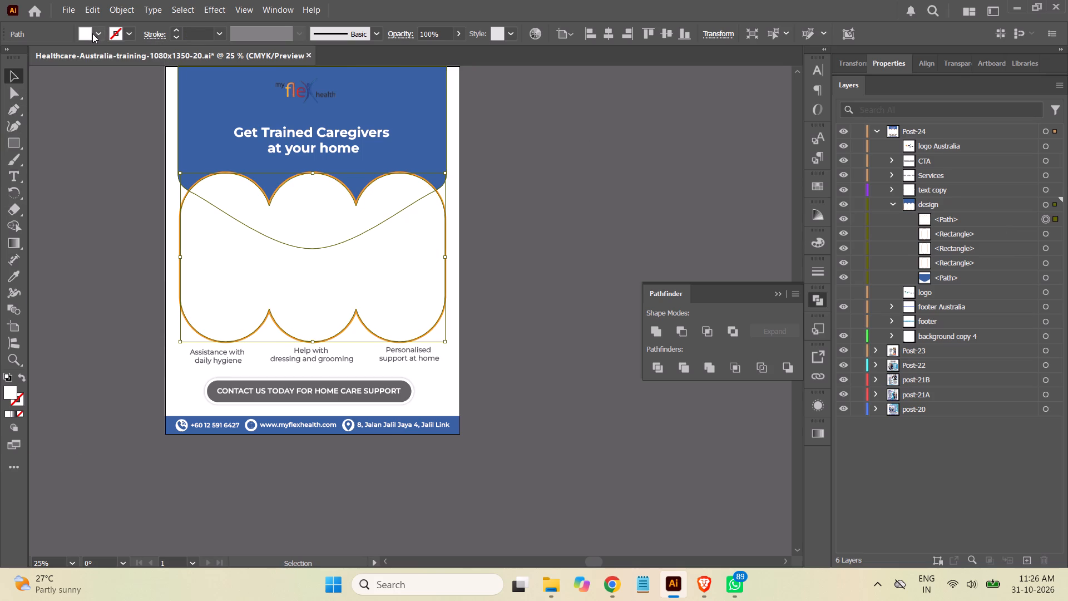
left_click(97, 33)
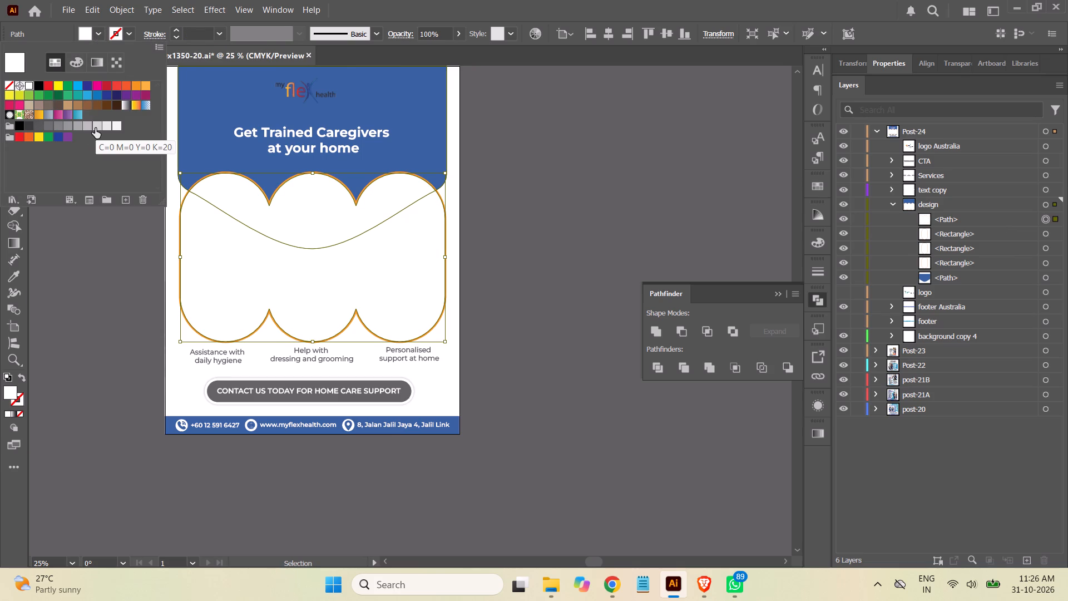
left_click(95, 128)
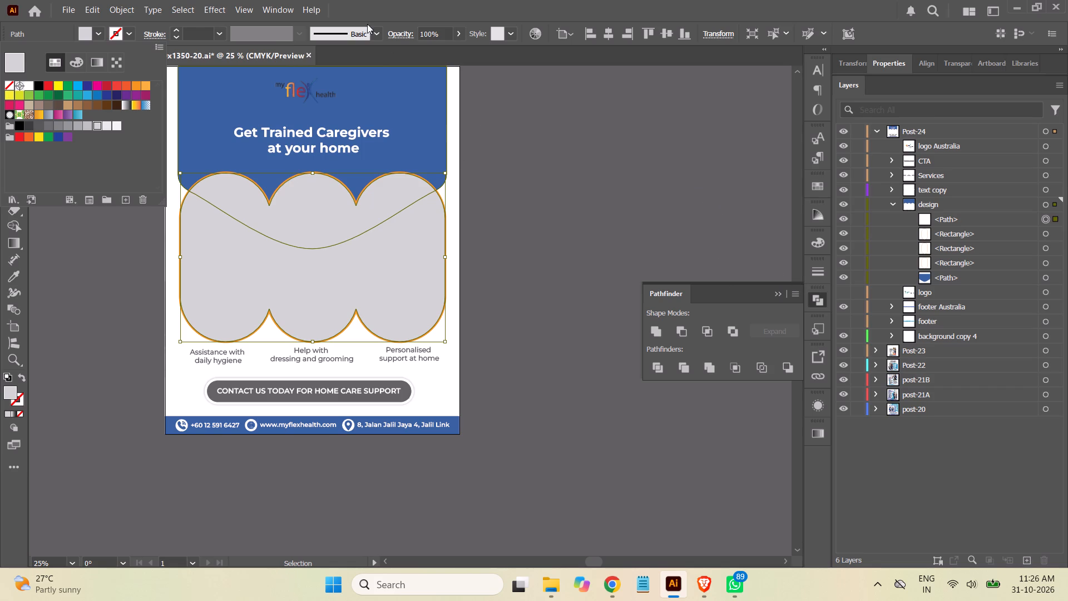
Apply a Gaussian Blur with a 21.2473 pixel radius to the grey united shape.
left_click(215, 10)
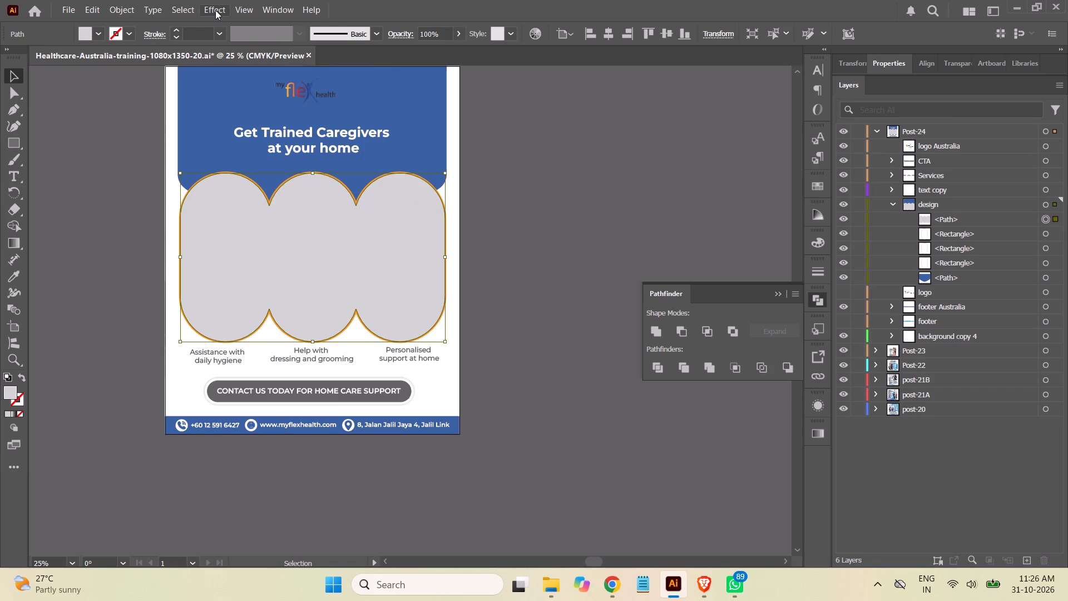
left_click(215, 10)
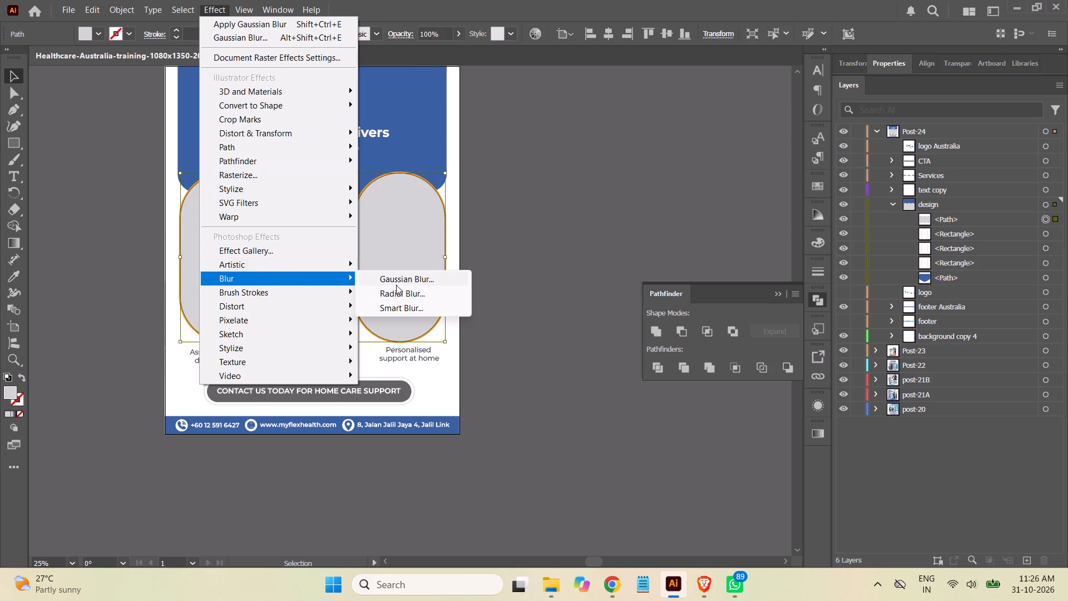
left_click(419, 282)
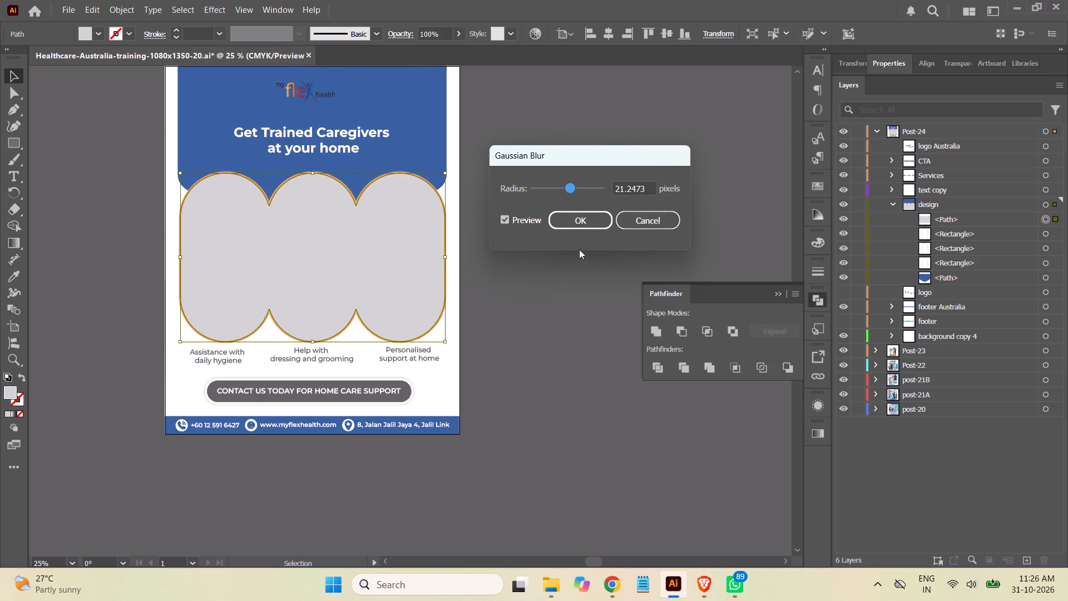
left_click(581, 221)
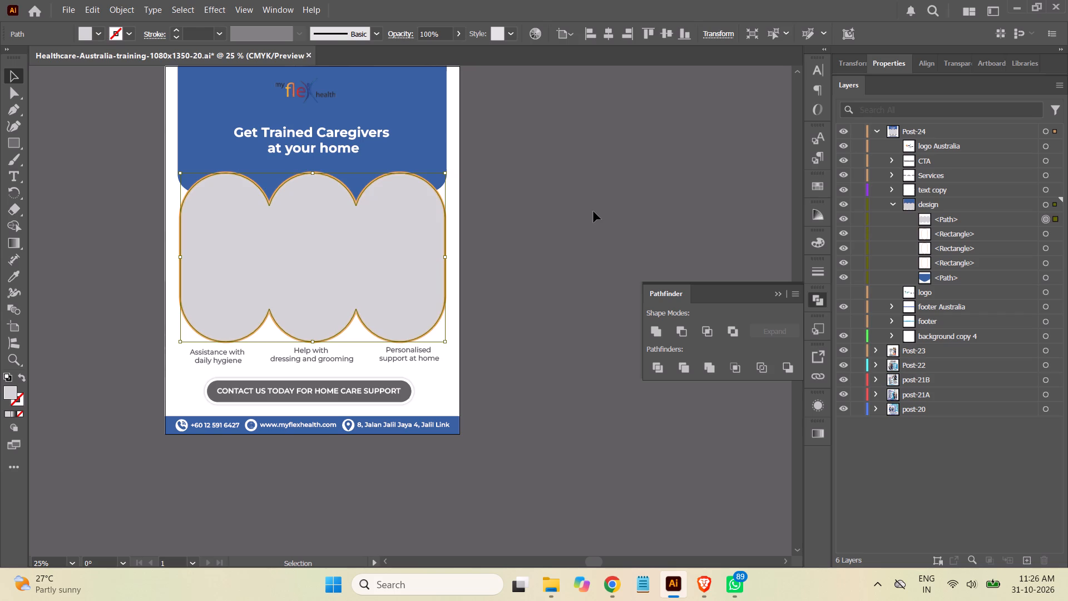
left_click(594, 211)
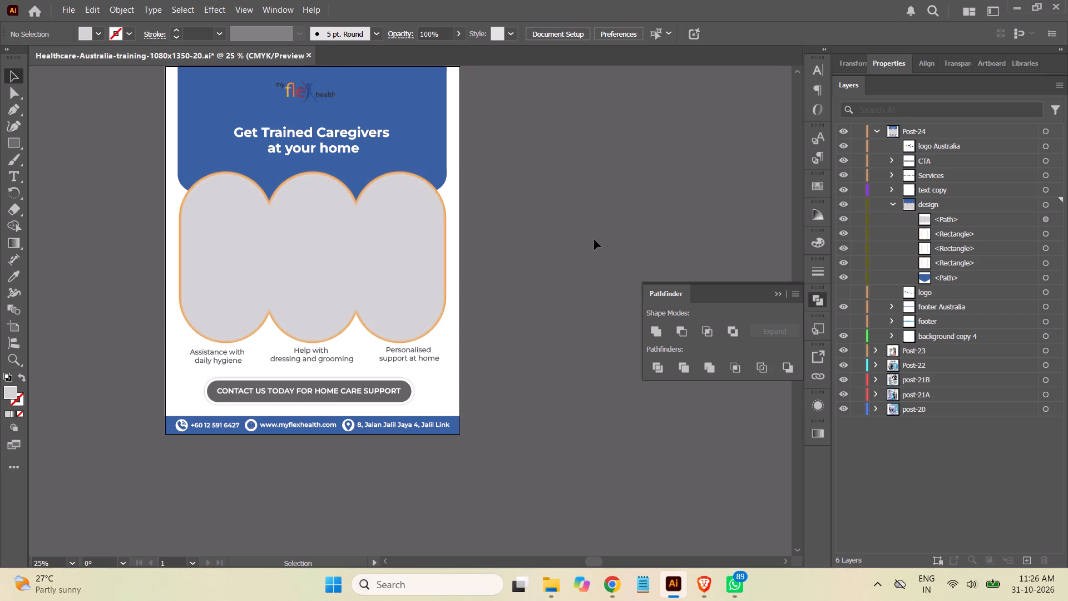
Move the blurred grey shape below the three pill frames in the design layer, above the blue header shape.
key("ctrl+equal")
scroll(637, 173, "down", 2)
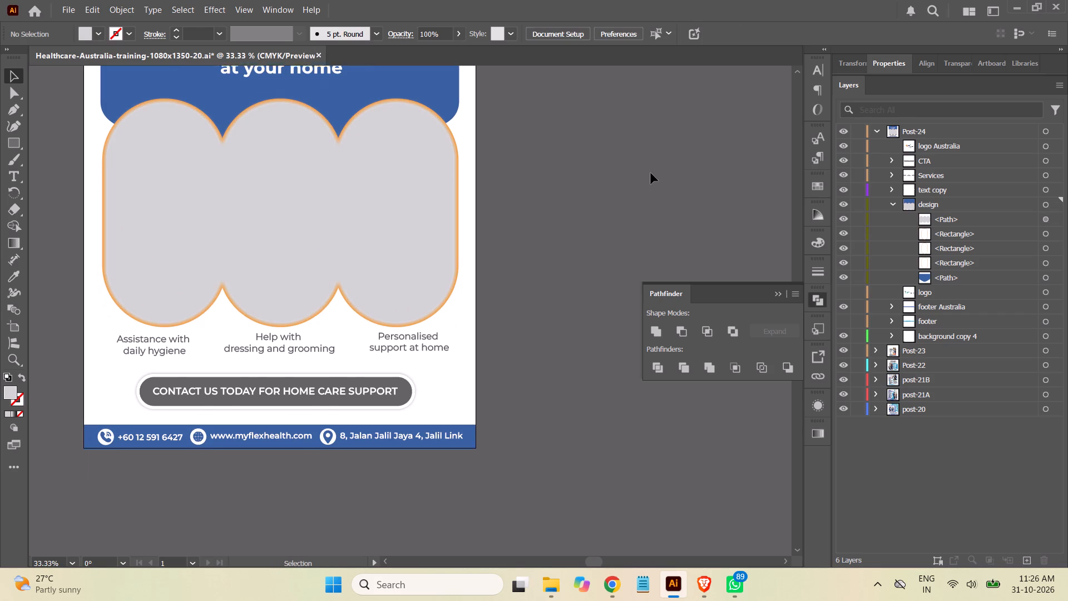
scroll(651, 173, "down", 3)
scroll(661, 178, "up", 3)
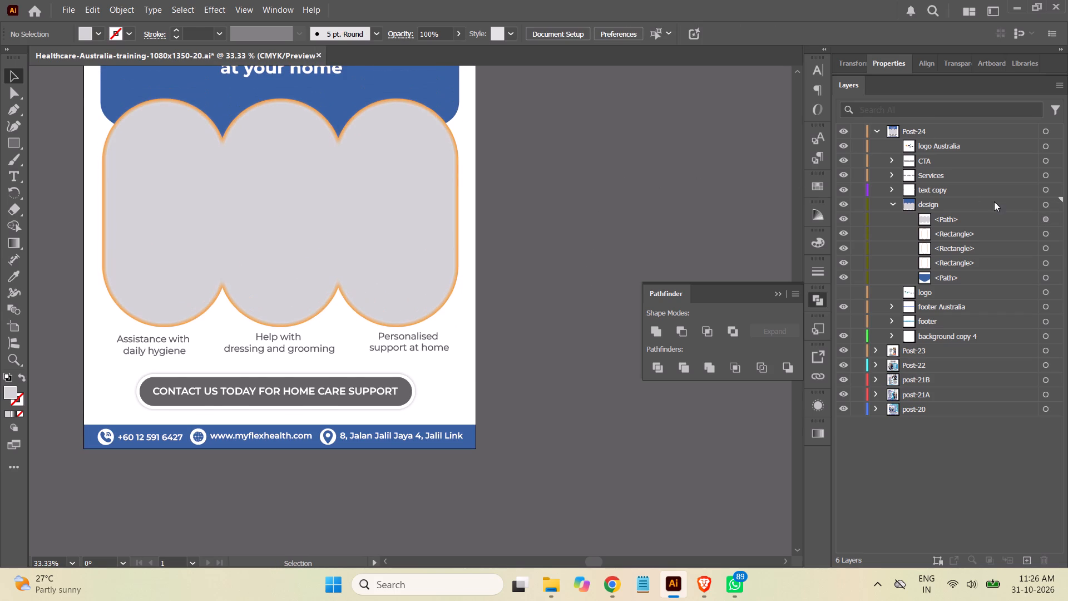
left_click(975, 219)
left_click_drag(975, 219, 976, 264)
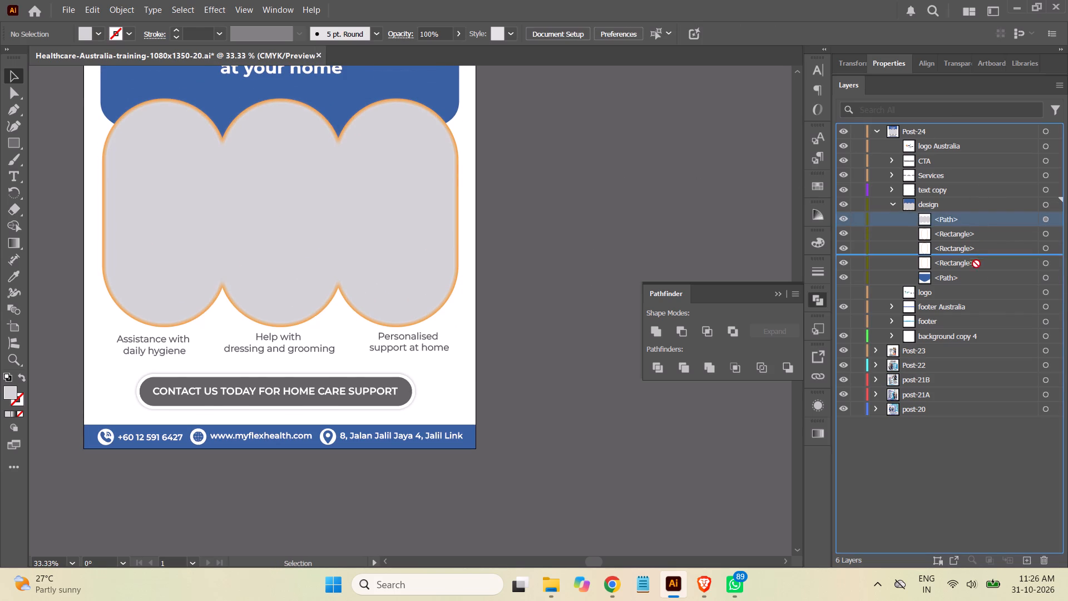
left_click_drag(976, 264, 975, 270)
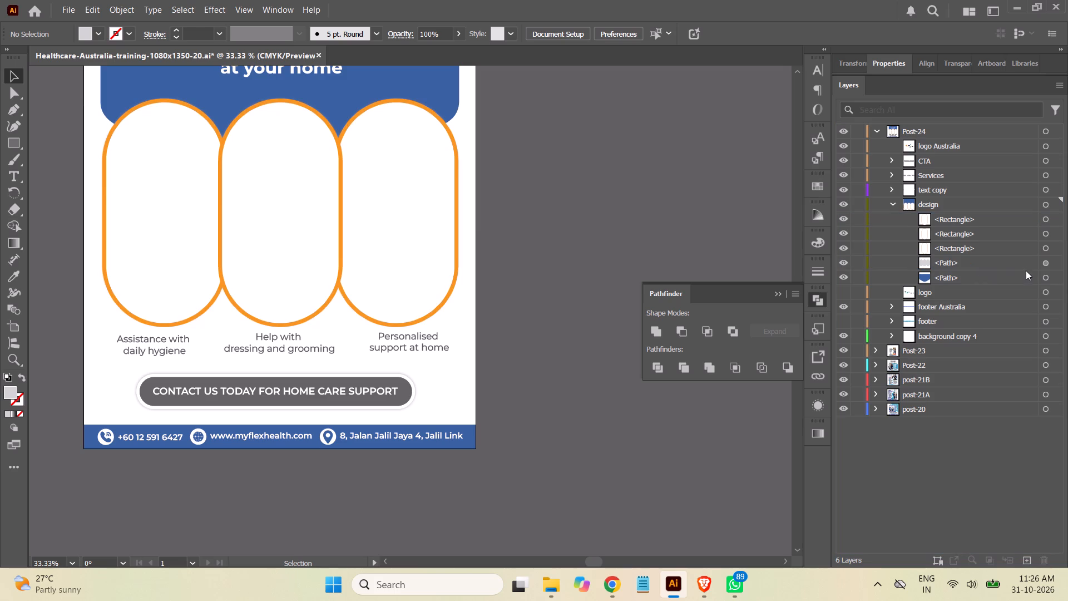
Shift the blurred grey shape straight down about 15 px so it forms a soft shadow under the pills.
left_click(1046, 264)
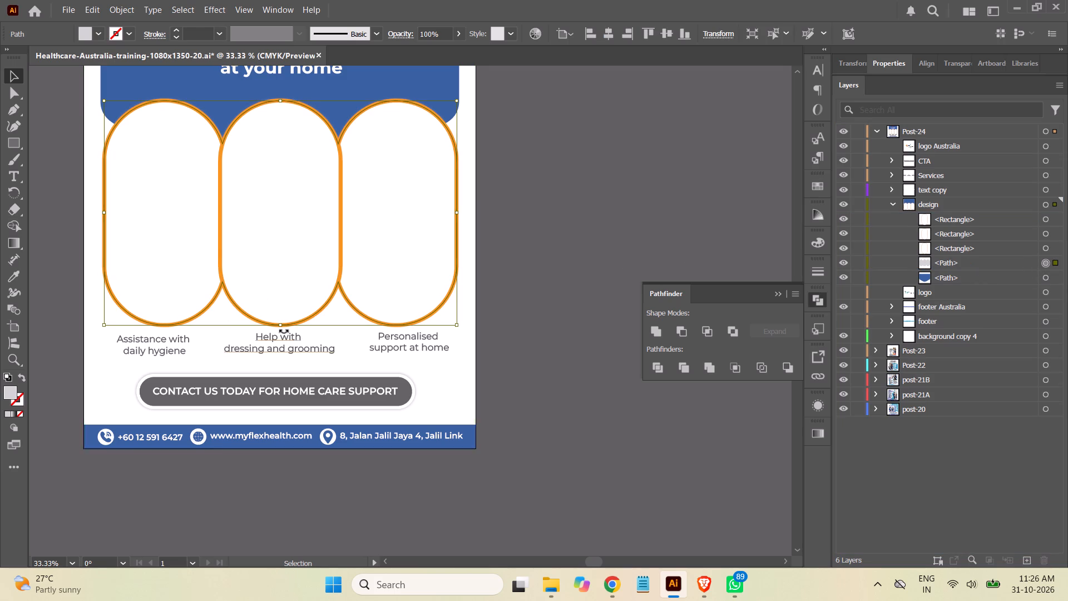
left_click_drag(288, 326, 288, 327)
left_click_drag(288, 327, 288, 331)
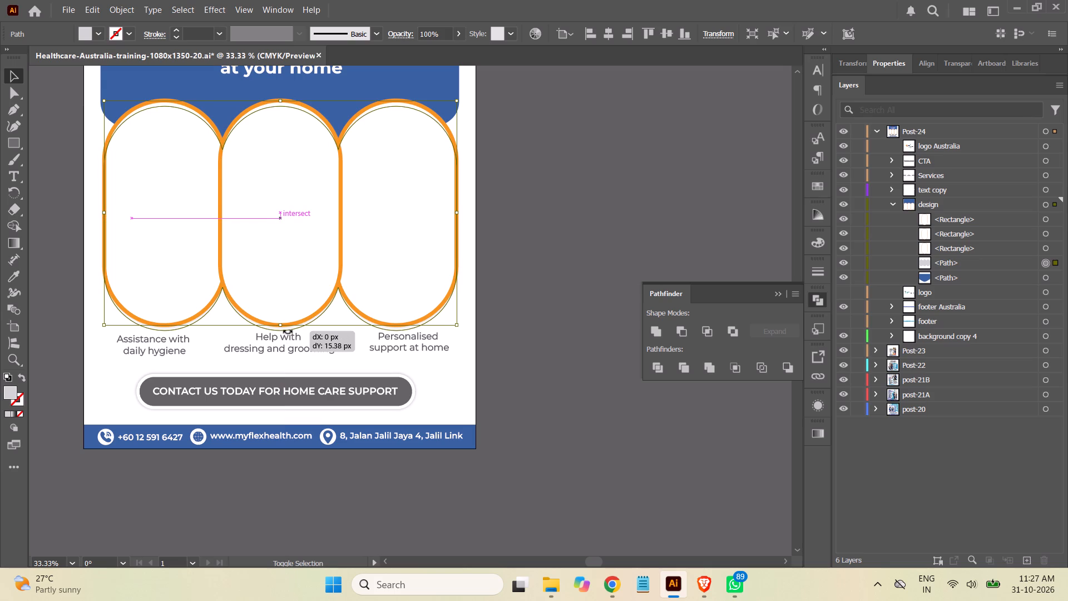
left_click(580, 279)
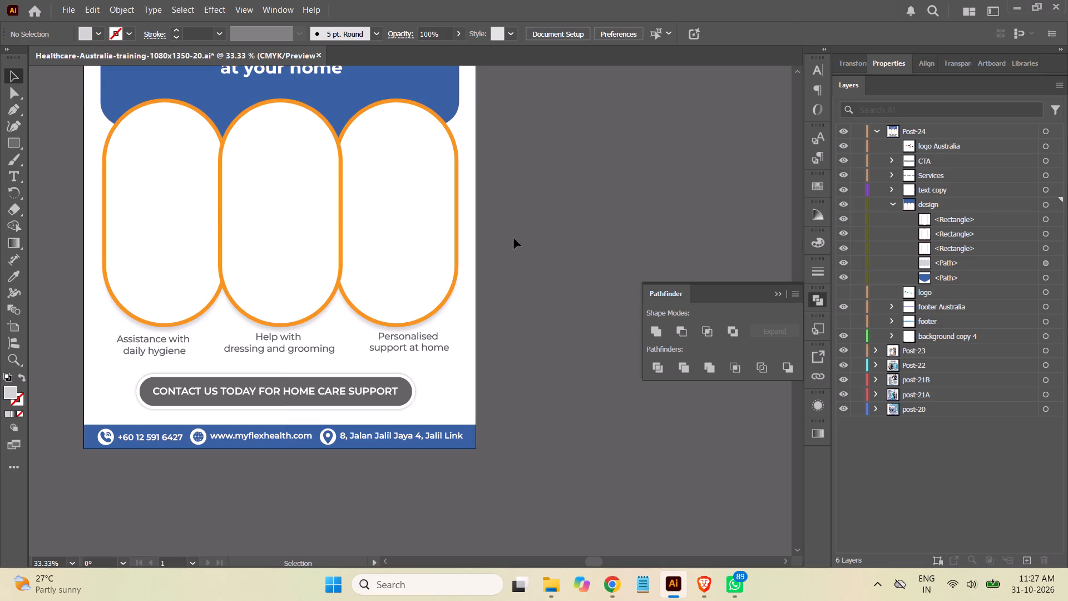
Move the Services caption group straight down slightly, widening the gap between the pills and their captions.
scroll(955, 190, "down", 1)
left_click(1044, 176)
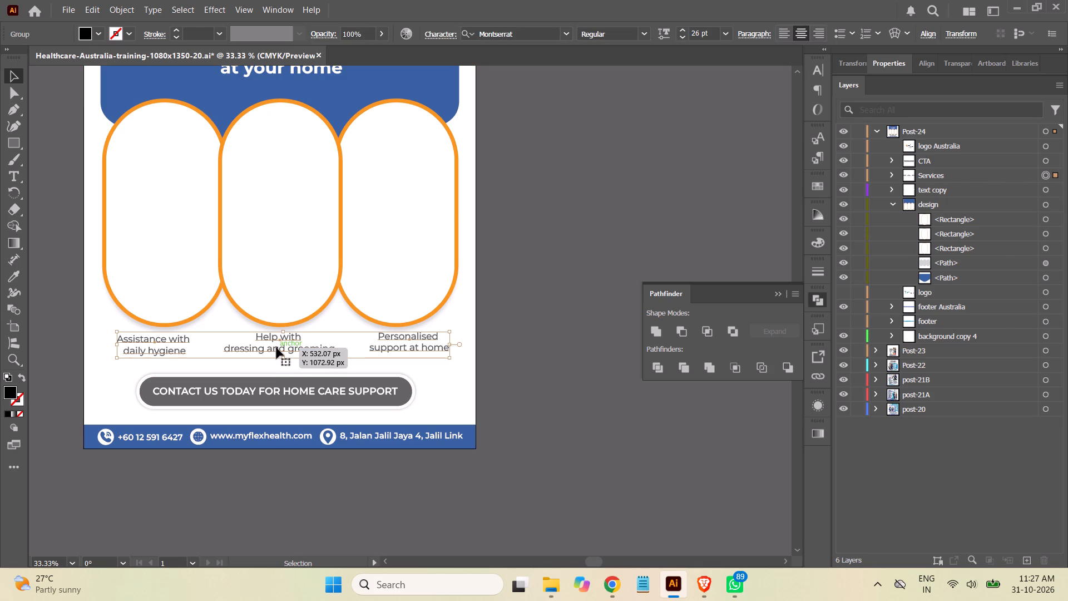
left_click_drag(276, 348, 276, 357)
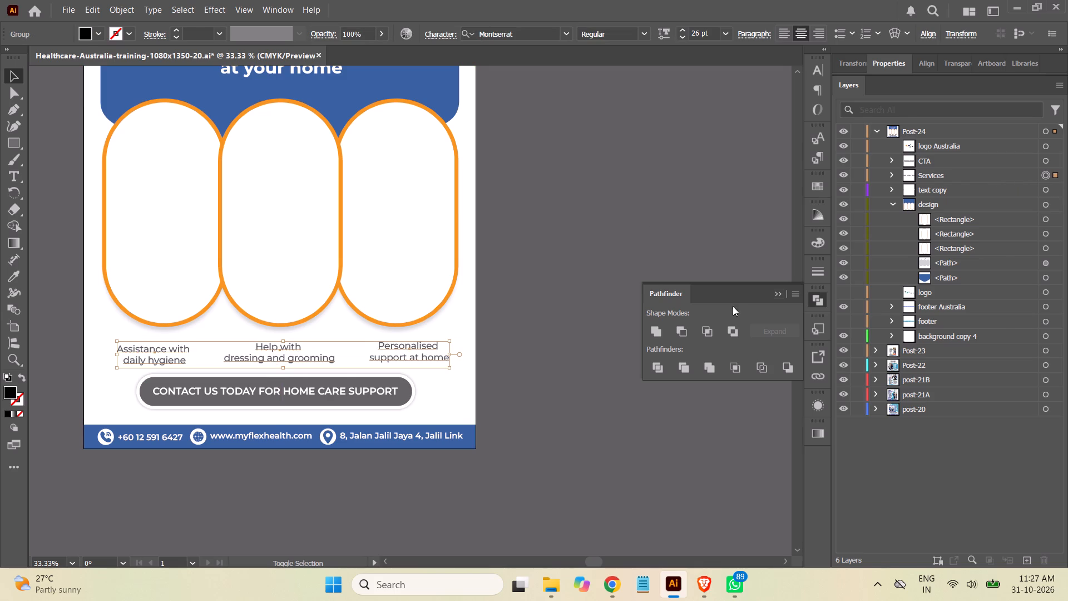
Move the CTA group with the contact button straight down about 12 px, away from the captions.
left_click(1045, 160)
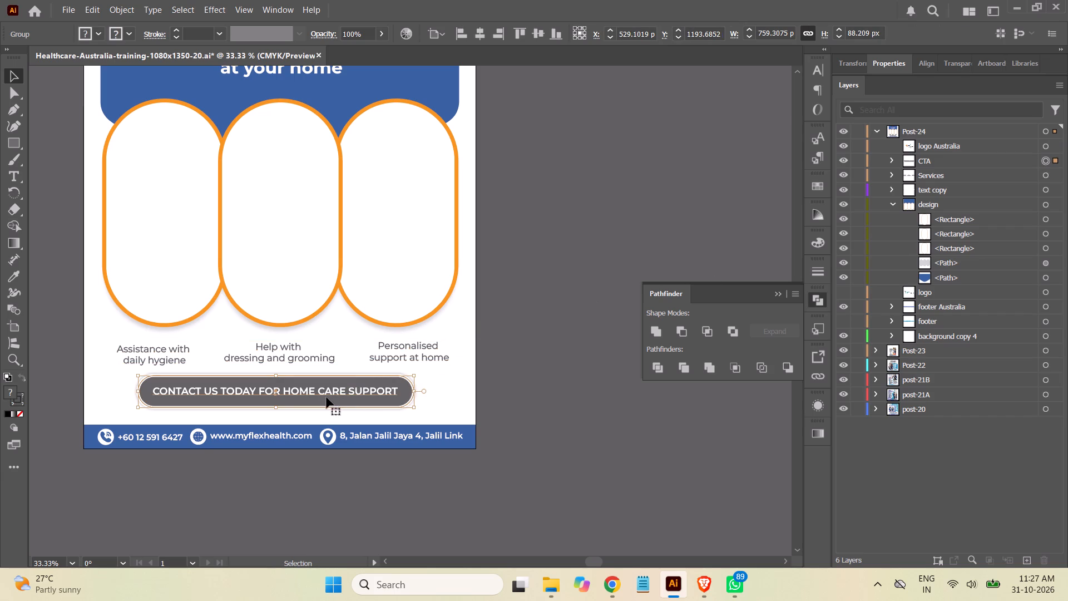
left_click(313, 395)
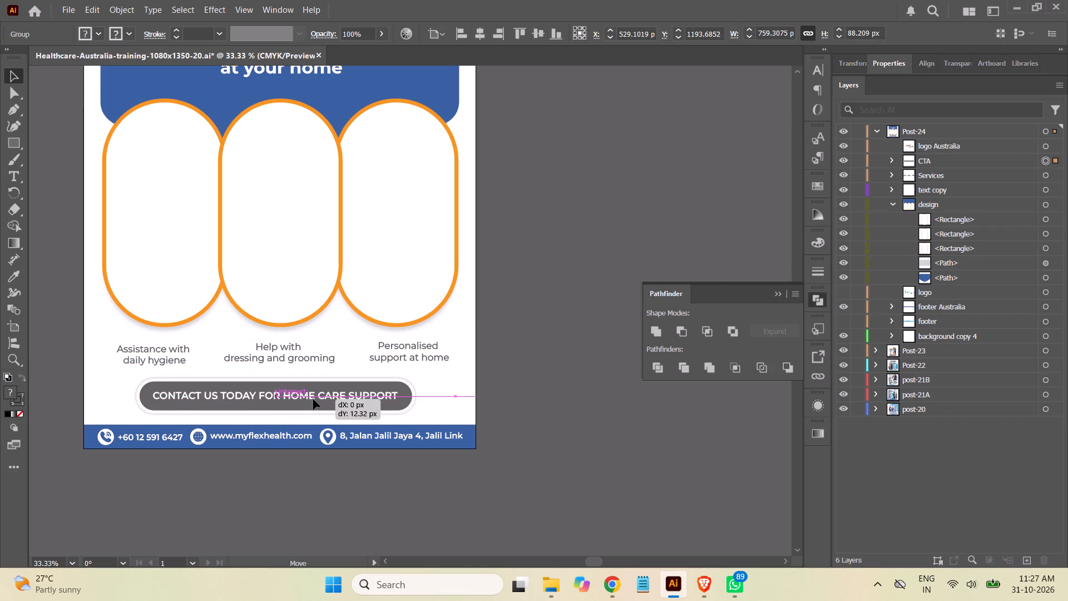
left_click(575, 309)
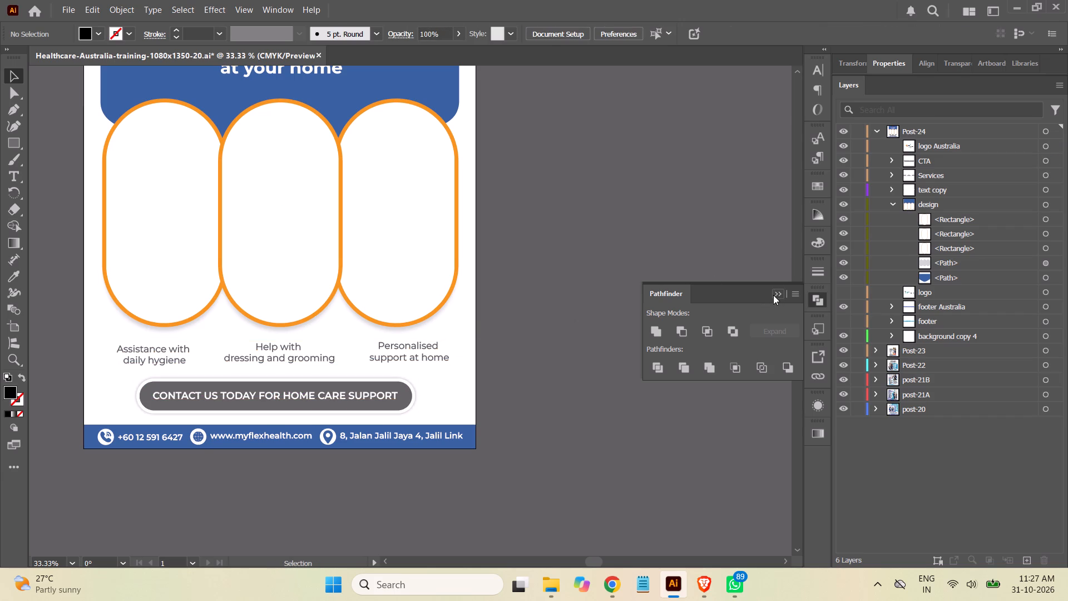
left_click(775, 295)
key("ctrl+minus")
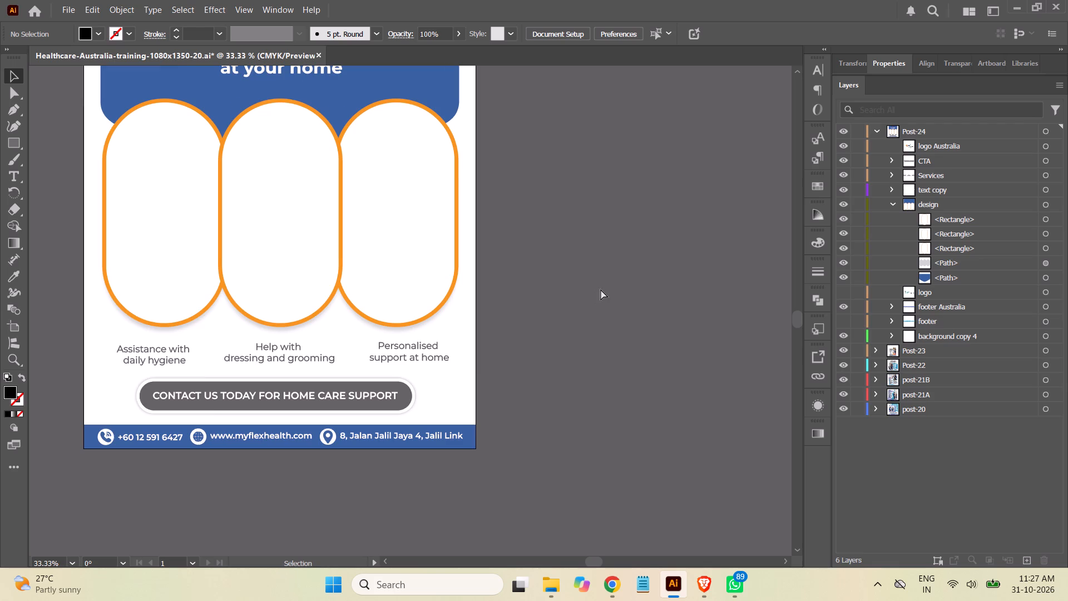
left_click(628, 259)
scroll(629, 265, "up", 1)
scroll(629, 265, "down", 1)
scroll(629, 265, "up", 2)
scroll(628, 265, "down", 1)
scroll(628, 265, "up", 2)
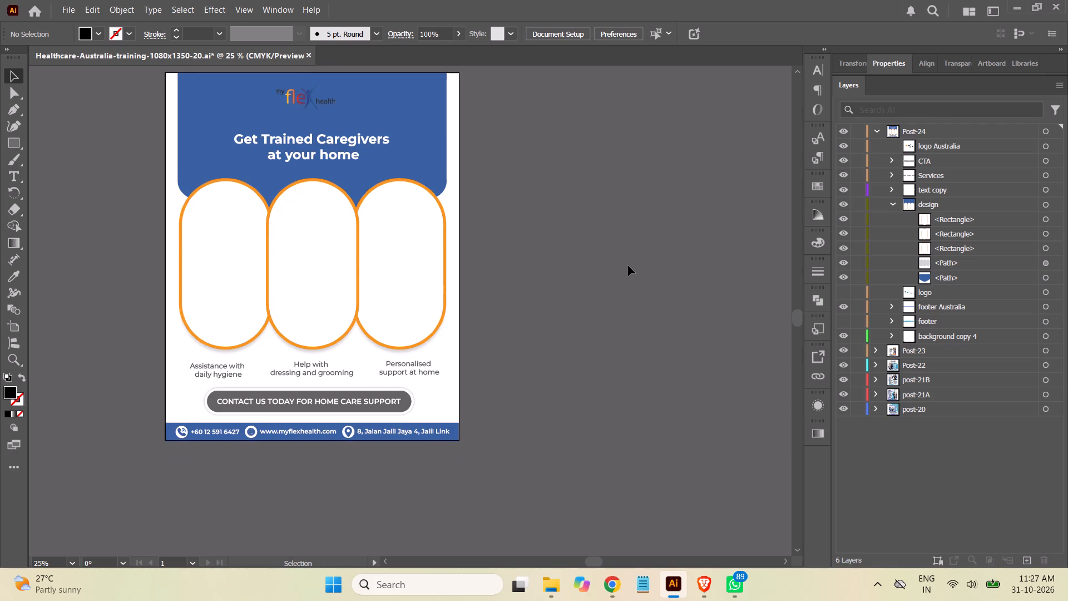
Save the document with the new pill-frame layout.
scroll(628, 265, "up", 1)
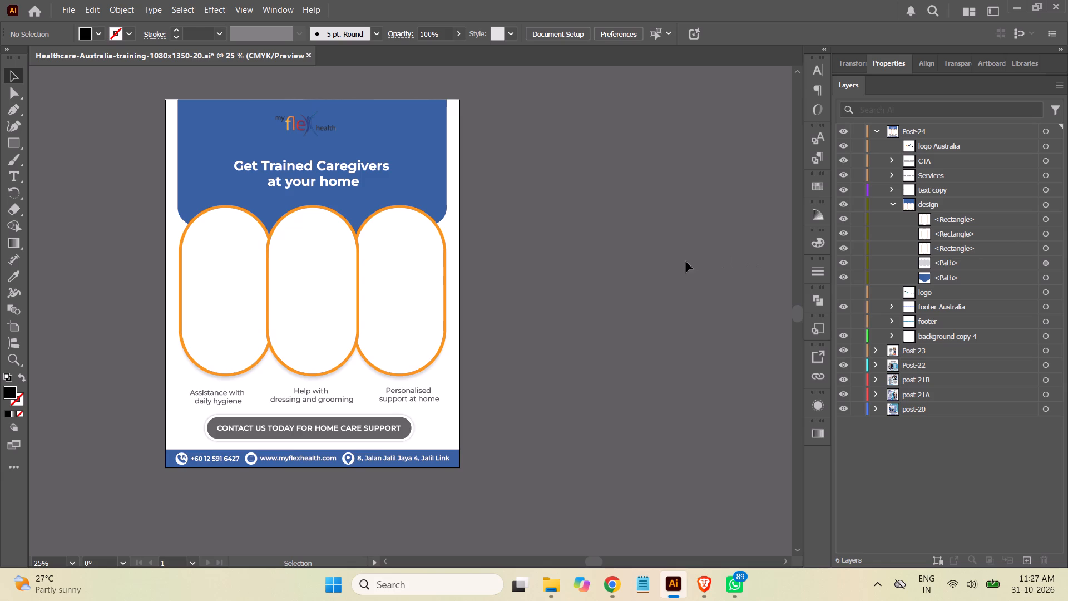
scroll(686, 259, "up", 6)
scroll(689, 258, "down", 1)
scroll(690, 257, "up", 1)
scroll(691, 255, "down", 4)
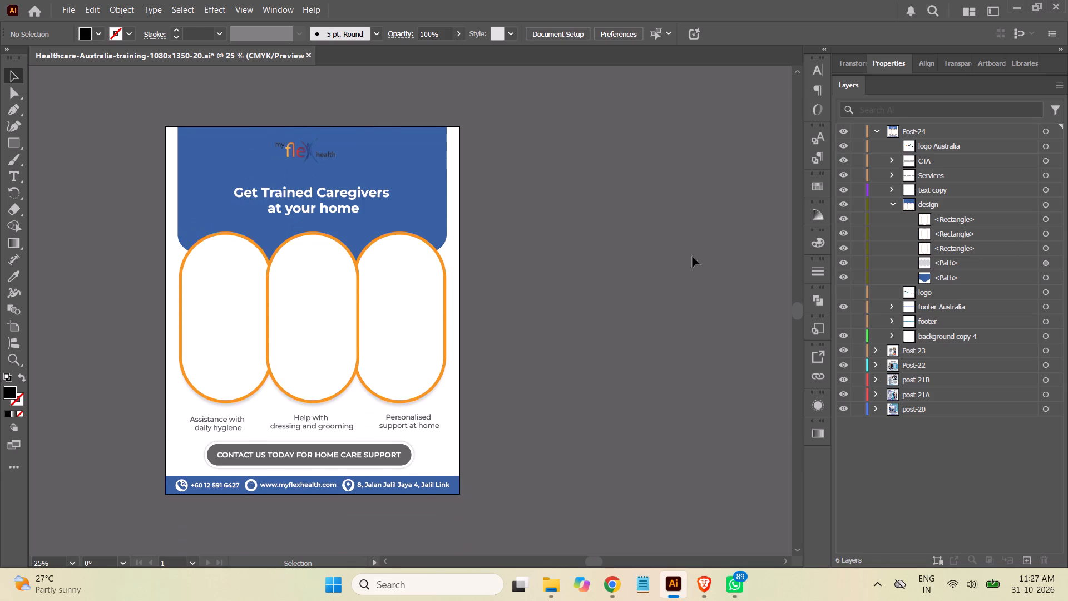
key("ctrl+s")
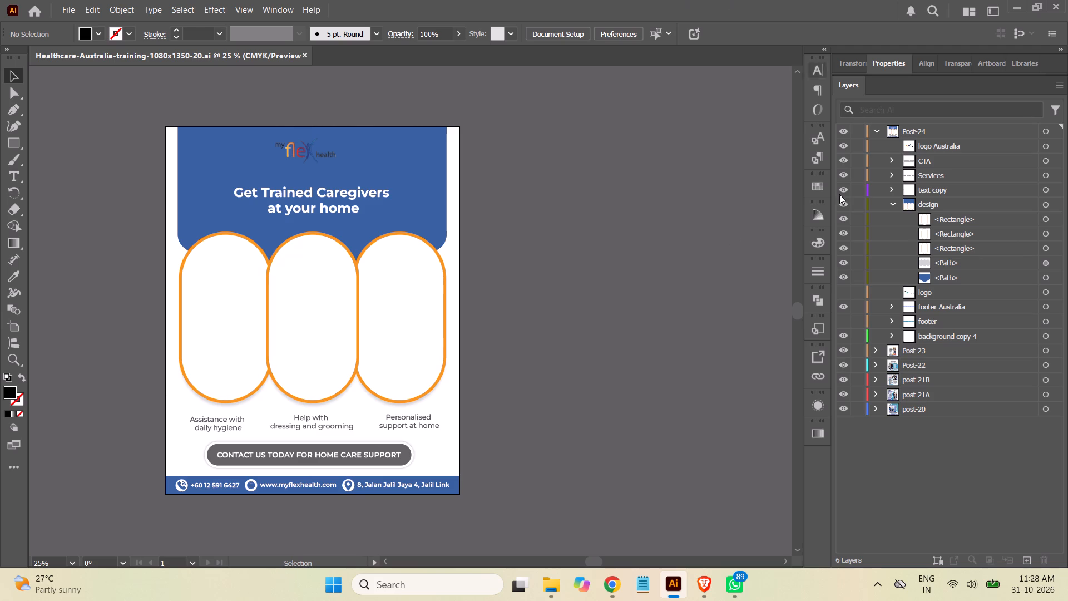
Change the header shape's fill in the design layer to pale blue #dae3ef and save the document.
left_click(1047, 279)
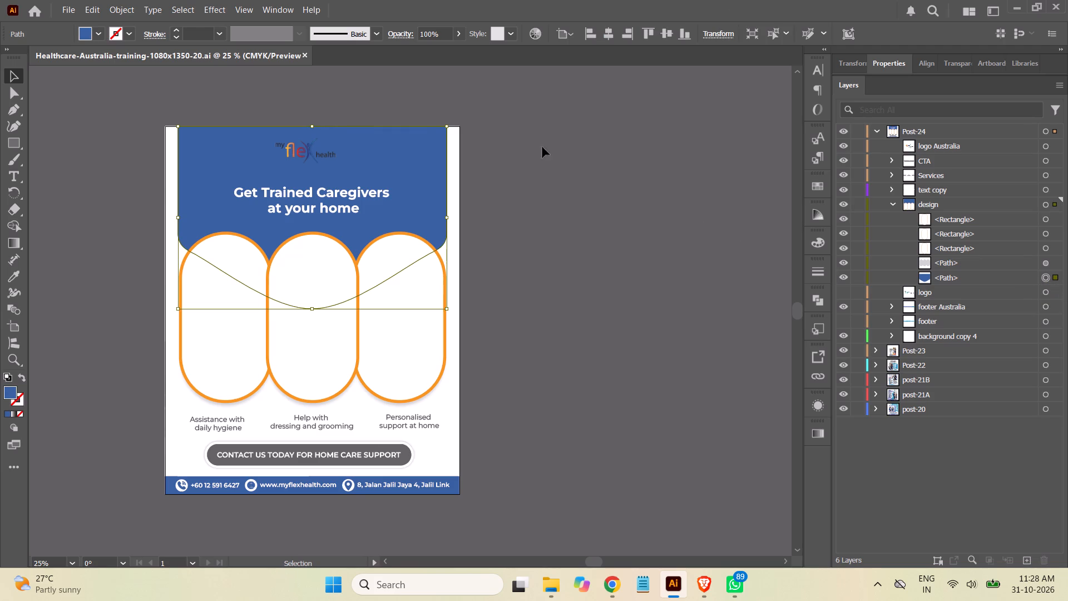
double_click(84, 36)
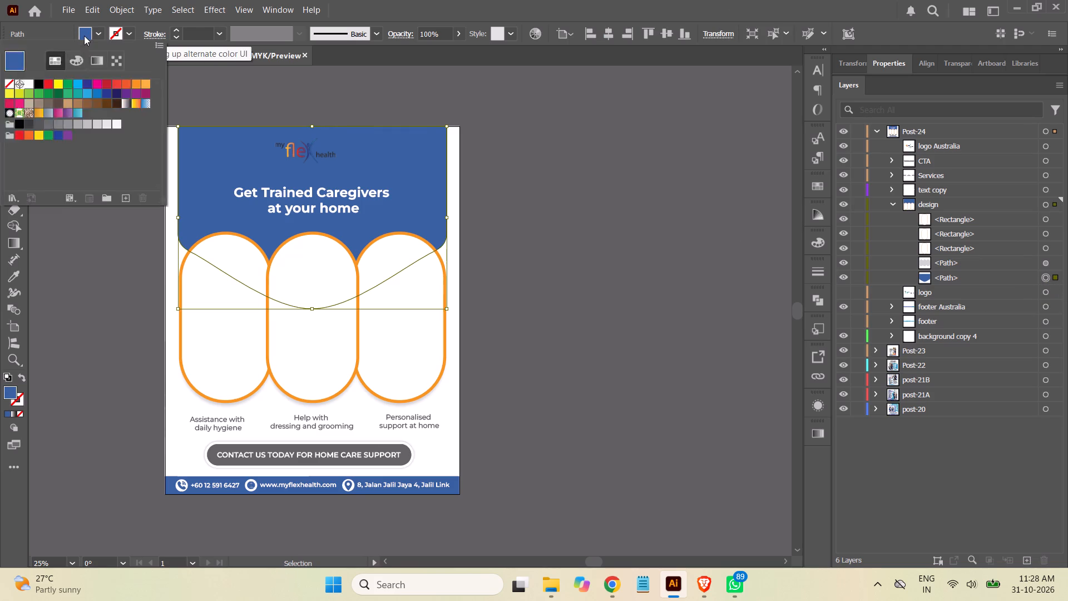
double_click(10, 395)
left_click_drag(699, 242, 701, 175)
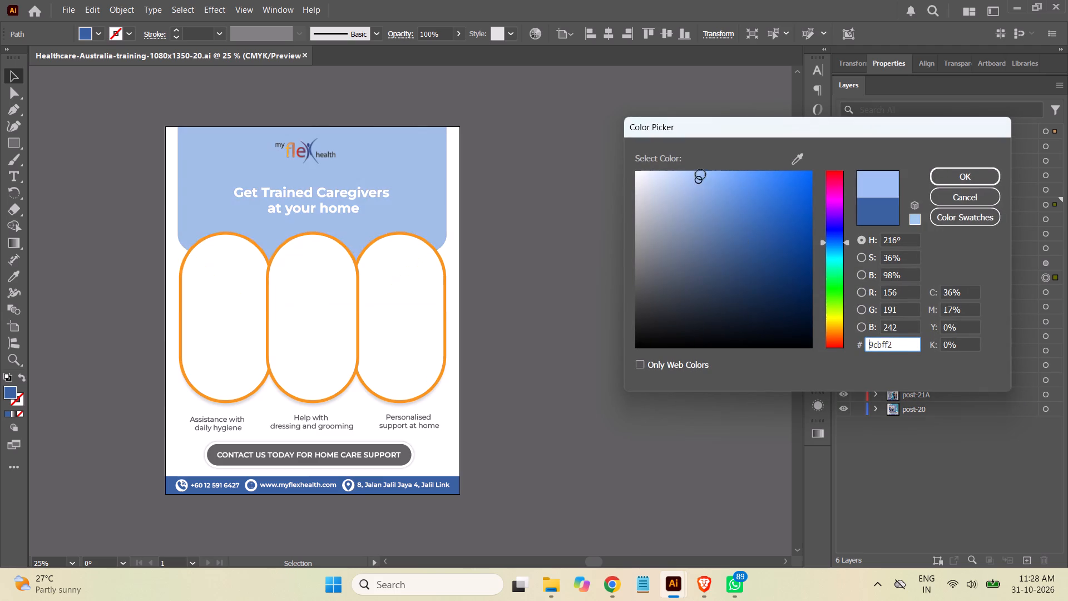
left_click_drag(701, 175, 669, 203)
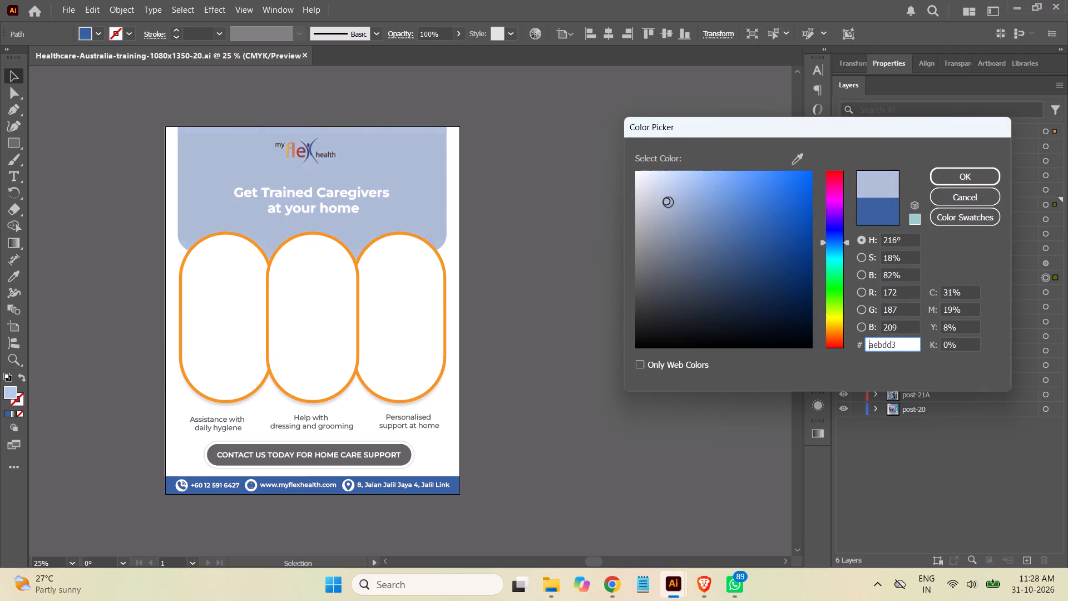
left_click_drag(669, 203, 653, 187)
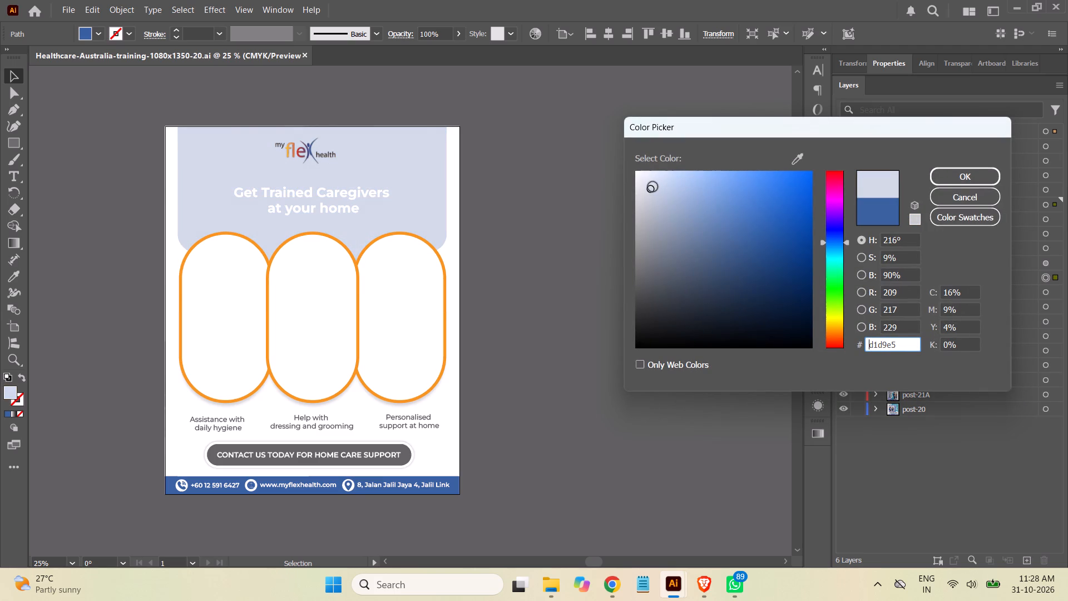
left_click_drag(653, 187, 654, 187)
left_click_drag(654, 187, 756, 299)
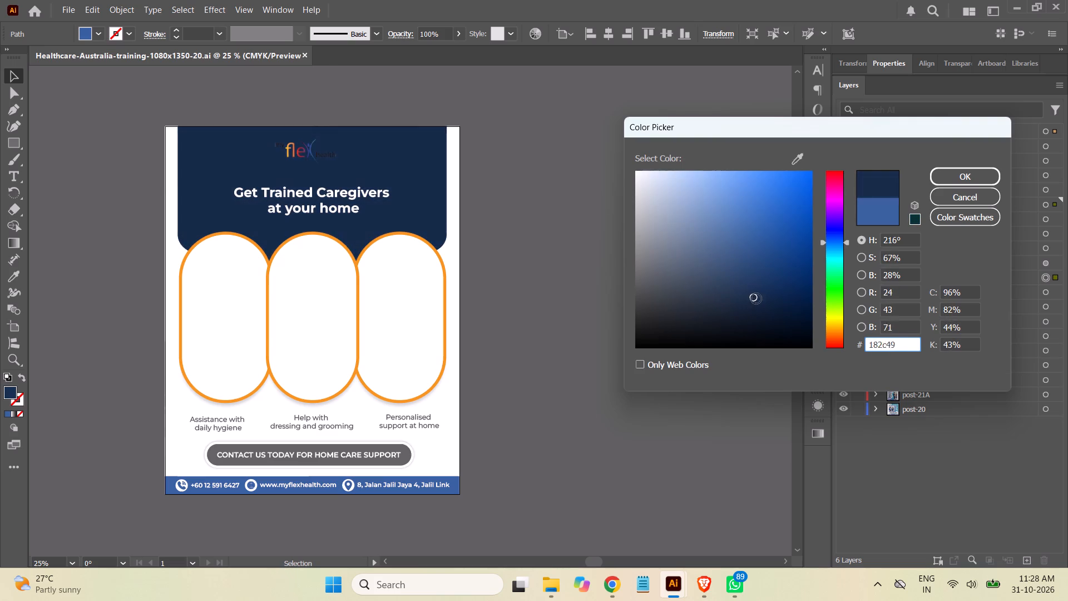
left_click_drag(756, 299, 745, 173)
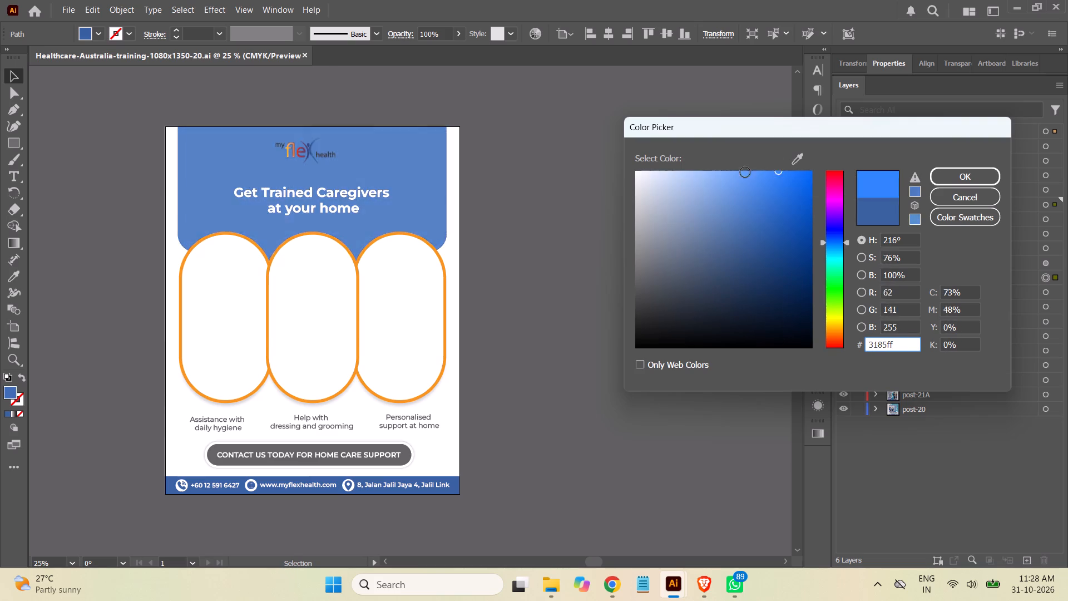
left_click_drag(745, 173, 660, 170)
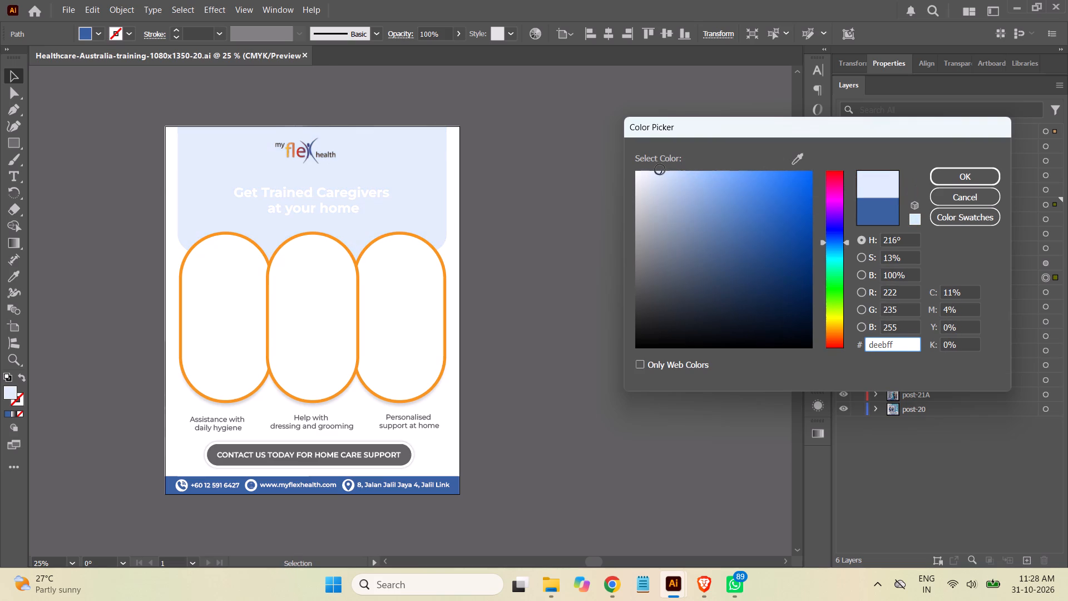
left_click_drag(660, 170, 649, 178)
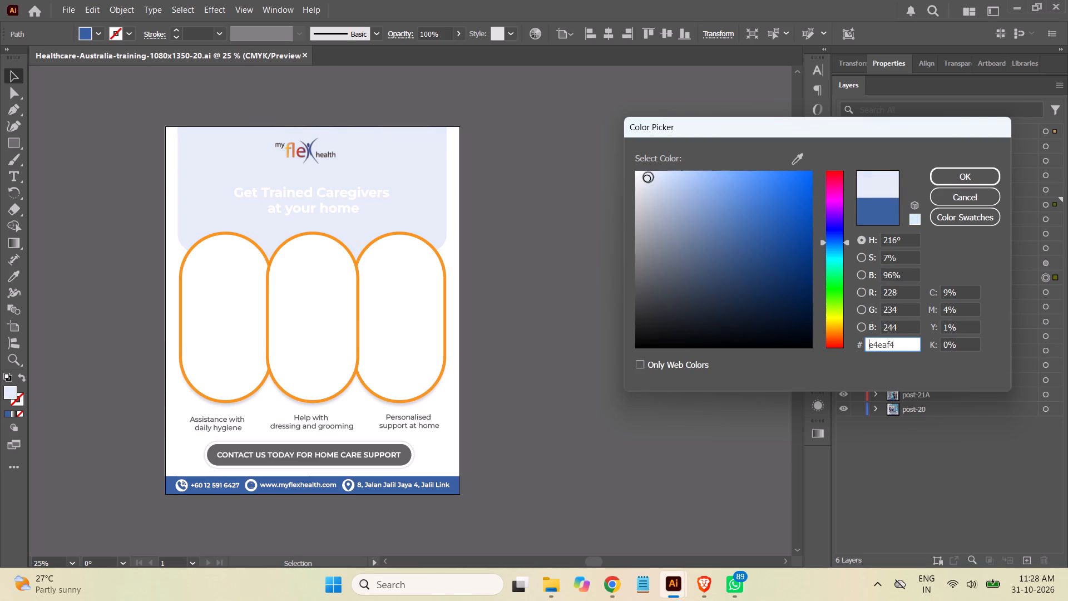
left_click_drag(649, 178, 649, 176)
left_click_drag(649, 176, 651, 181)
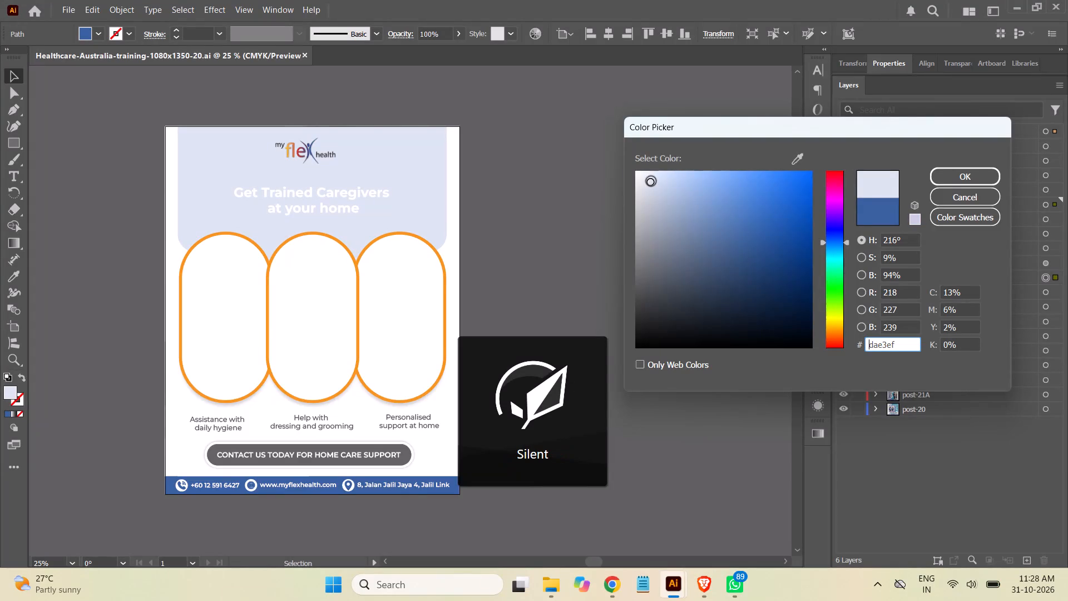
left_click(960, 178)
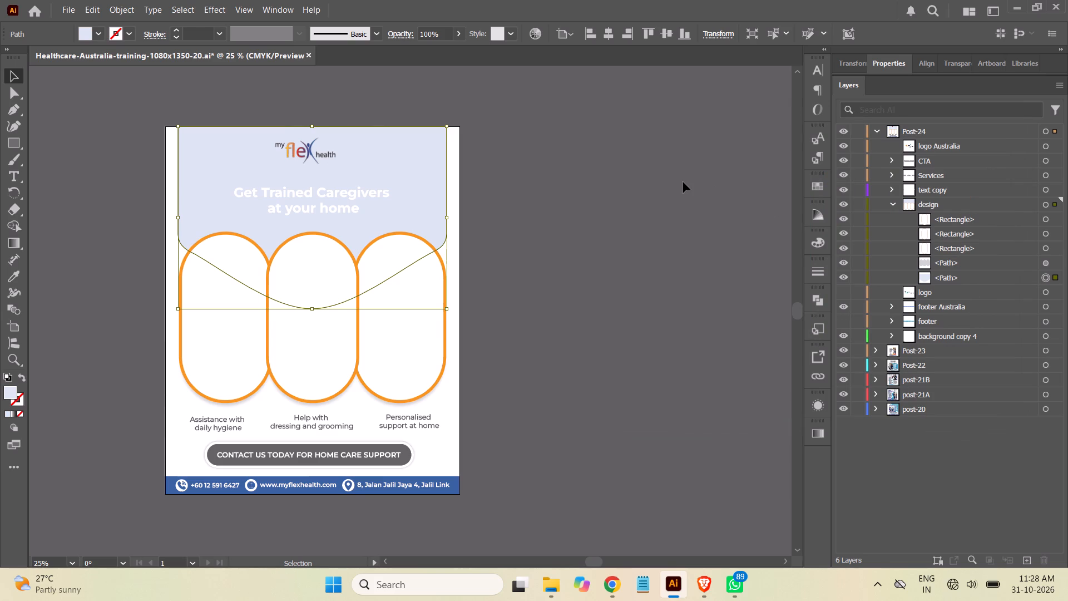
left_click(598, 256)
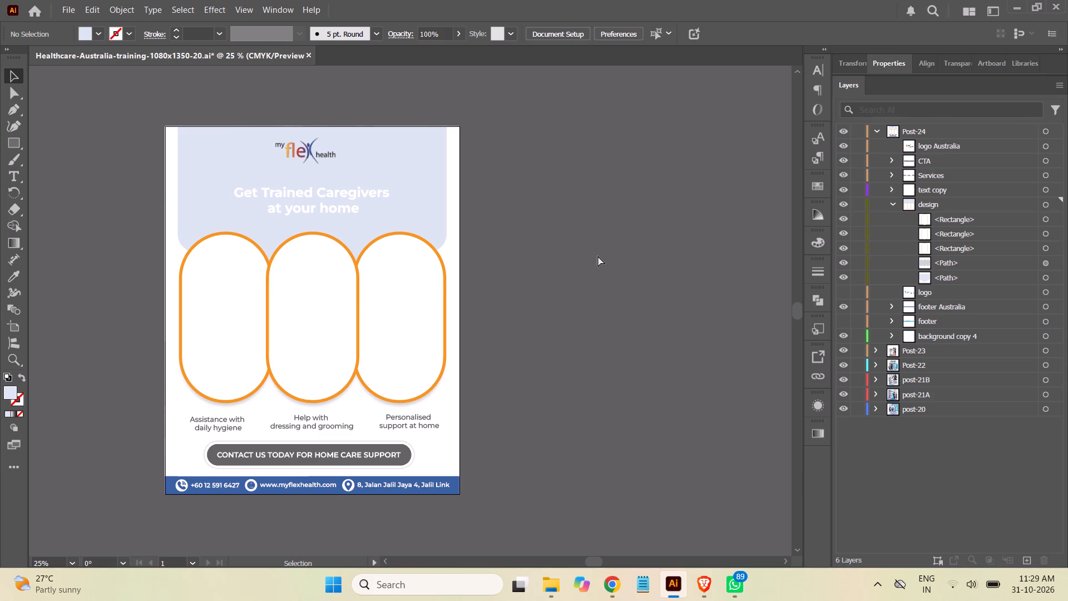
key("ctrl+s")
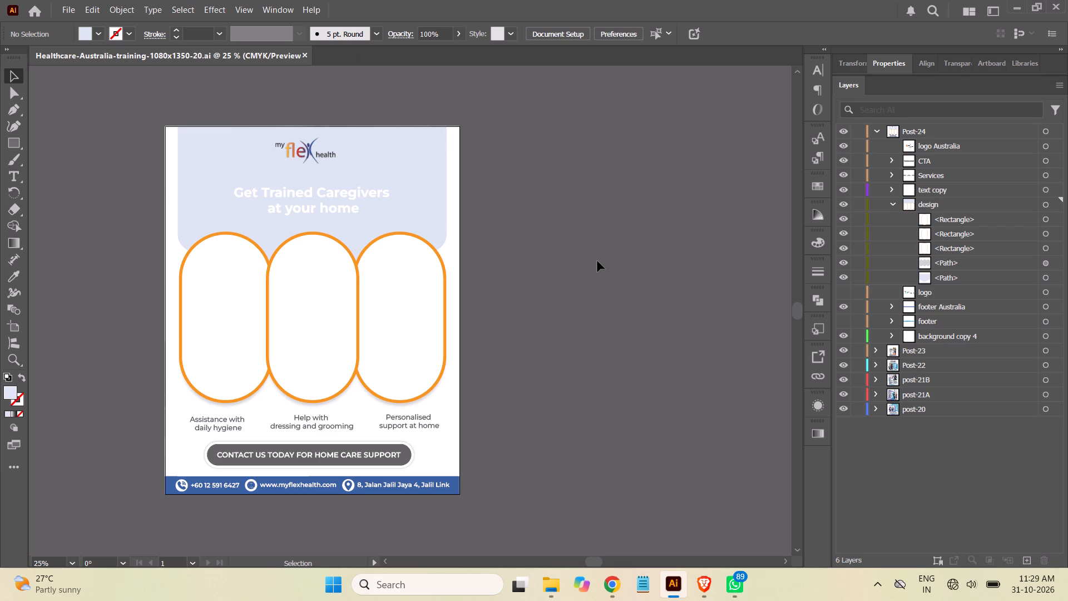
Recolour the "Get Trained Caregivers at your home" headline with the footer bar's blue using the Eyedropper, and save the document.
left_click(889, 206)
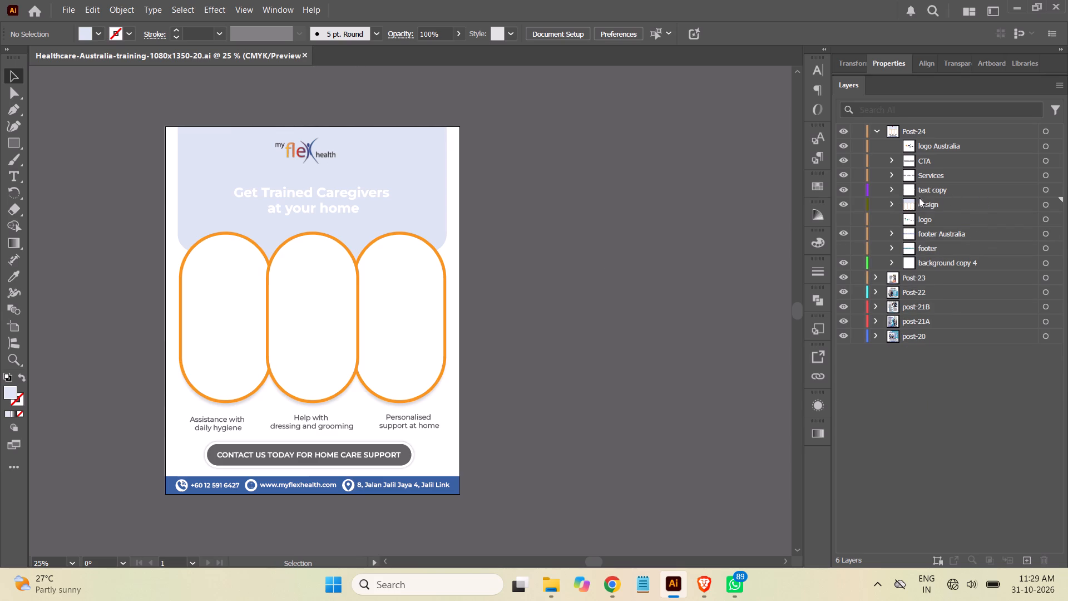
left_click(892, 189)
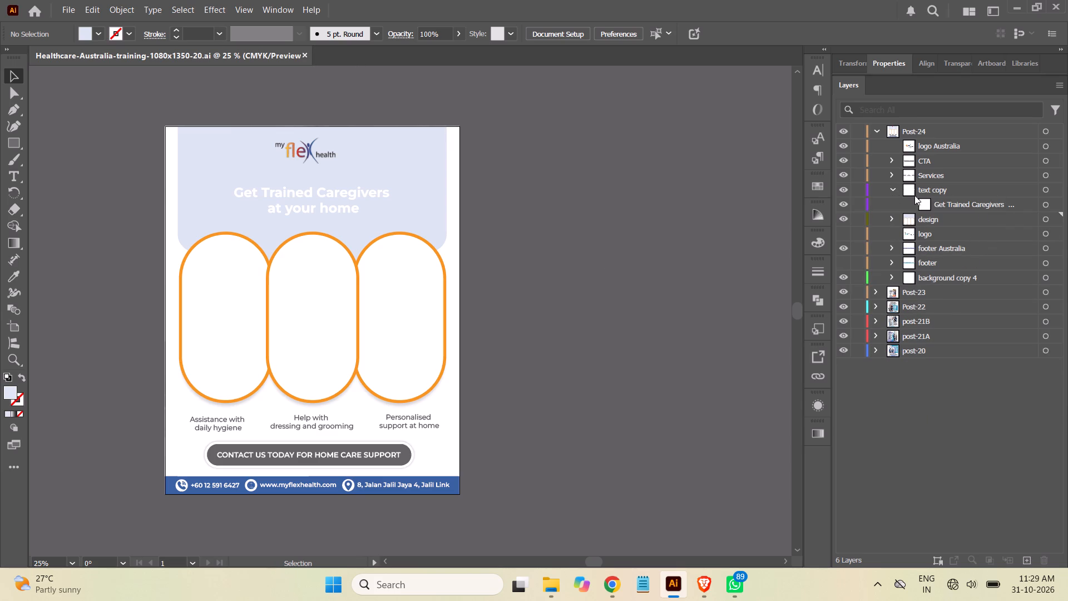
left_click(1042, 205)
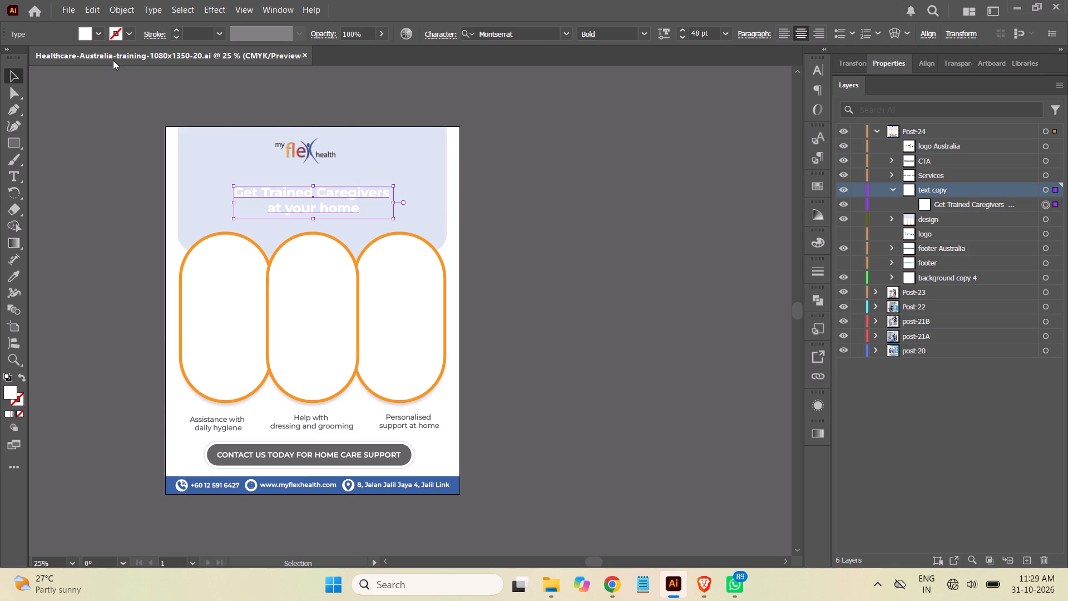
left_click(96, 36)
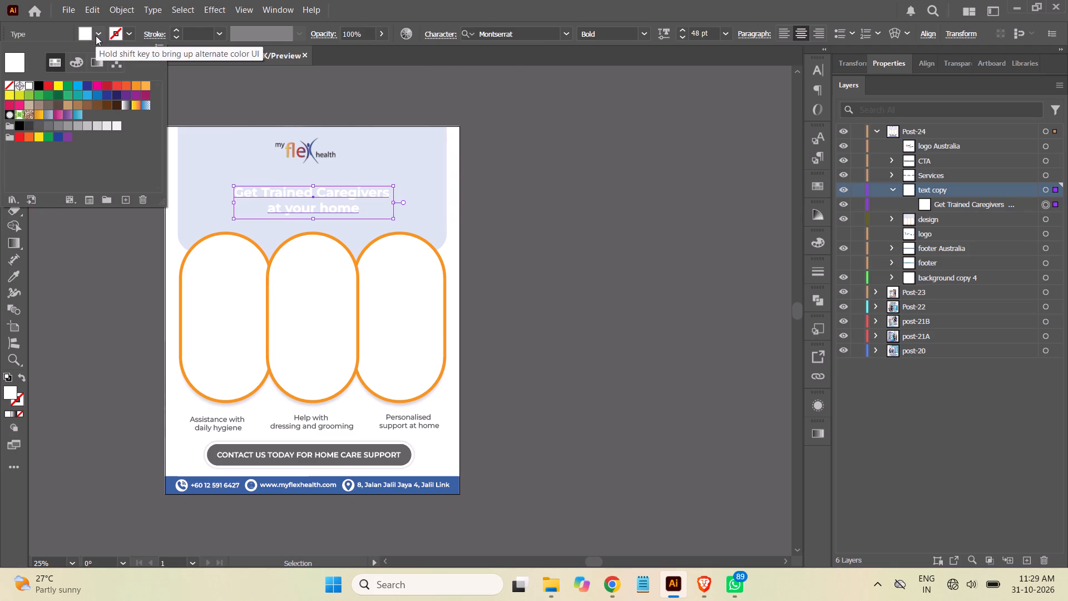
left_click(87, 85)
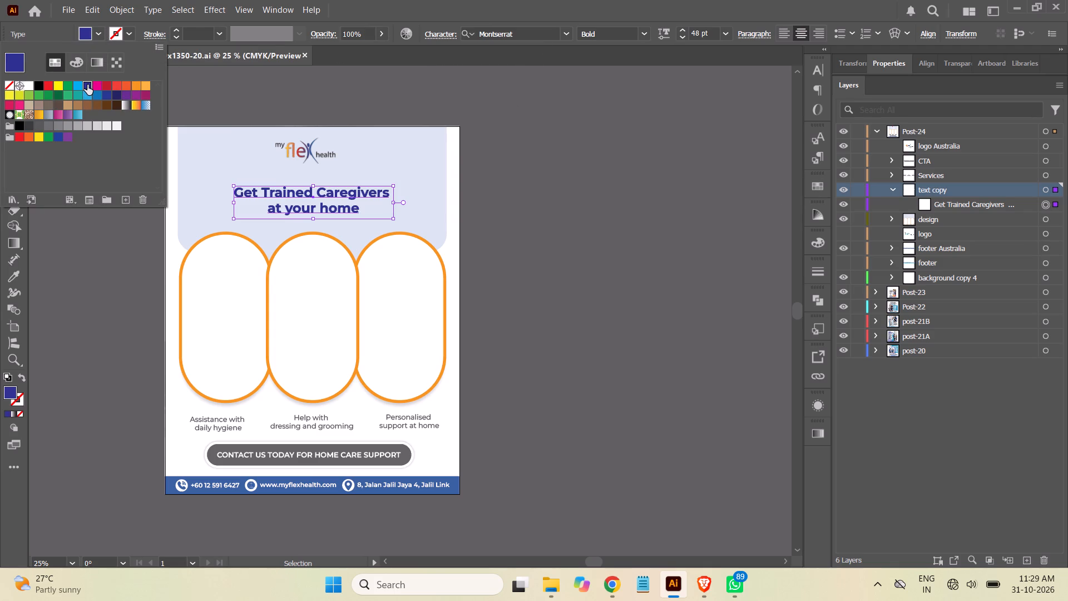
left_click(87, 85)
left_click(14, 275)
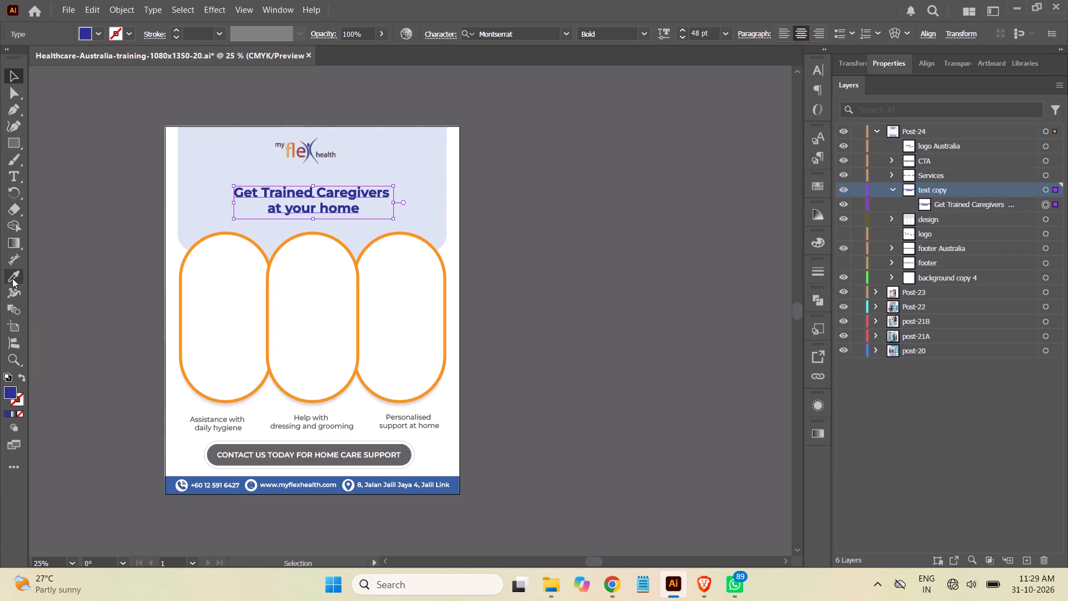
left_click(12, 278)
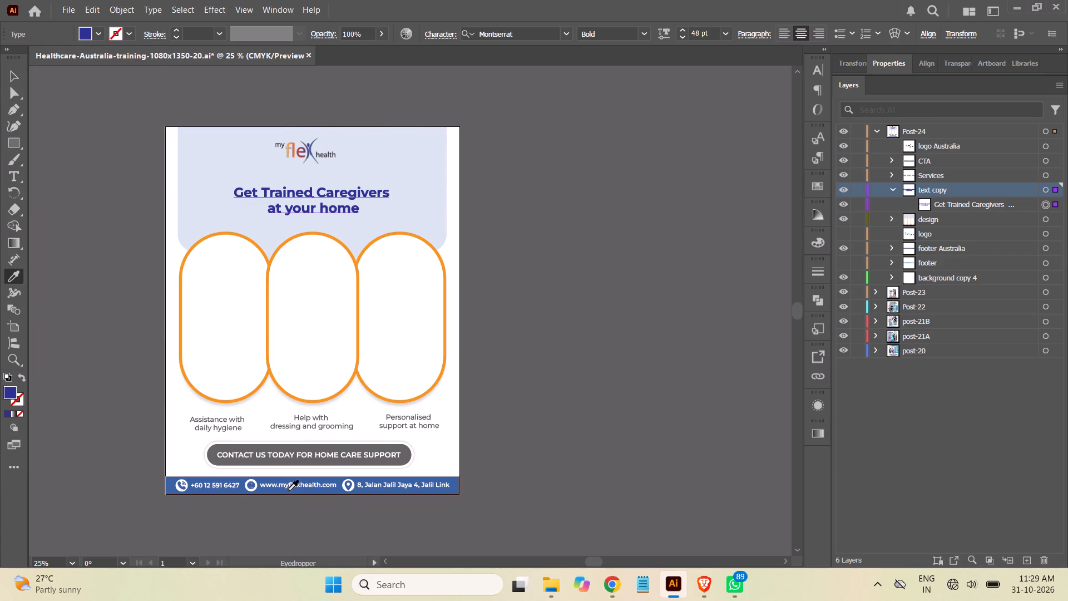
left_click(288, 491)
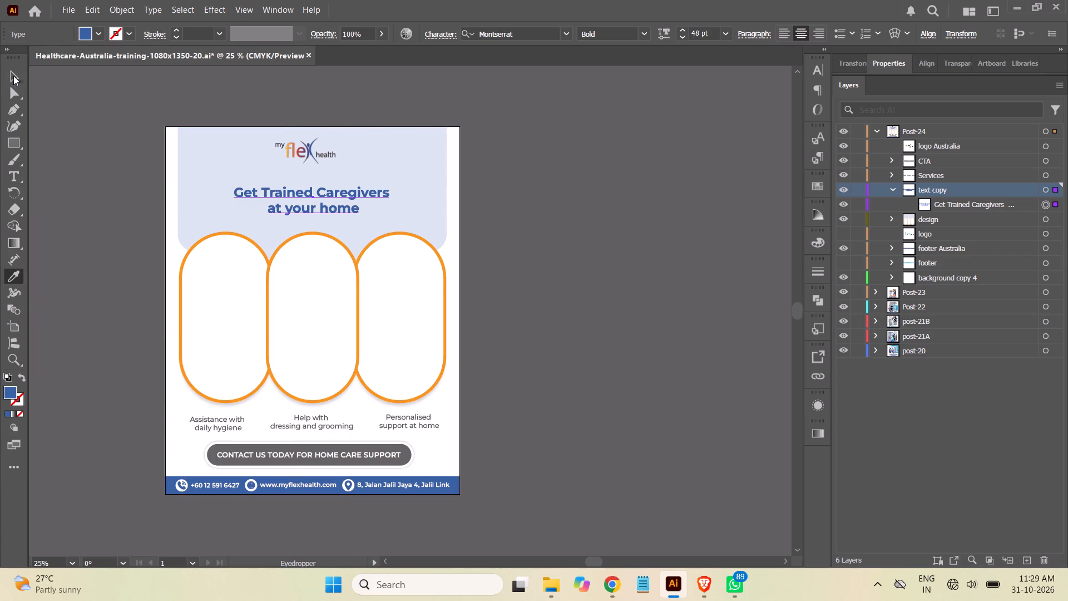
left_click(13, 76)
left_click(96, 180)
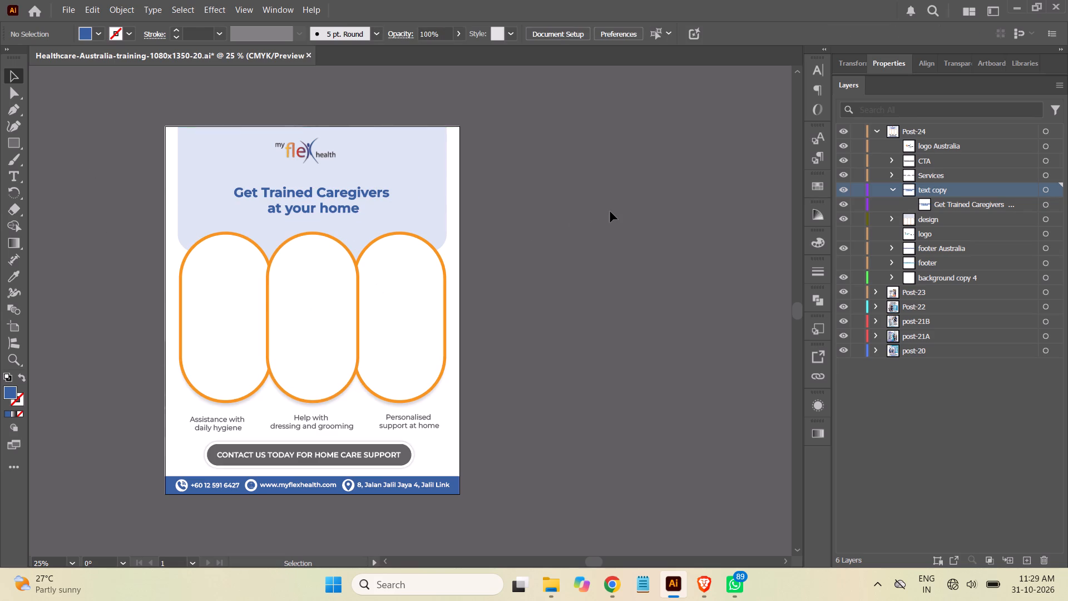
left_click(611, 211)
scroll(601, 203, "down", 2)
key("ctrl+s")
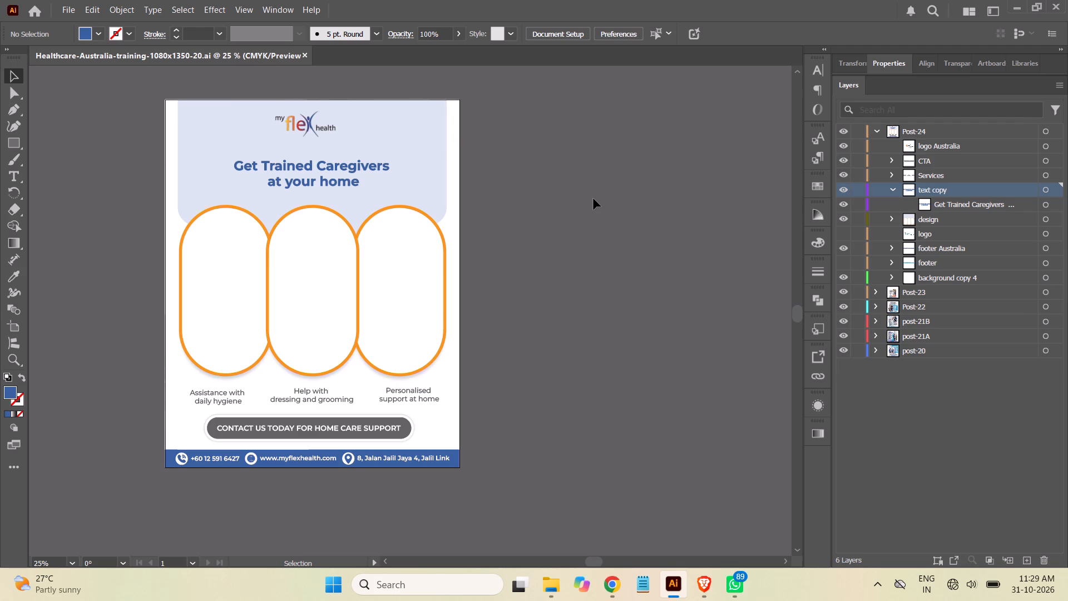
Enlarge the headline proportionally about its centre to a font size of about 71.5 pt.
left_click(1049, 204)
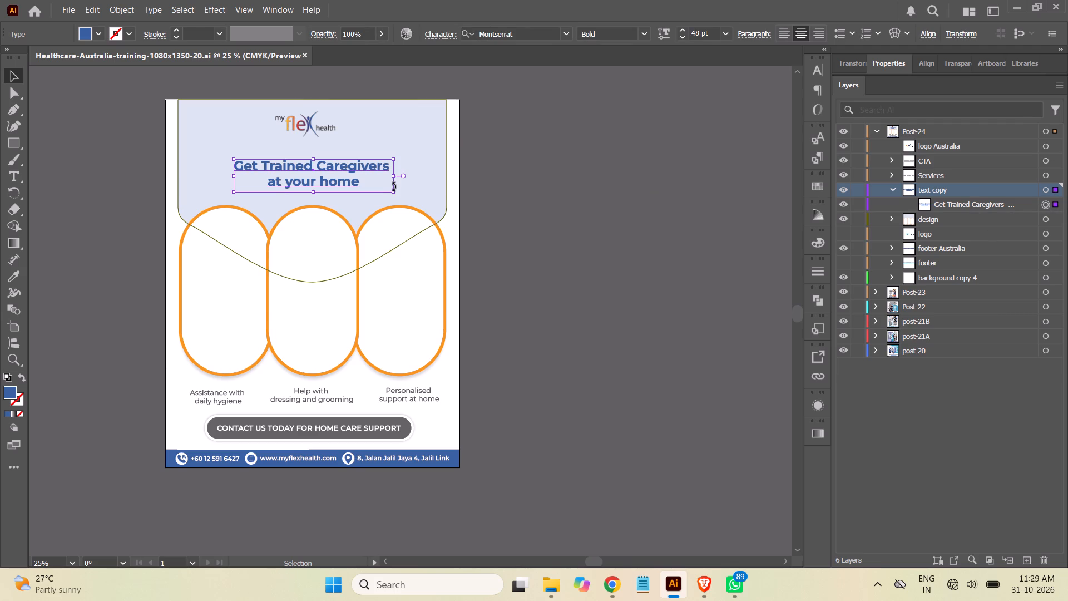
left_click_drag(393, 193, 417, 211, "alt+shift")
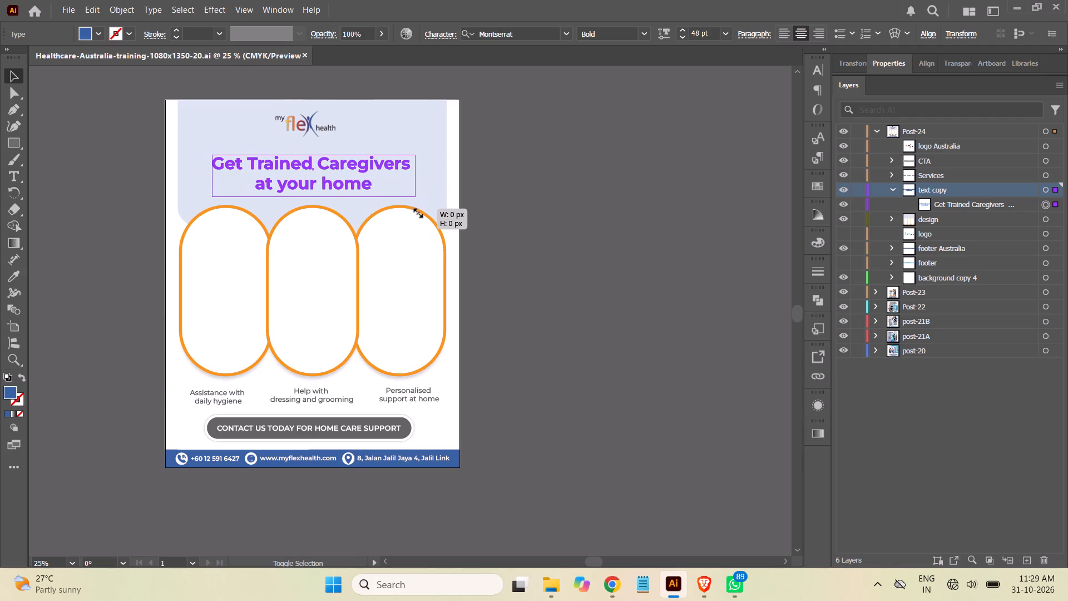
left_click_drag(417, 211, 432, 224, "alt+shift")
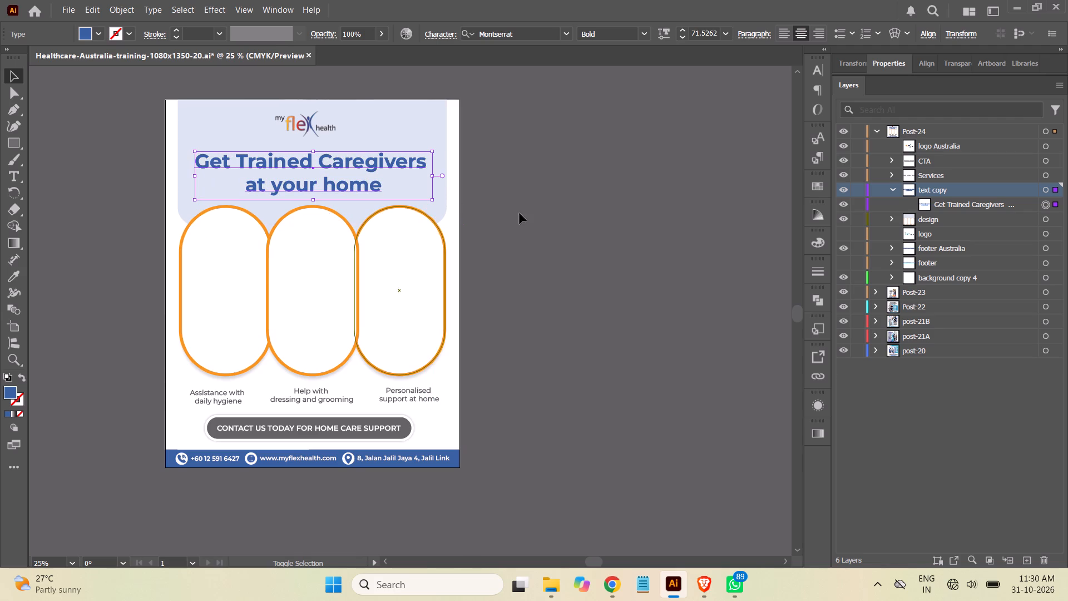
left_click(574, 199, "alt+shift")
left_click(585, 199)
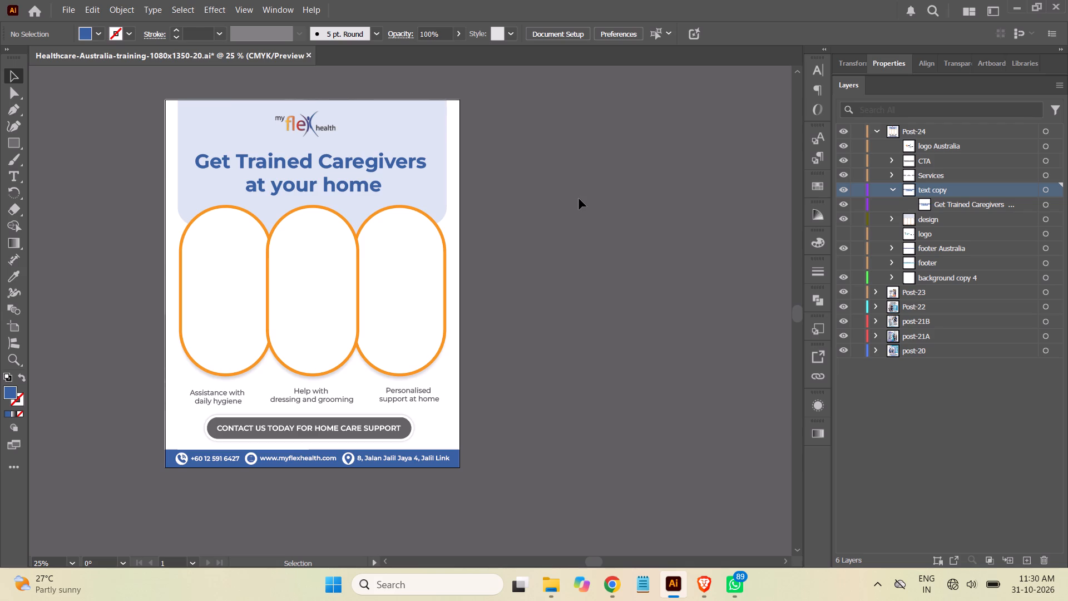
Scale the "Get Trained Caregivers at your home" headline down slightly and proportionally about its centre.
left_click(1046, 205)
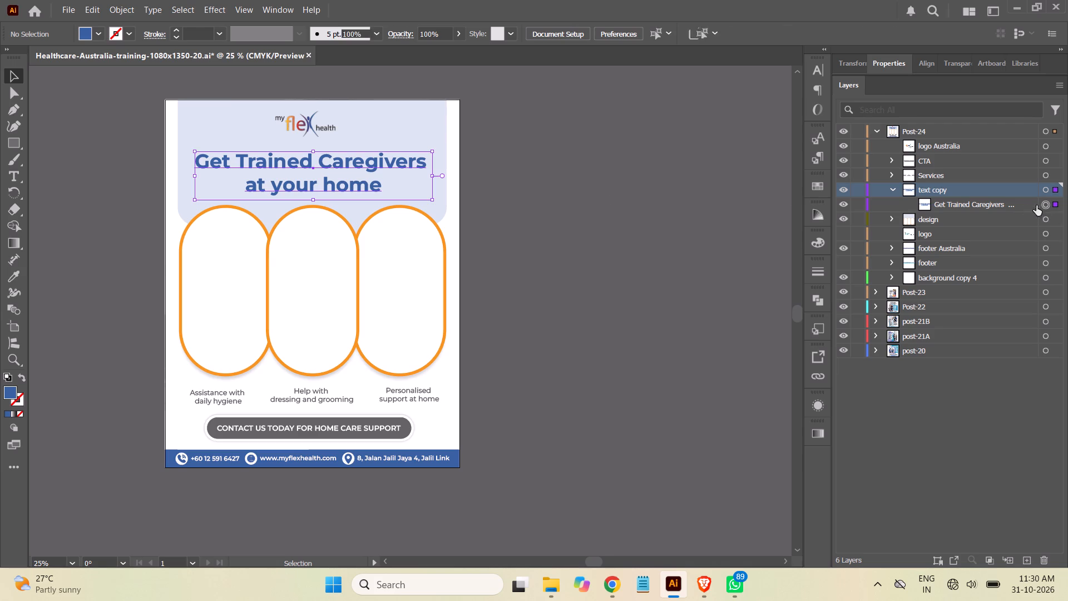
left_click(431, 199, "alt+shift")
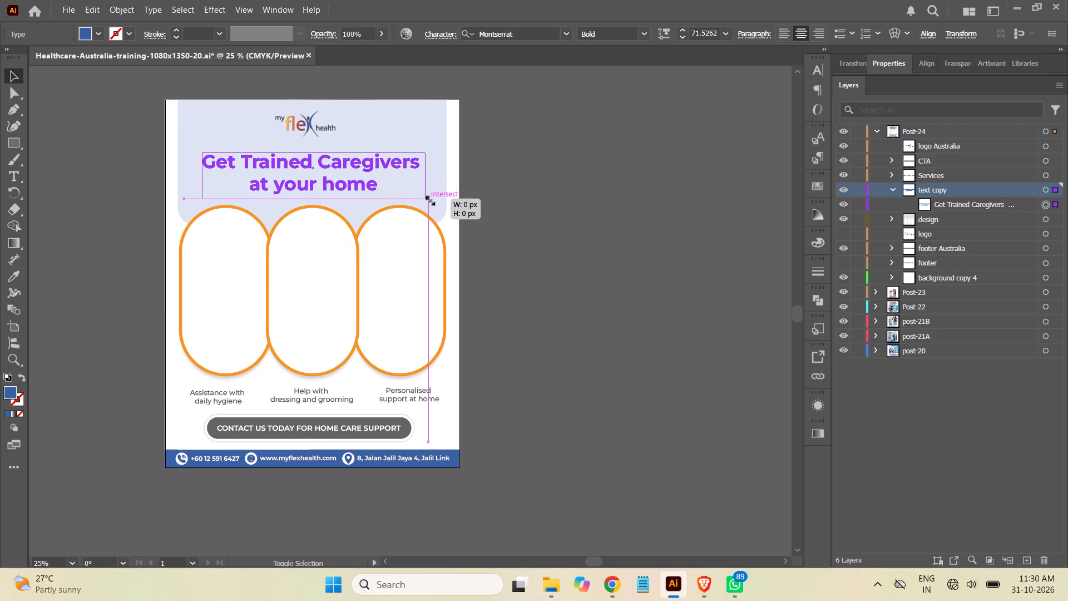
left_click(664, 215)
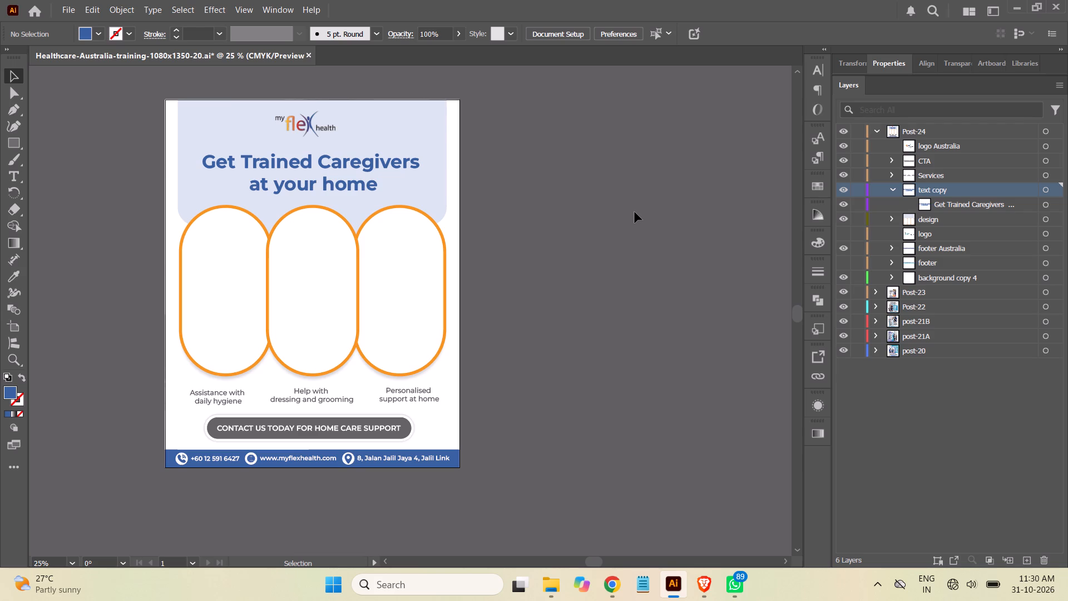
Change the fill of the "background copy 4" rectangle in Post-24 to light grey #eaeaea.
left_click(1043, 278)
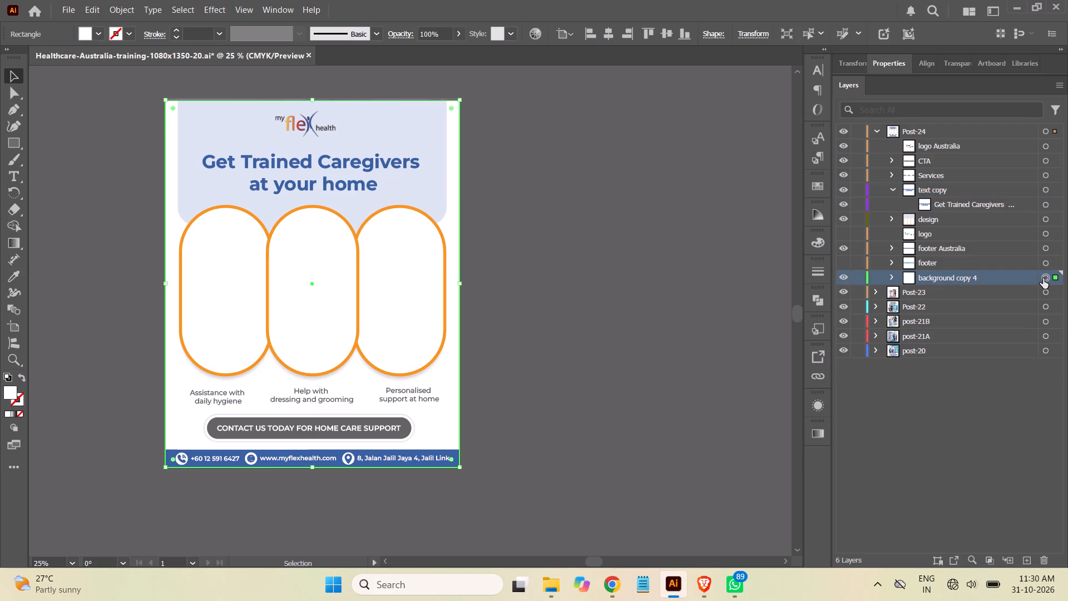
double_click(11, 391)
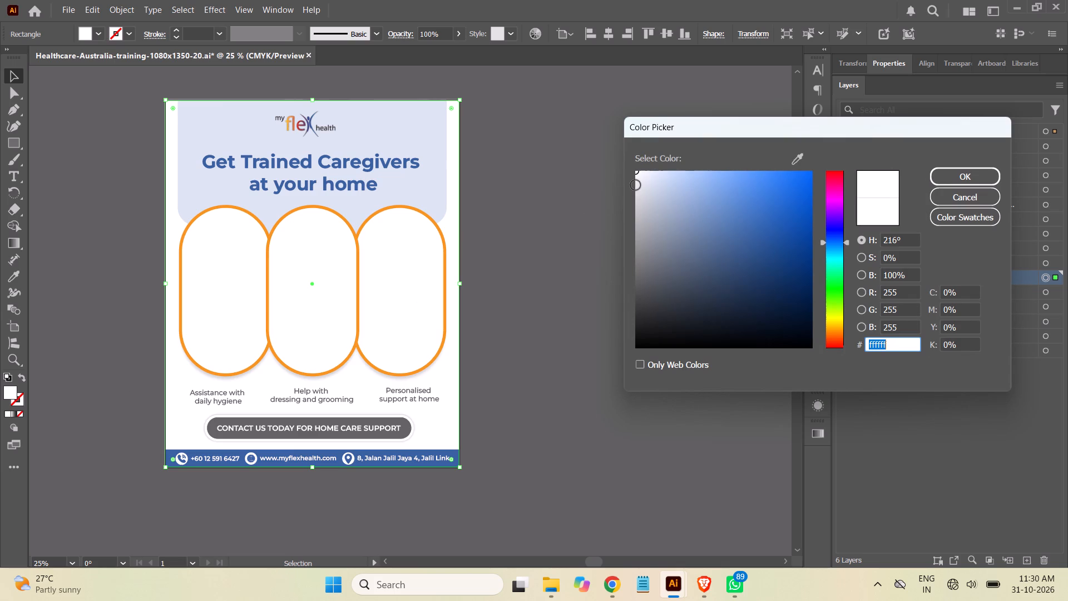
left_click(636, 183)
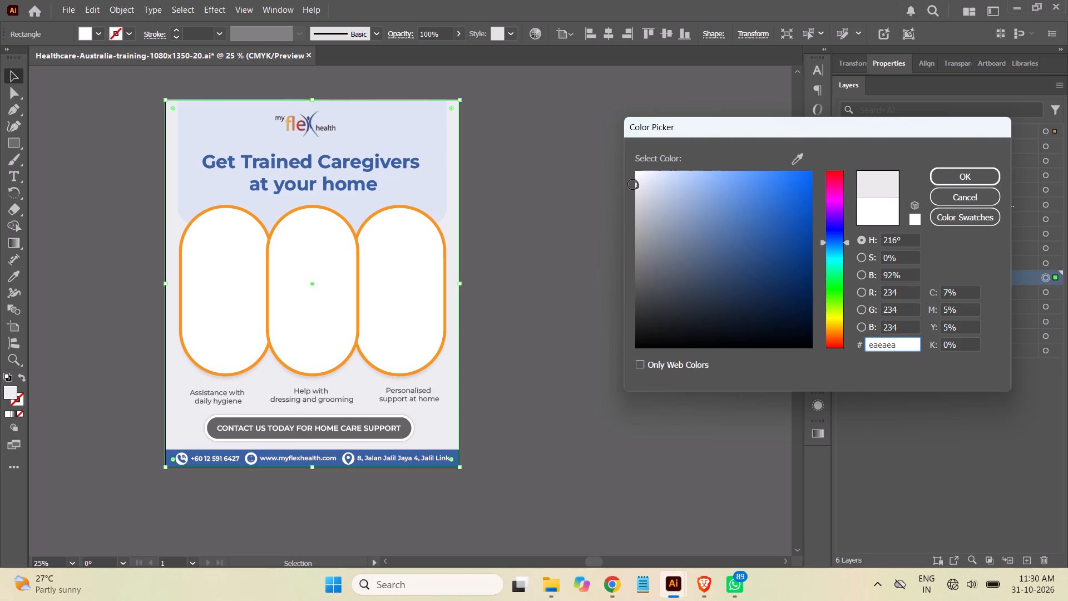
left_click(956, 180)
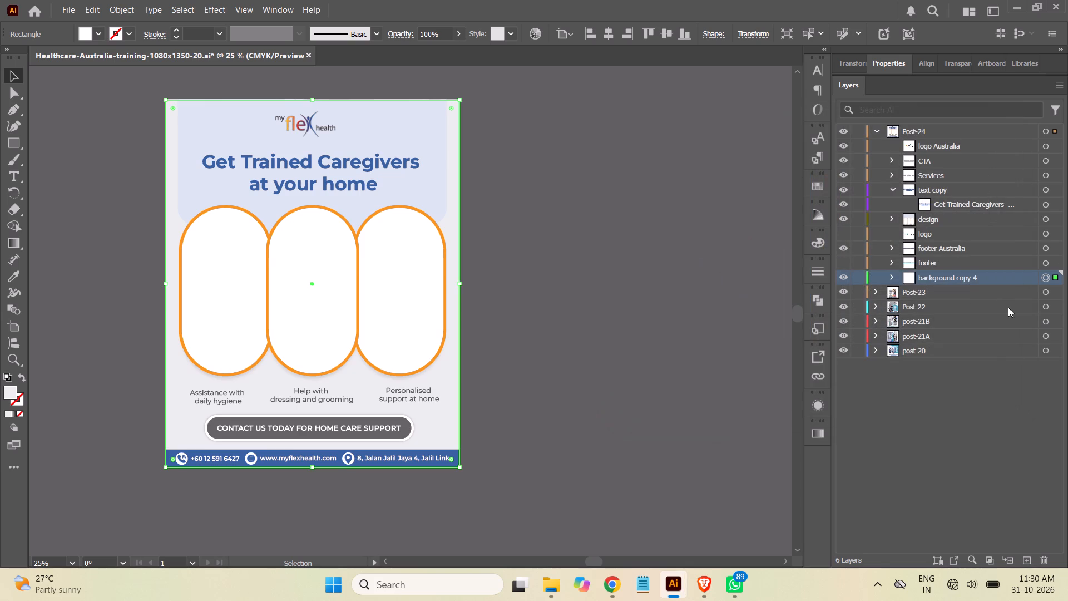
Change the header shape's fill in the design layer to white #ffffff and save the document.
left_click(894, 188)
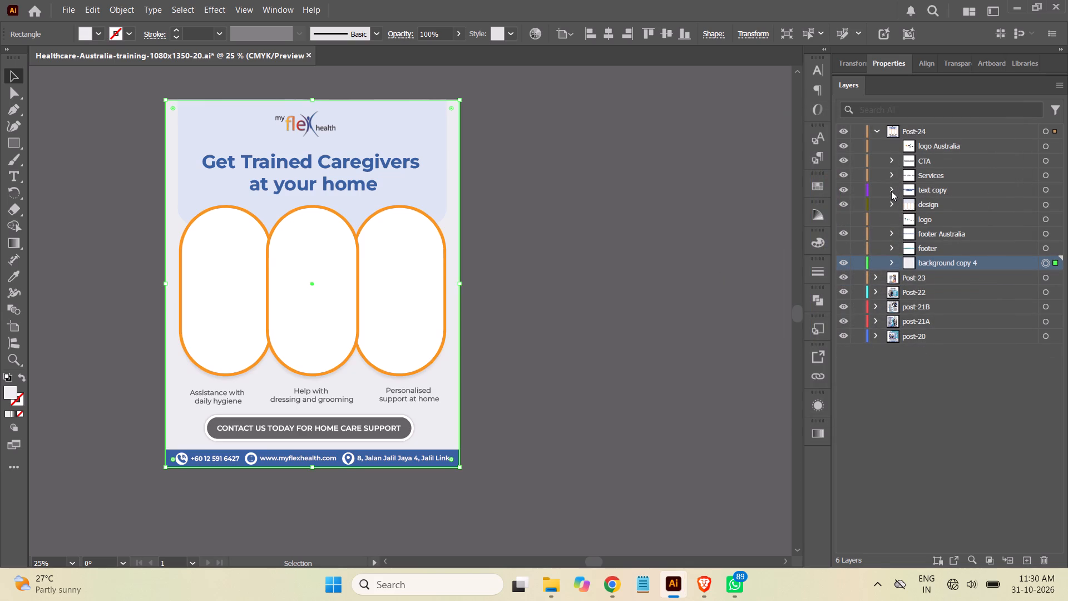
left_click(892, 204)
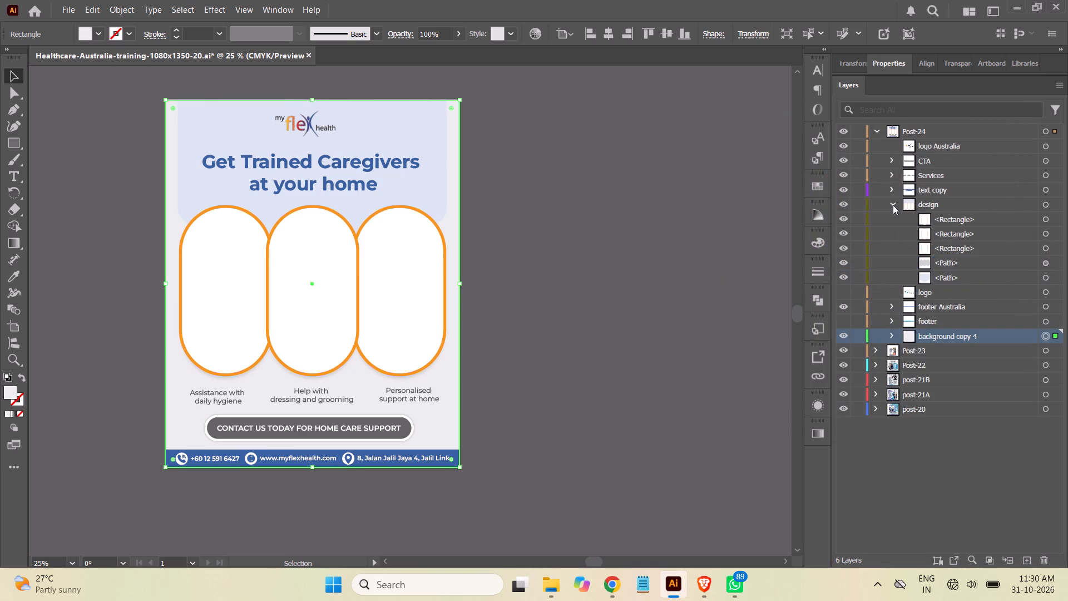
left_click(1046, 280)
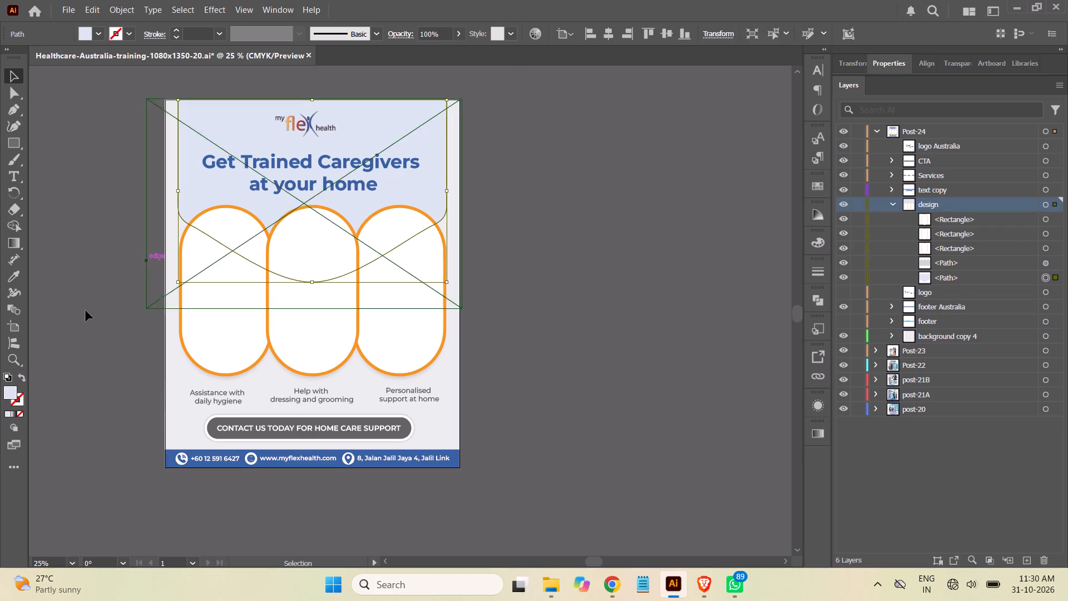
double_click(8, 390)
left_click_drag(660, 191, 604, 139)
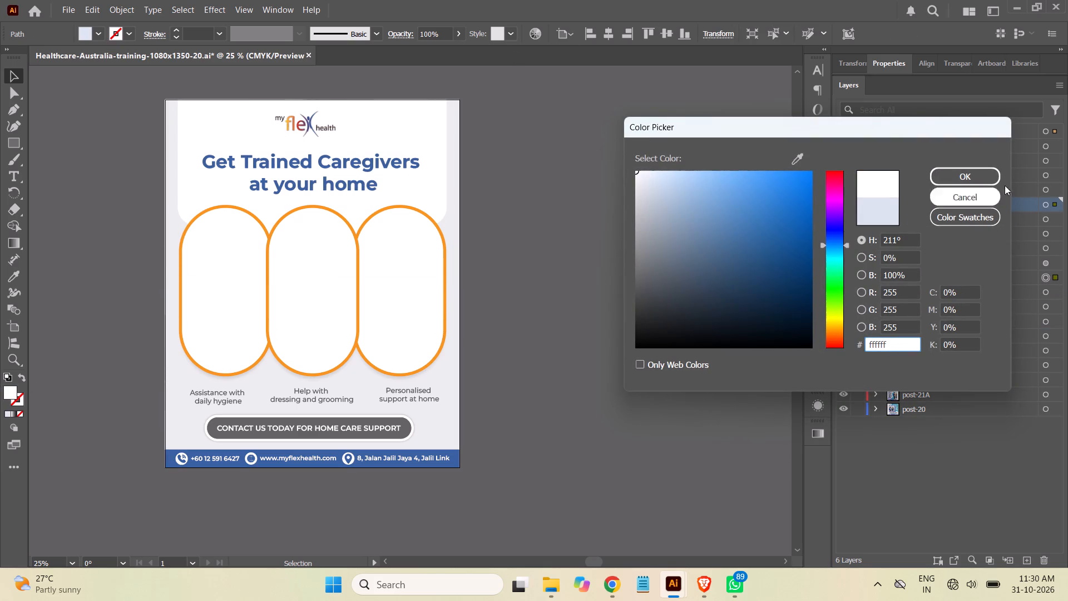
left_click(965, 174)
left_click(659, 164)
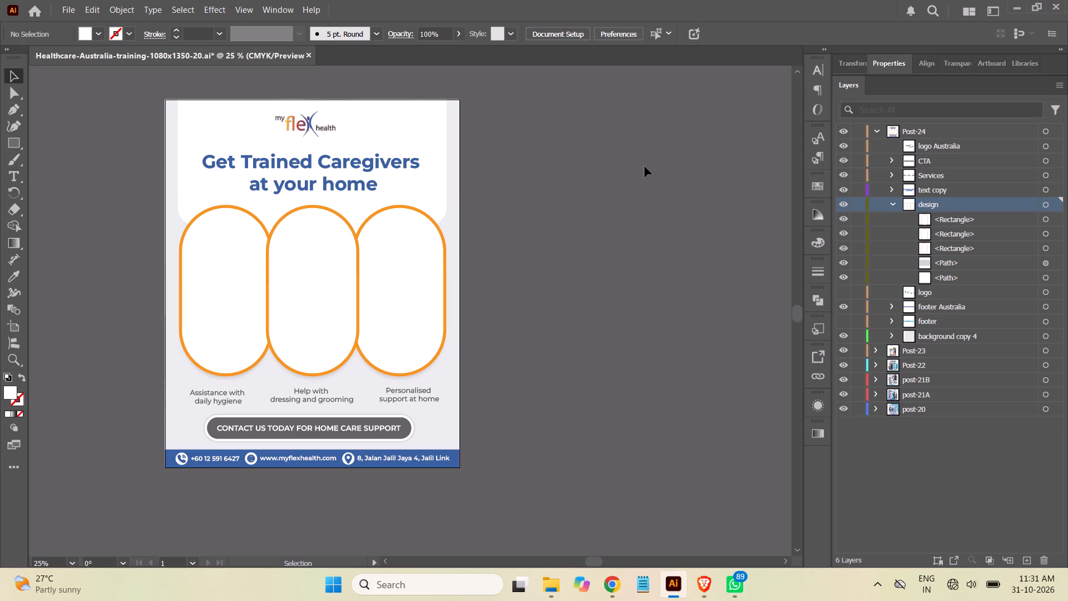
key("ctrl+s")
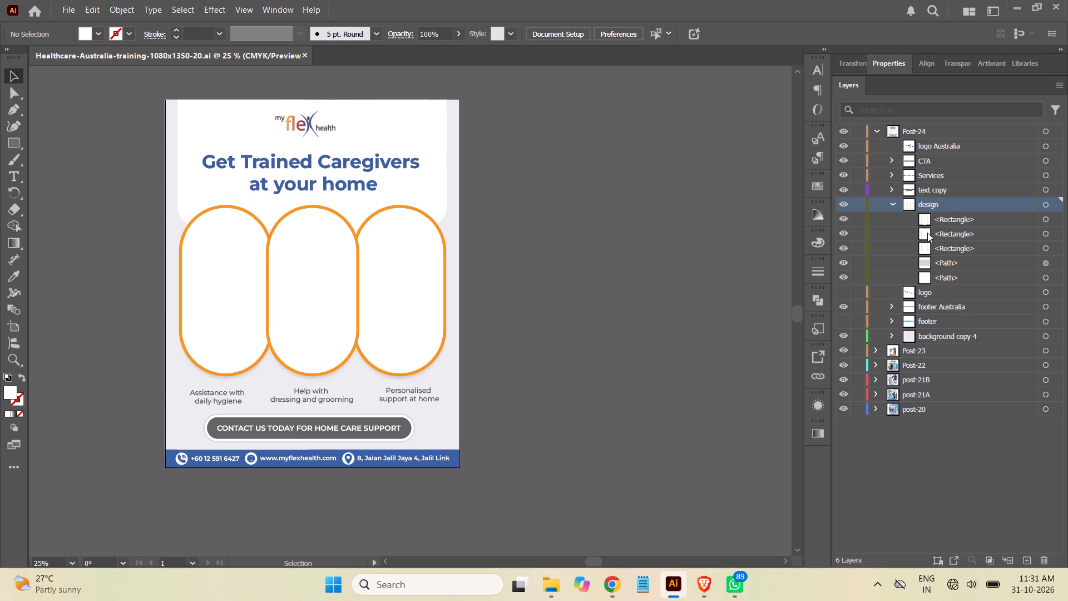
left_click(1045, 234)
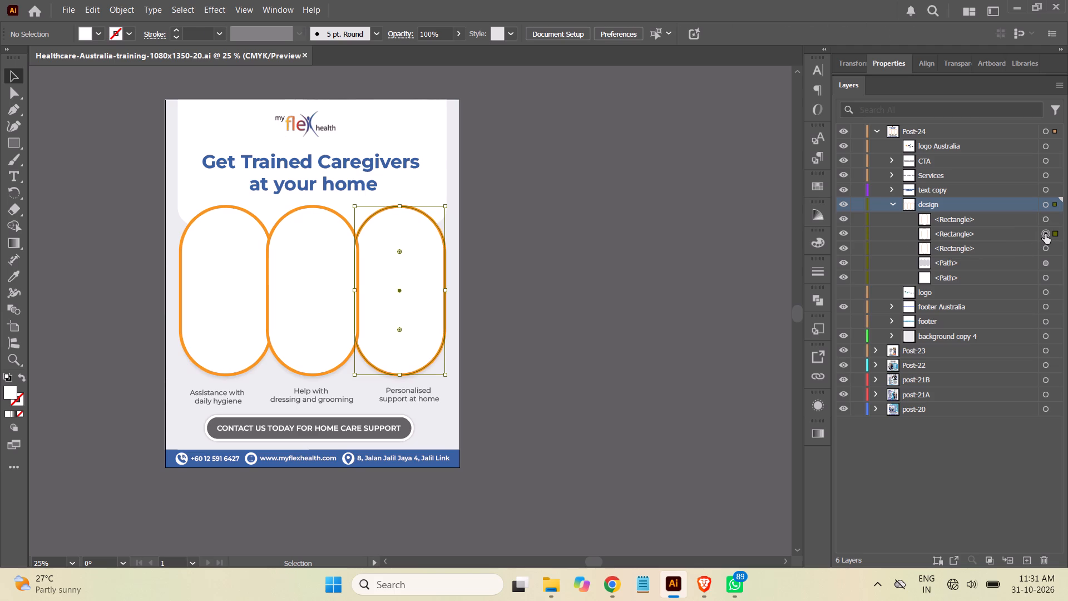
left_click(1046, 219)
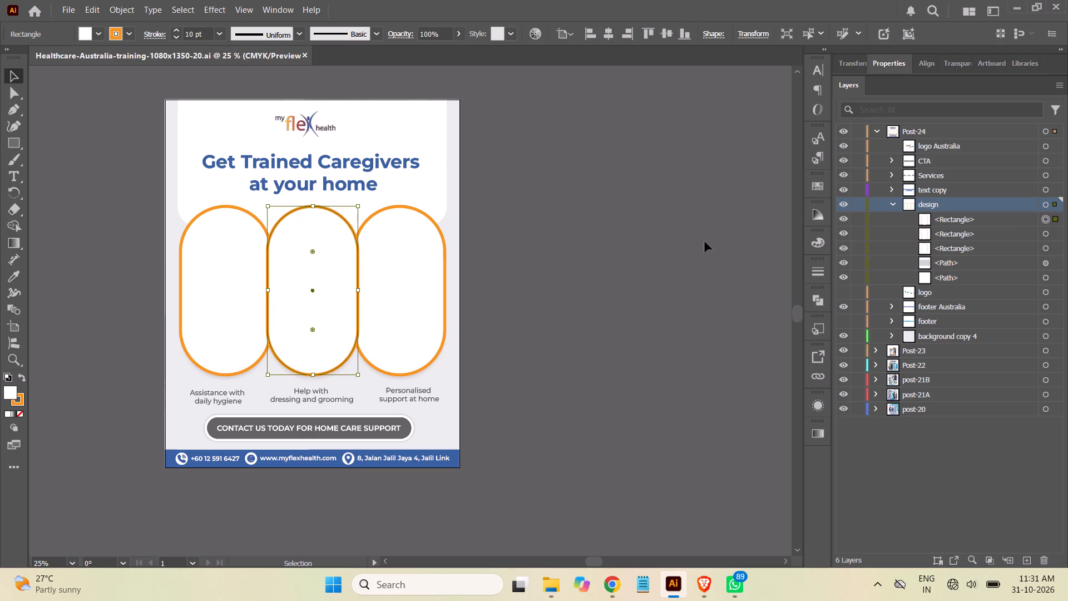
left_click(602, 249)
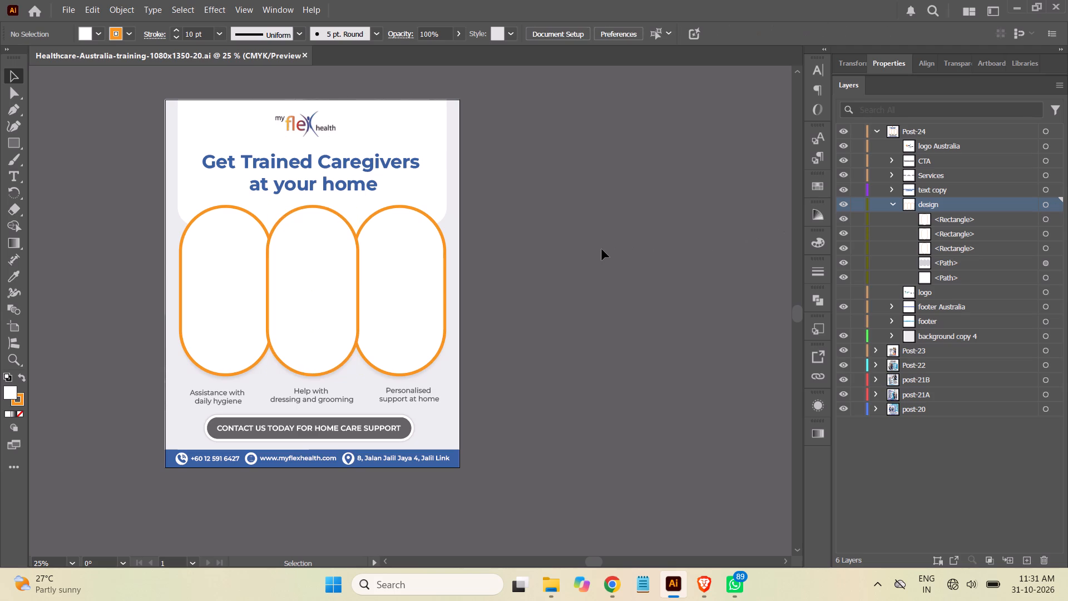
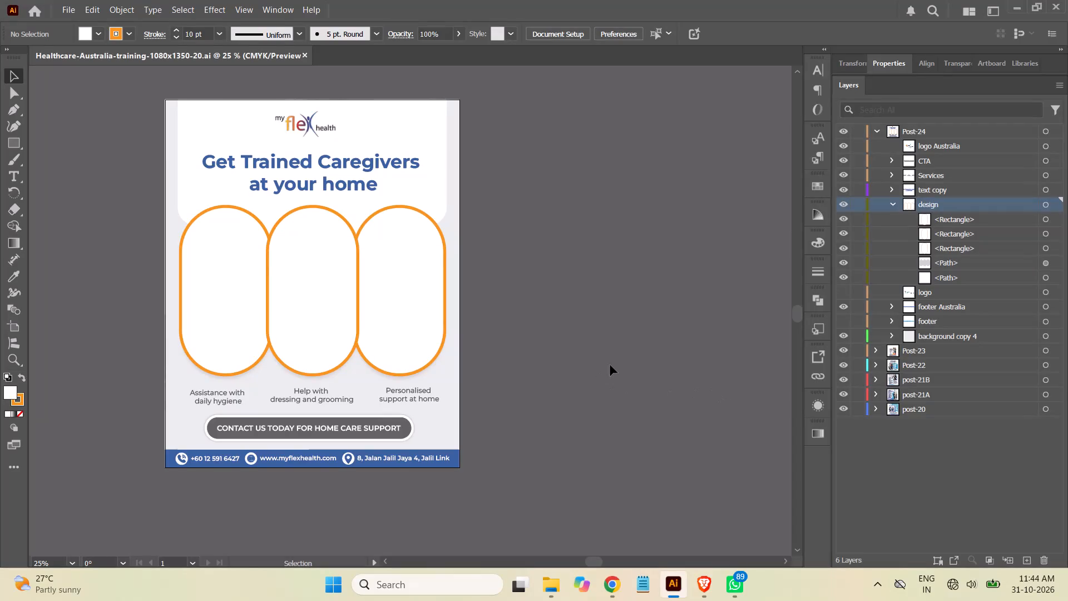
Change the fill of the shadow path behind the three pill frames in the design layer to a slightly darker grey swatch.
left_click(1044, 263)
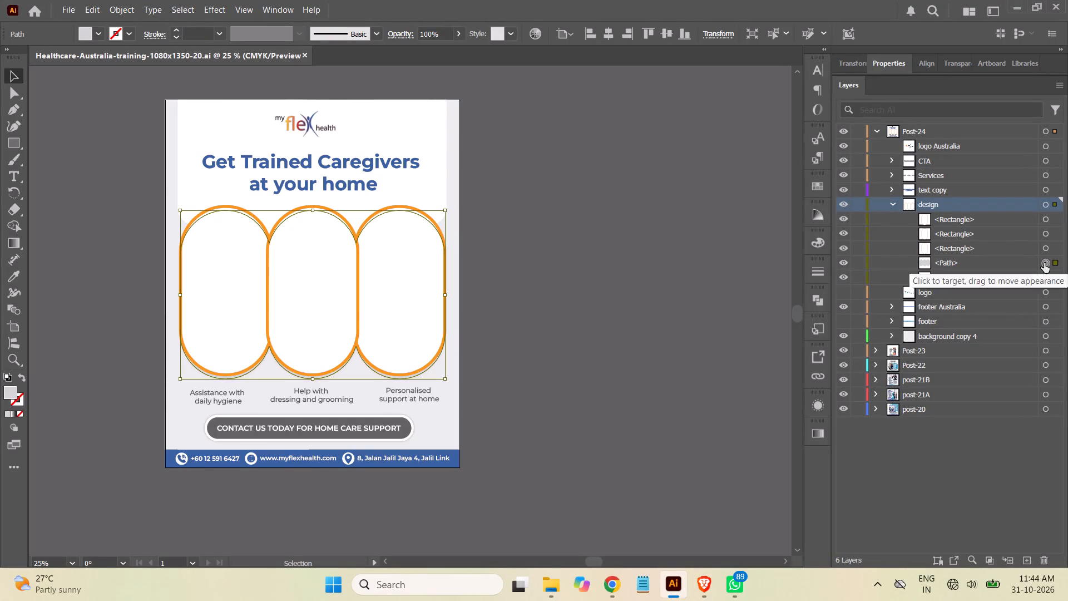
left_click(96, 32)
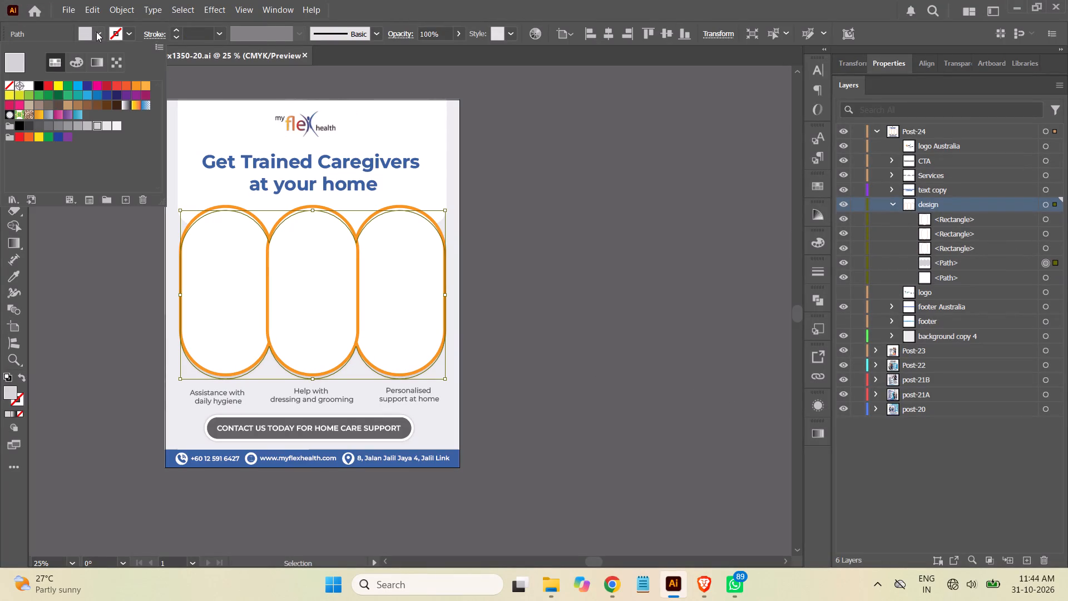
left_click(88, 127)
left_click(554, 207)
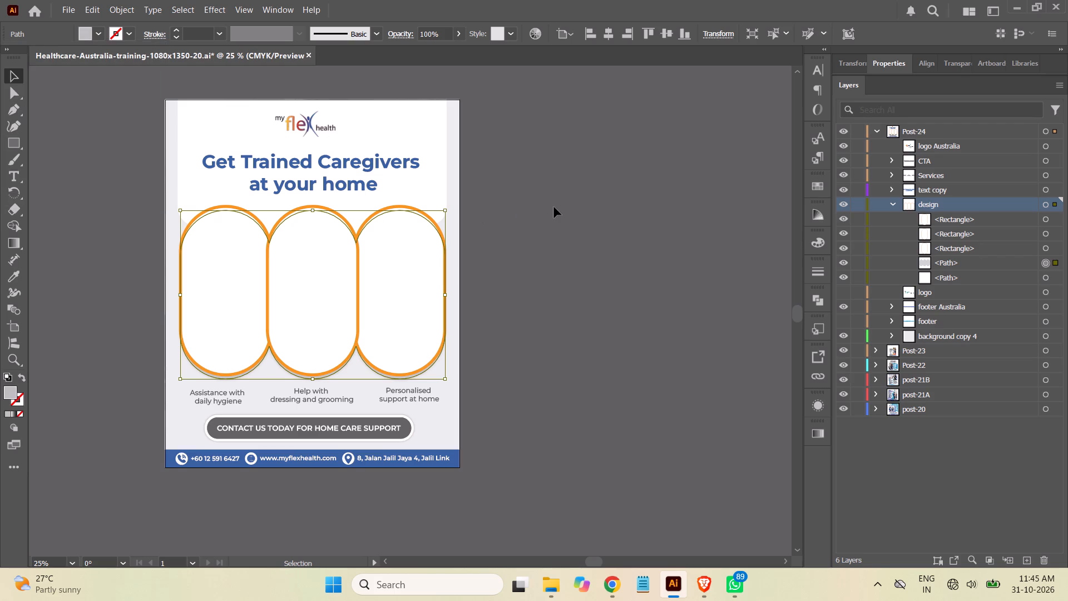
left_click(562, 231)
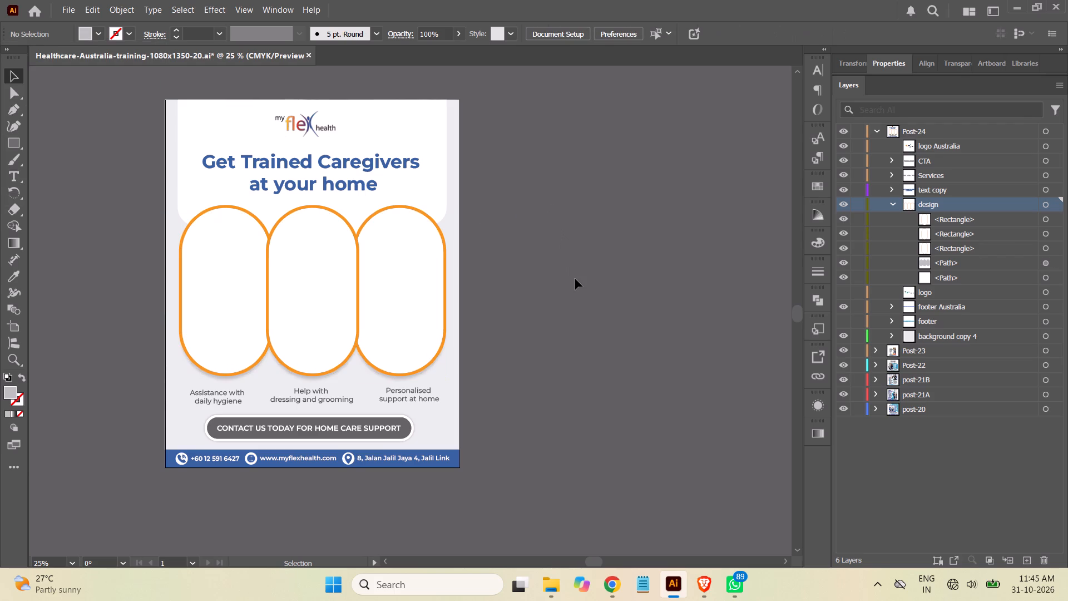
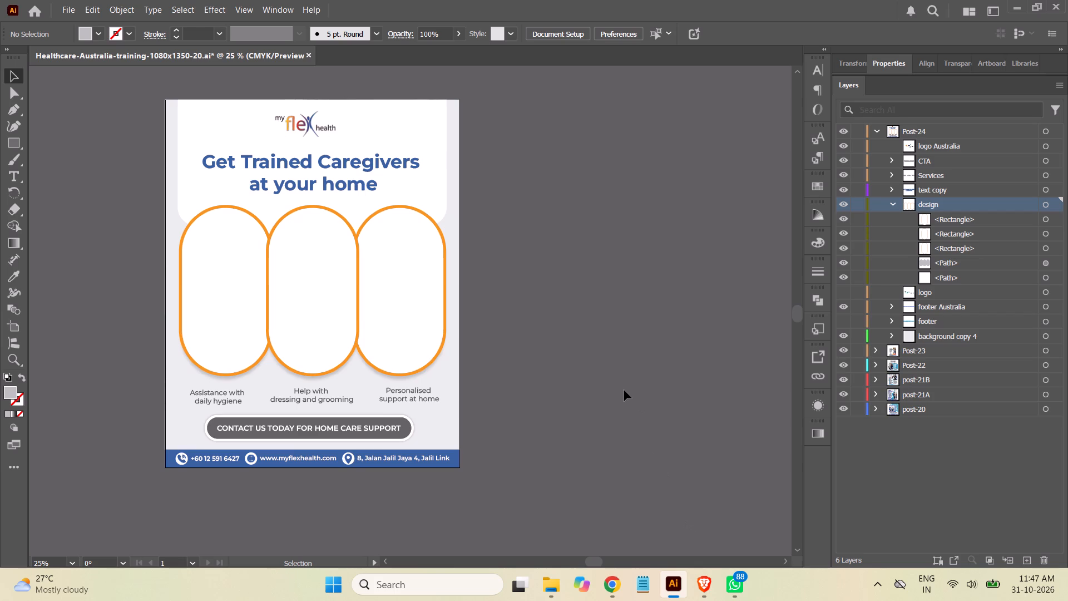
Switch to File Explorer, open the Health Services folder and preview the caregiver photo ChatGPTImageSep29202608_31_19PM.png.
left_click(555, 582)
left_click(644, 524)
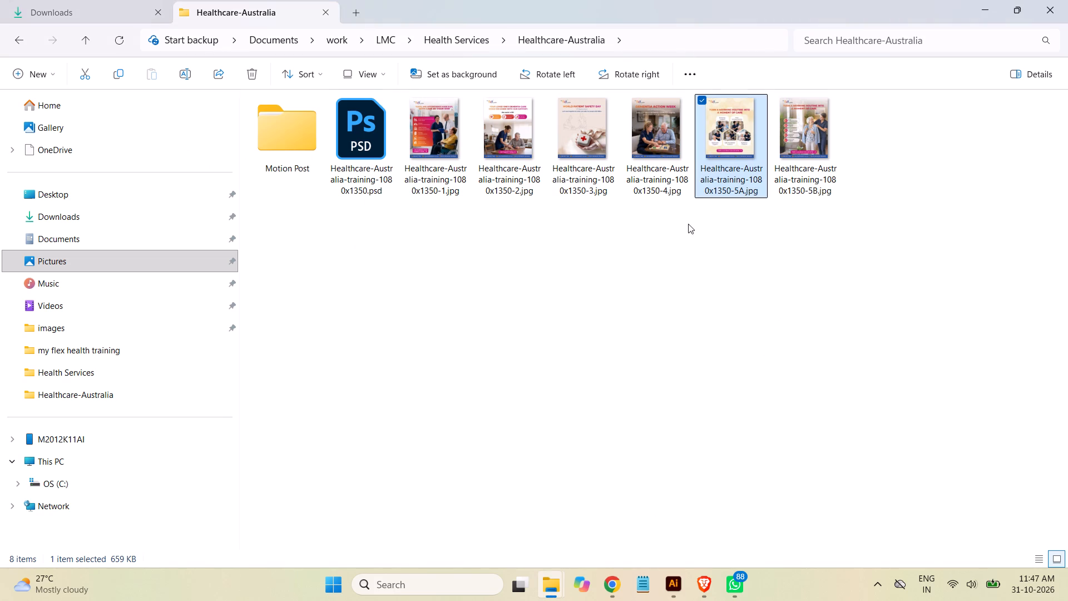
left_click(458, 38)
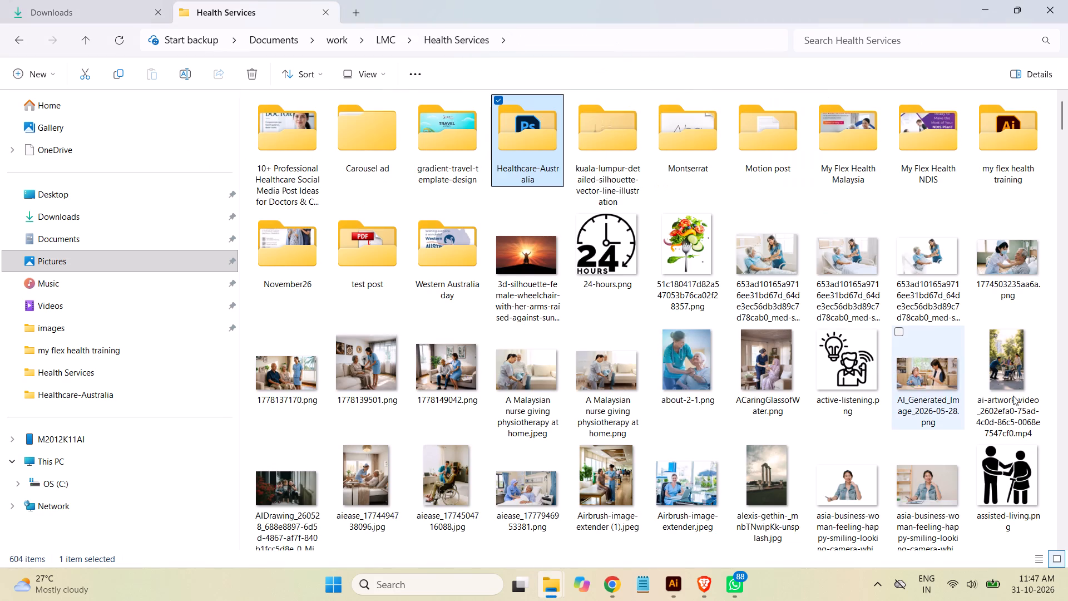
scroll(970, 351, "down", 4)
scroll(1067, 332, "down", 1)
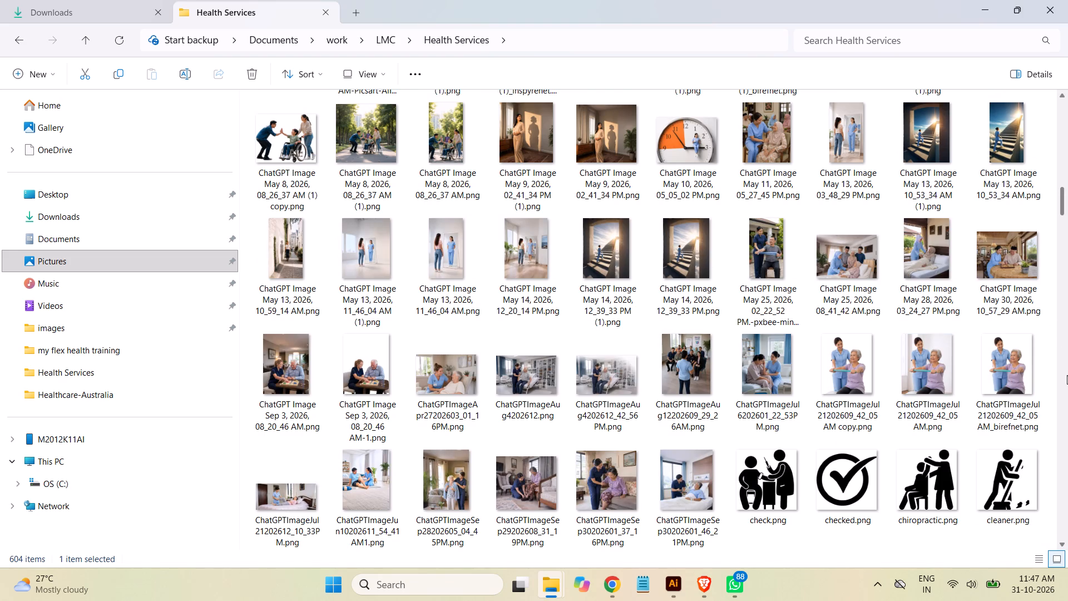
double_click(525, 496)
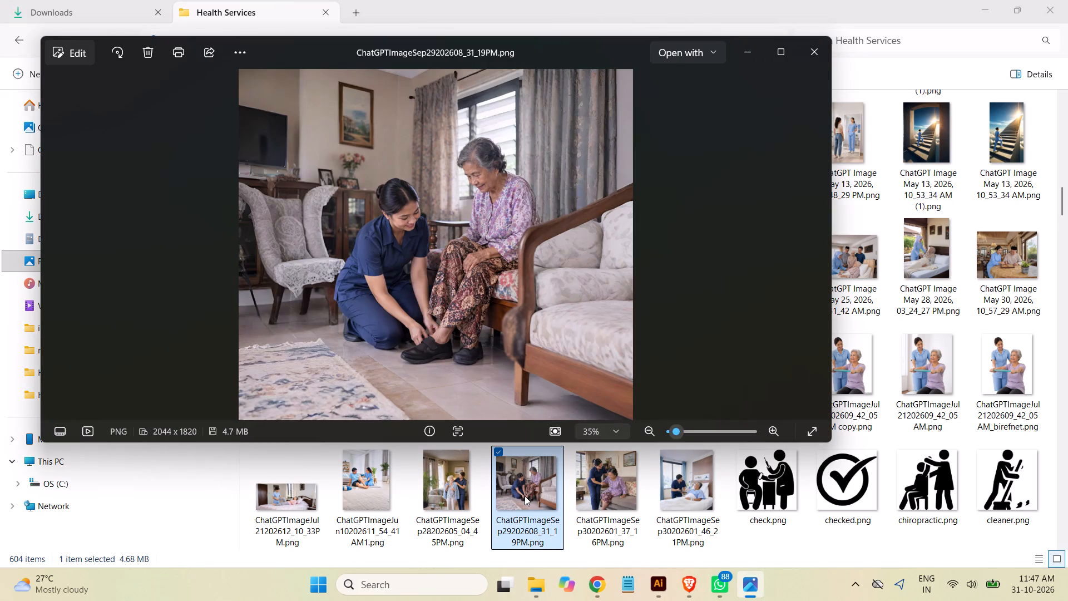
left_click(813, 51)
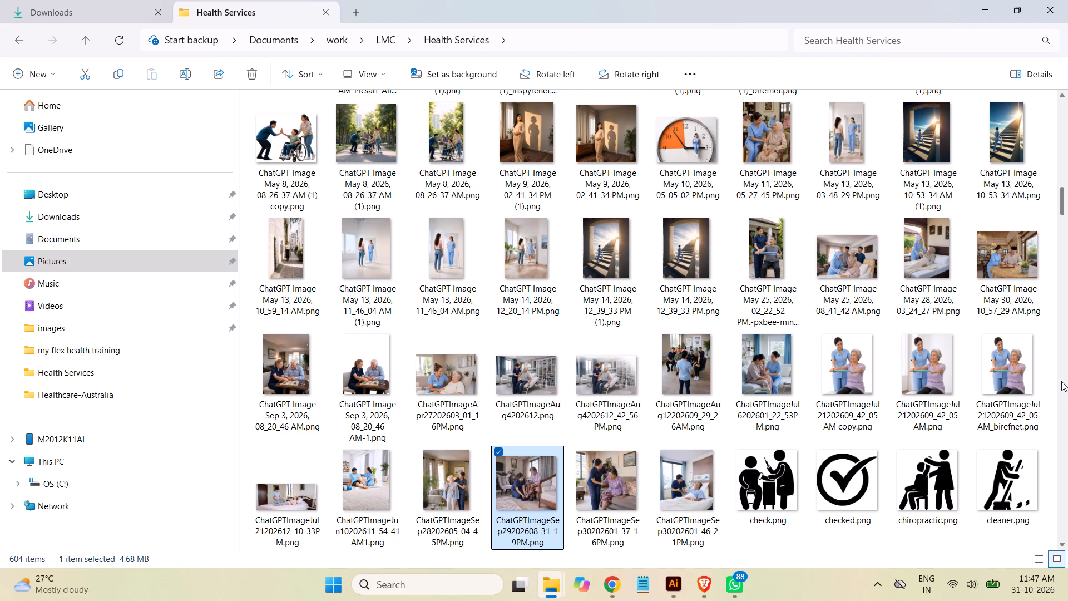
Examine the Gemini-generated and homecare images in the folder for caregiver photos, previewing Gemini_Generated_Image_iostv6iostv6iost.png.
scroll(990, 403, "down", 1)
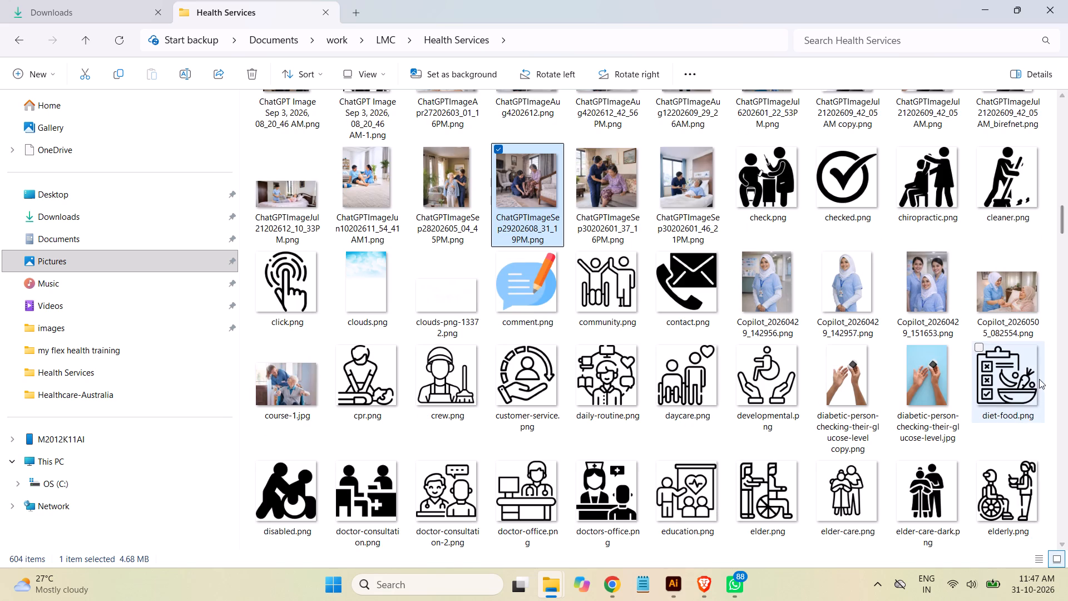
scroll(1067, 376, "down", 1)
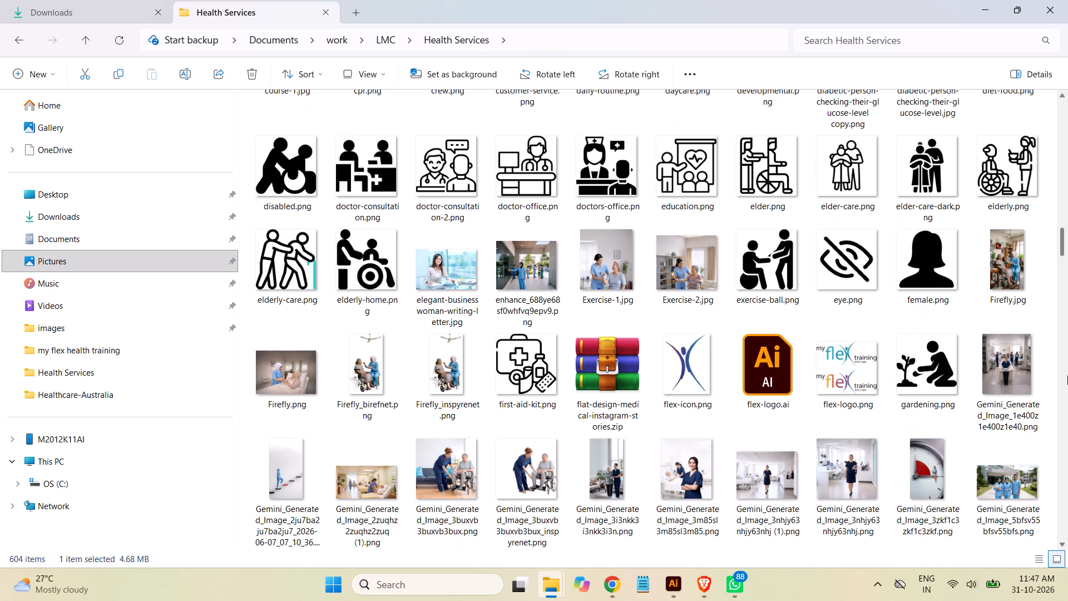
scroll(1057, 380, "down", 1)
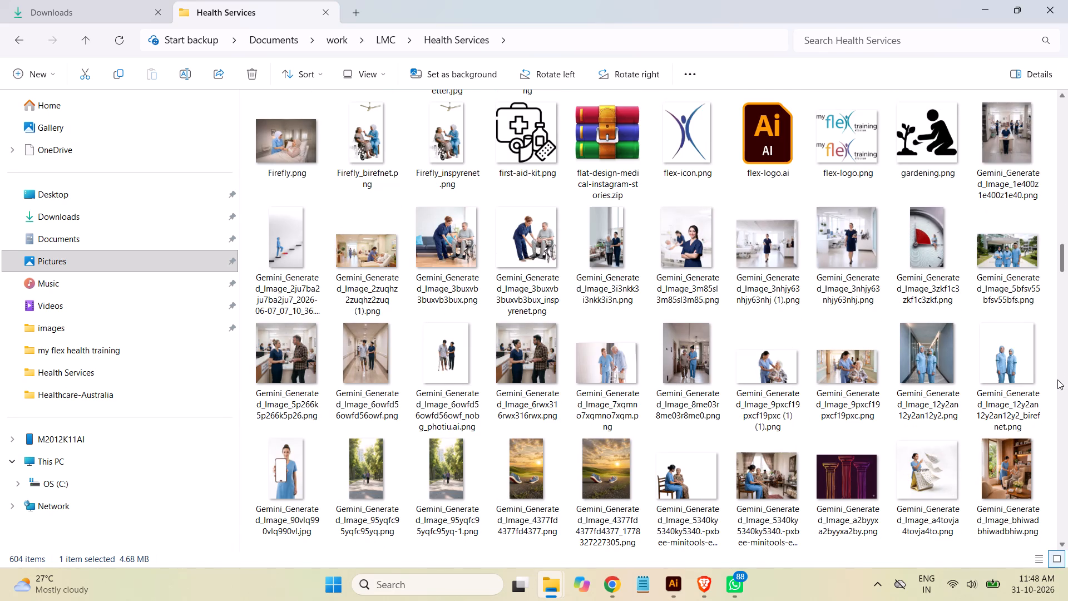
scroll(1057, 380, "down", 1)
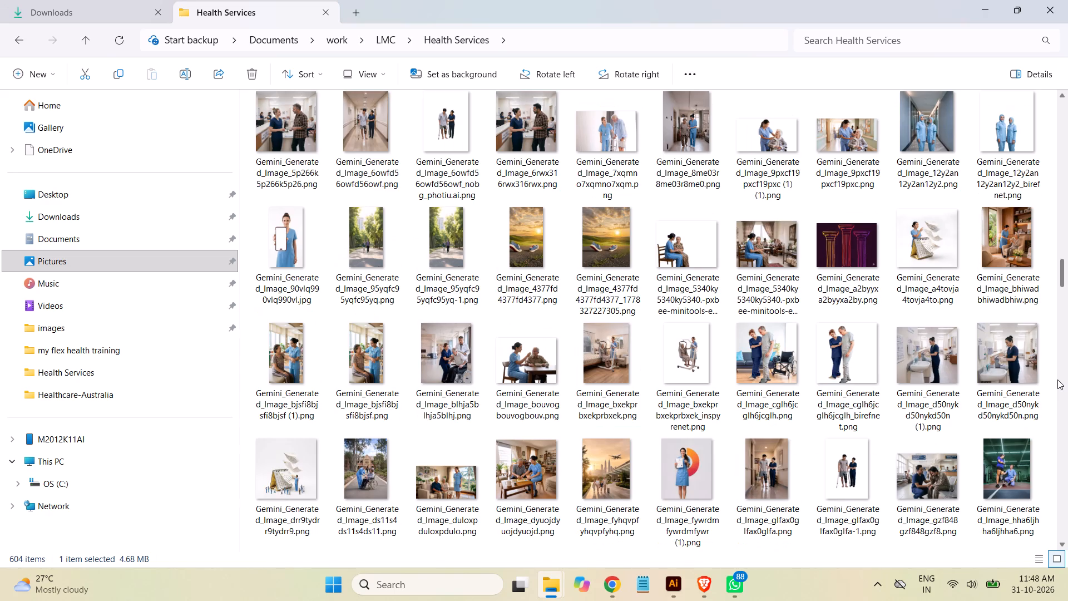
scroll(1057, 380, "down", 1)
scroll(1057, 380, "up", 1)
scroll(1057, 380, "down", 1)
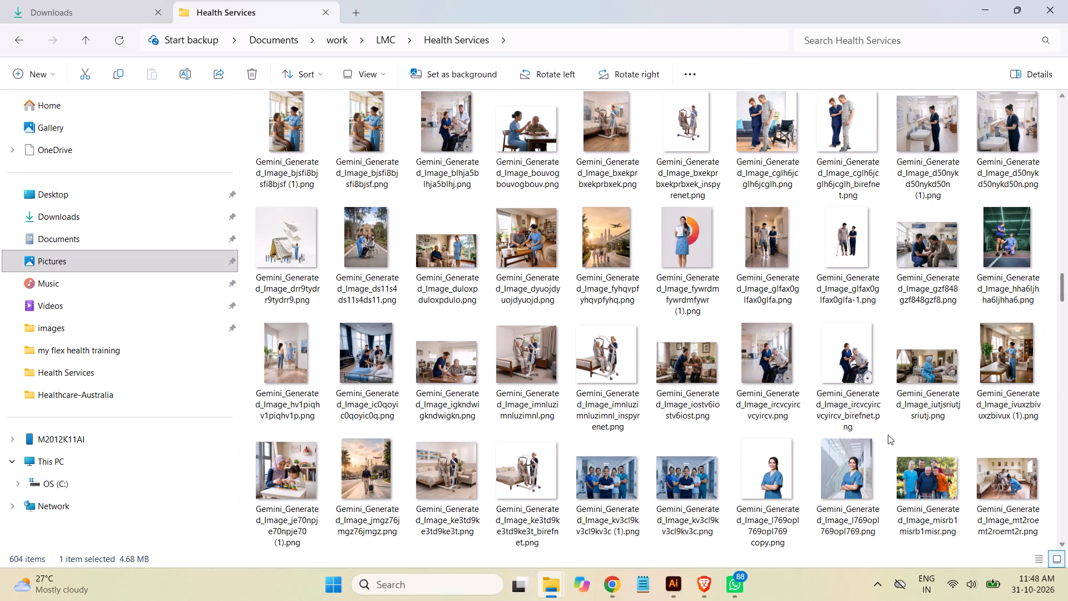
double_click(684, 378)
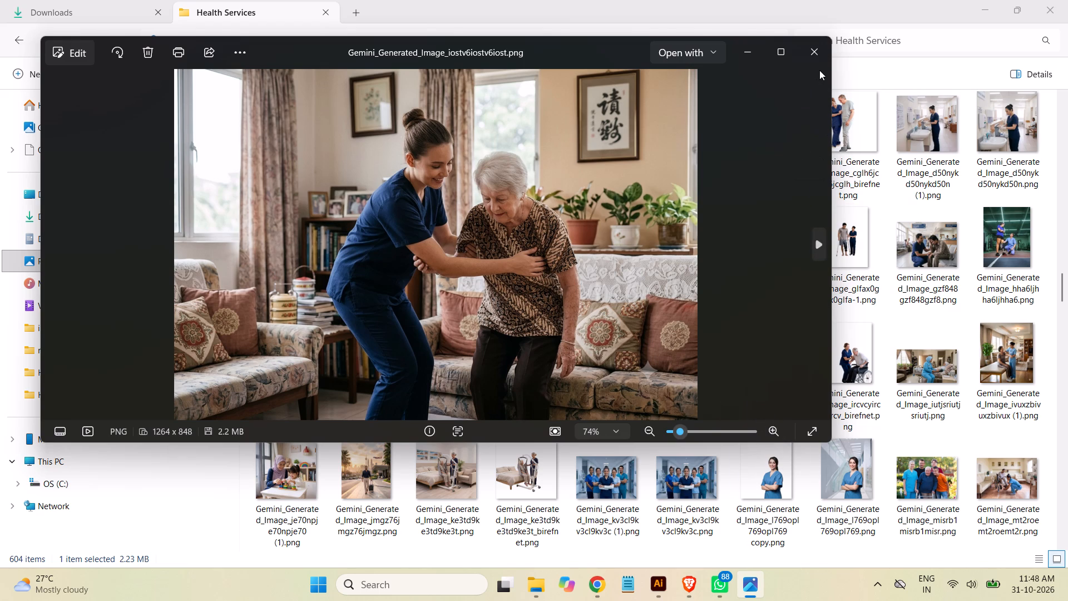
left_click(817, 56)
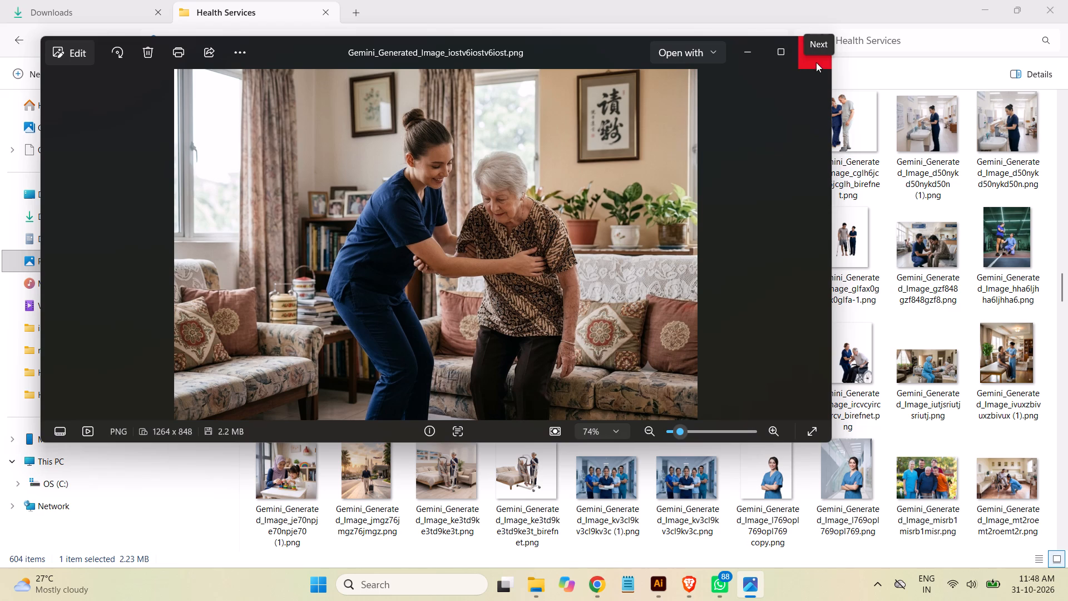
left_click(817, 58)
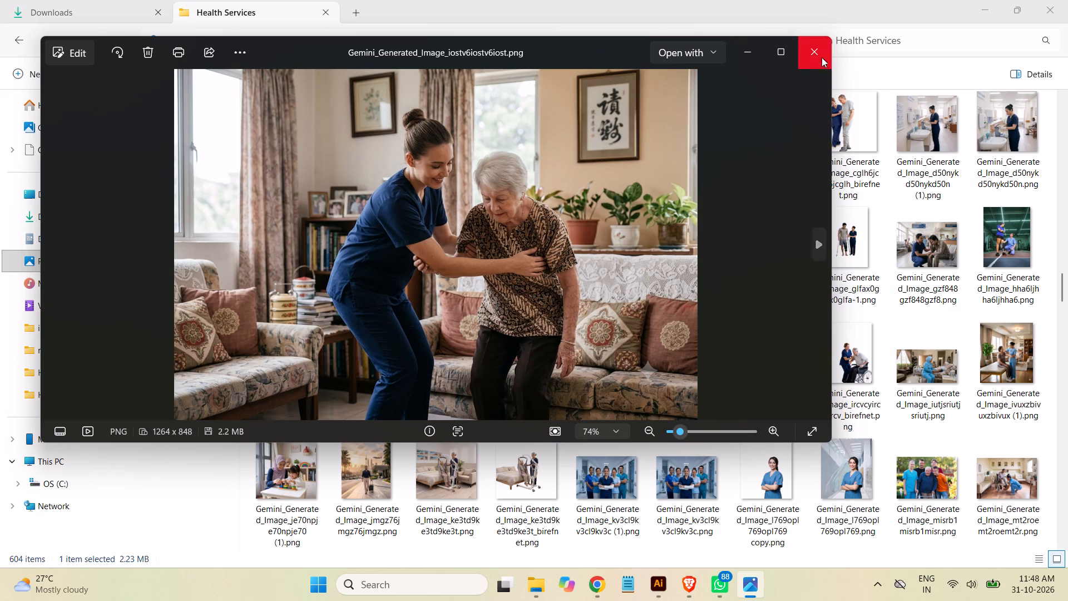
left_click(815, 51)
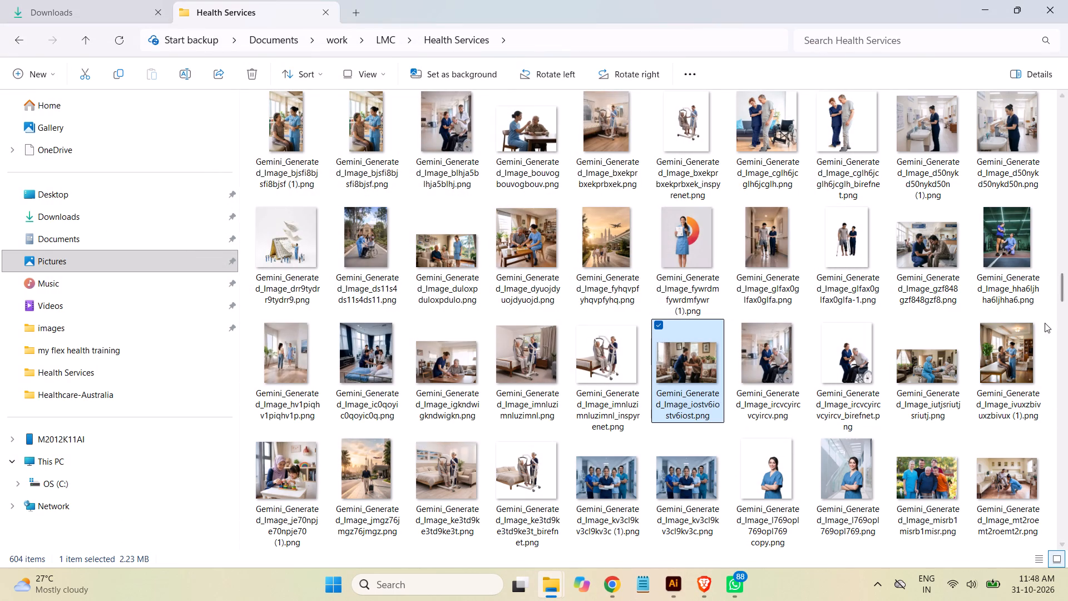
left_click_drag(1063, 289, 1067, 307)
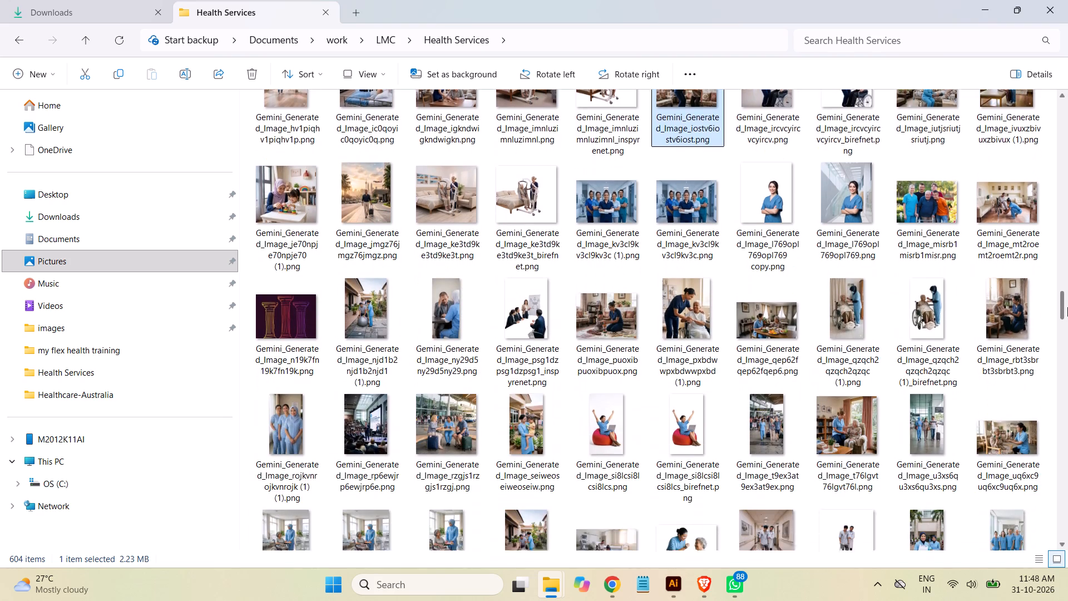
left_click_drag(1067, 307, 1067, 311)
triple_click(1067, 311)
left_click(1067, 312)
left_click_drag(1067, 312, 1067, 328)
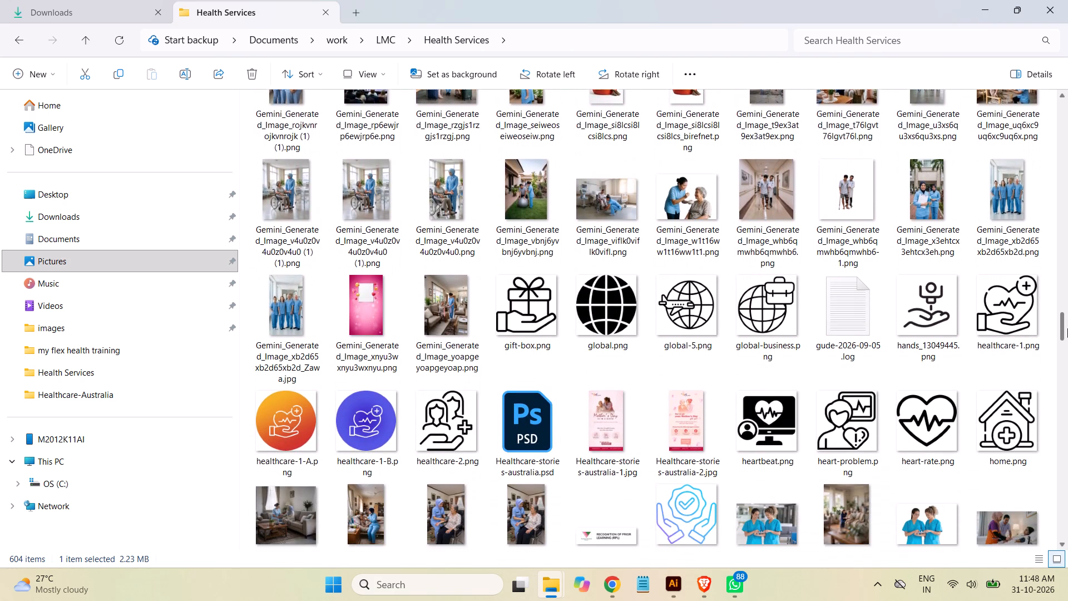
left_click_drag(1067, 328, 1067, 334)
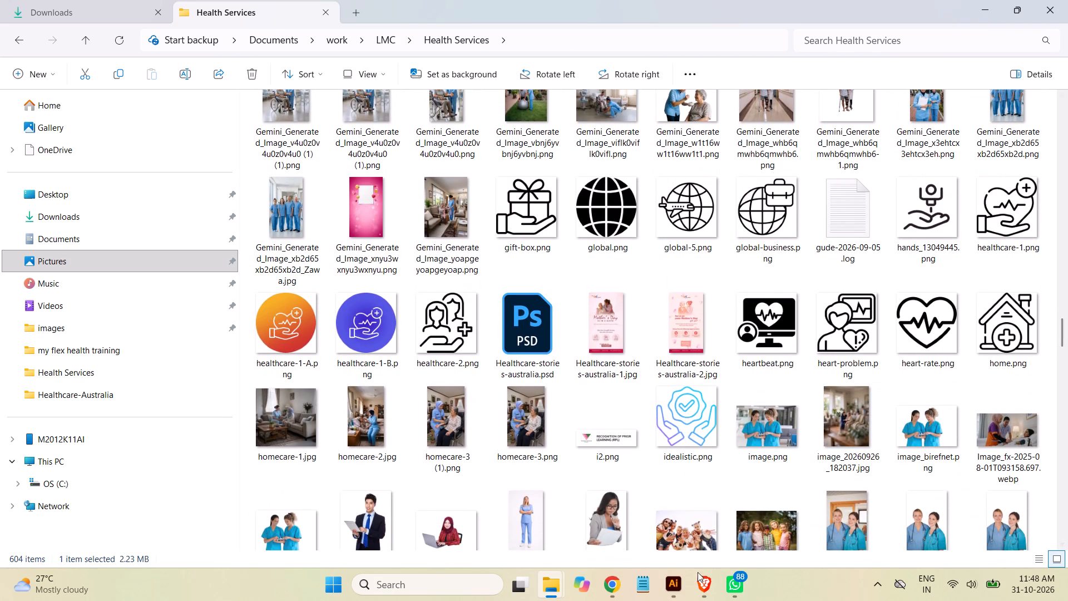
Switch to Notepad and replace the open note's text with the image prompt opening "ek image banaiye".
left_click(676, 584)
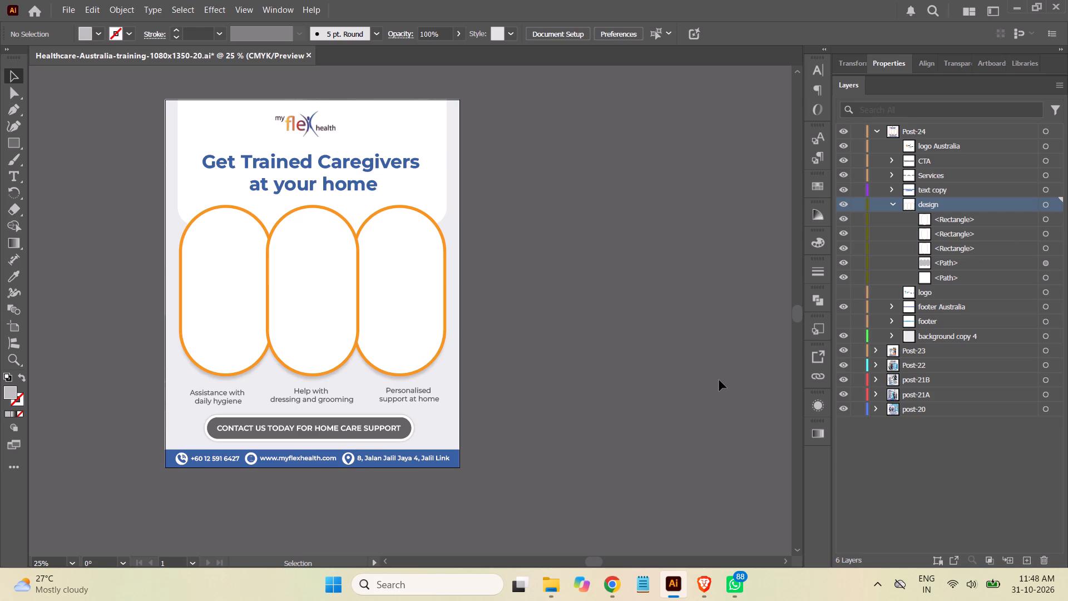
left_click(648, 584)
left_click(675, 197)
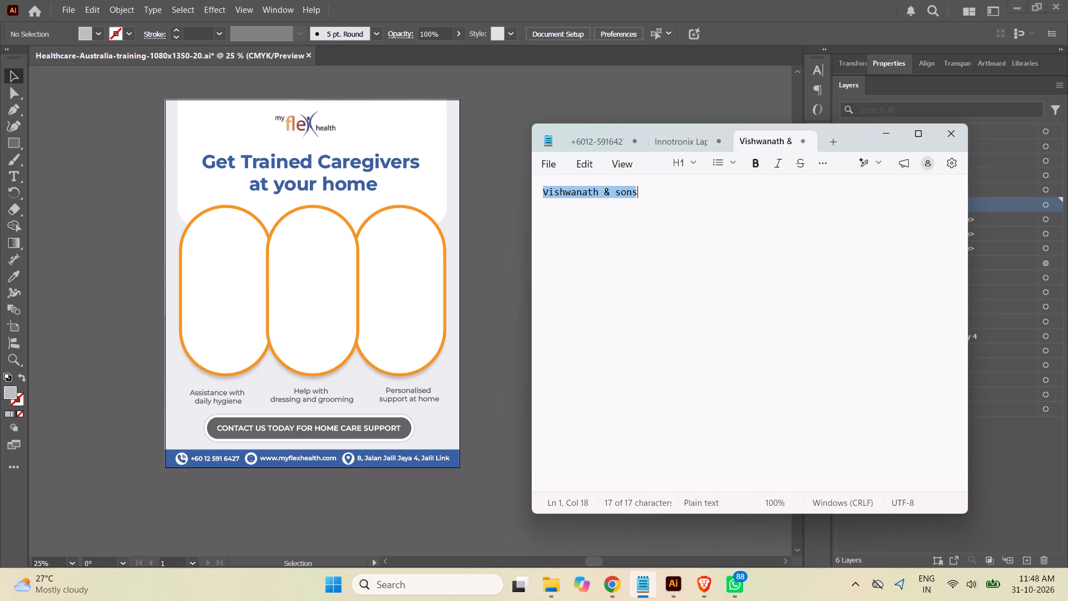
left_click_drag(675, 197, 427, 194)
type("ek image banaiye")
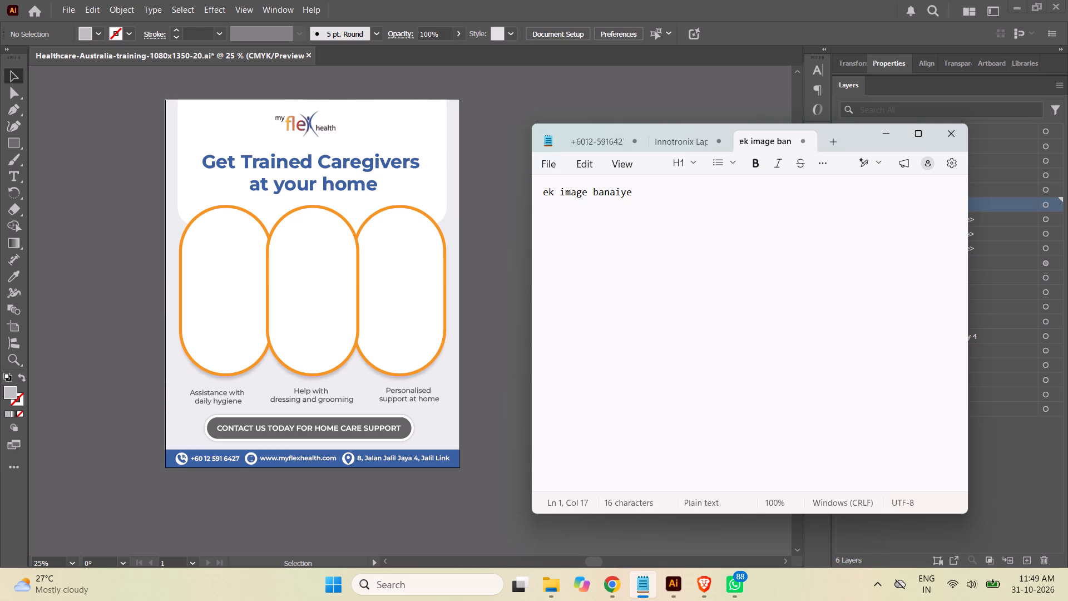
Examine the remaining Health Services images in File Explorer, previewing MorningRoutine-1.jpg, MorningRoutine-3.jpg and MorningRoutine-4.jpg.
left_click(547, 588)
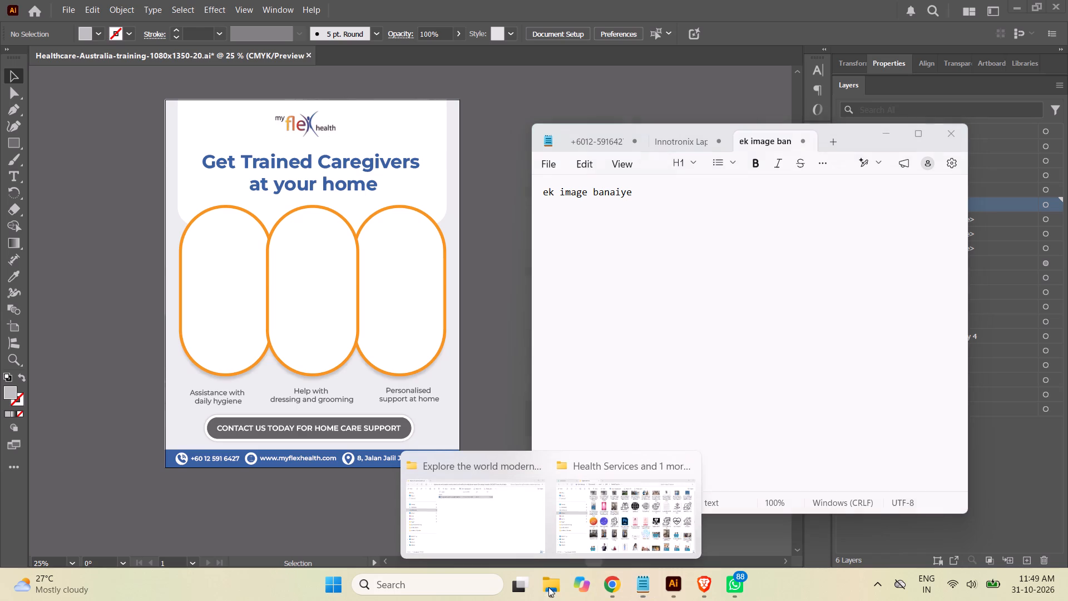
left_click(611, 541)
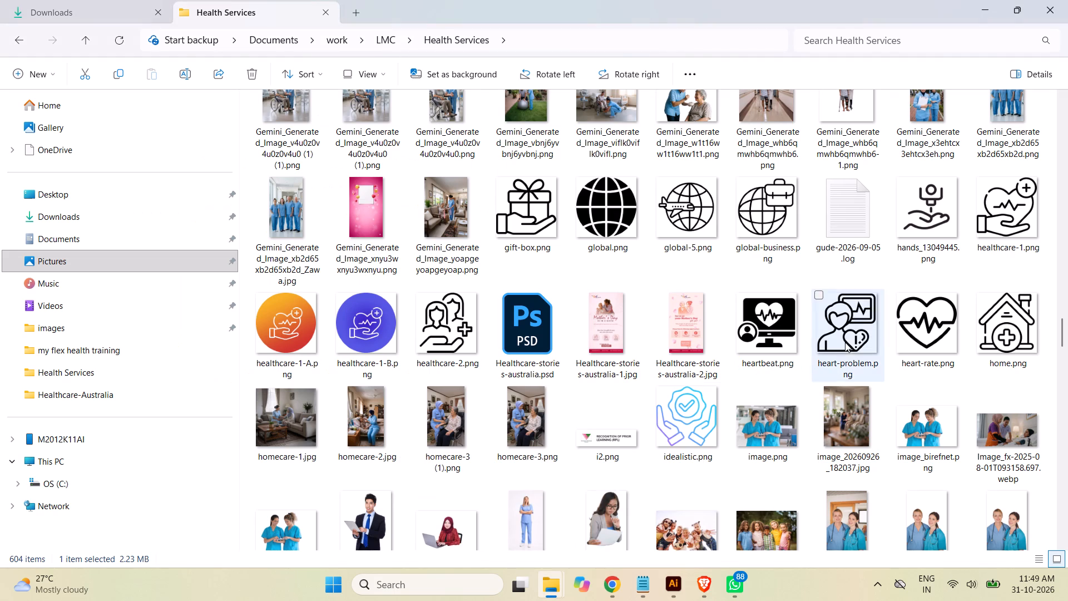
scroll(1060, 343, "down", 1)
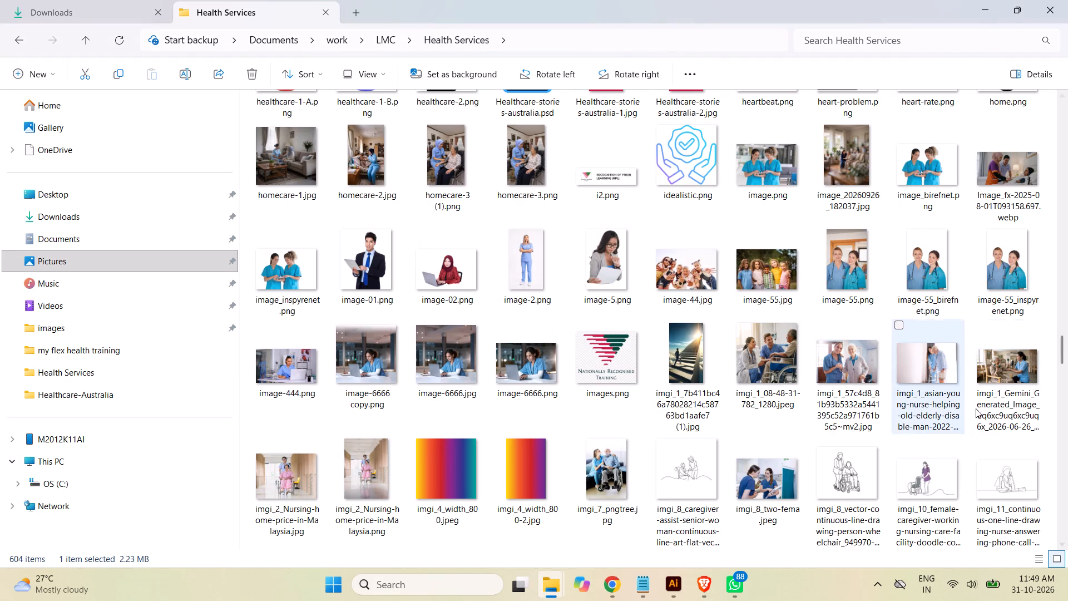
left_click_drag(1063, 352, 1065, 357)
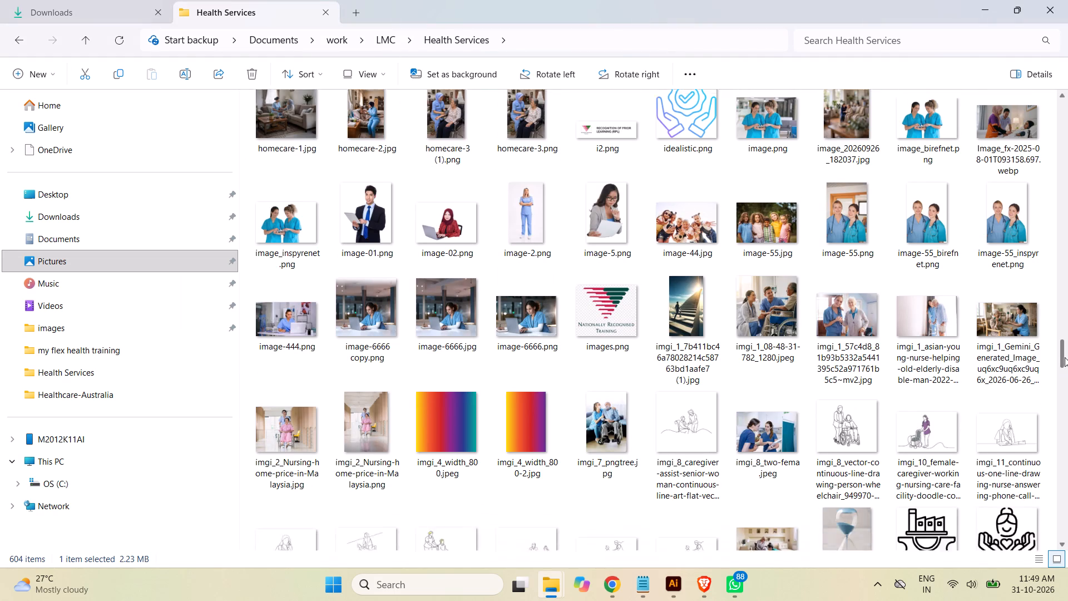
left_click_drag(1065, 357, 1067, 378)
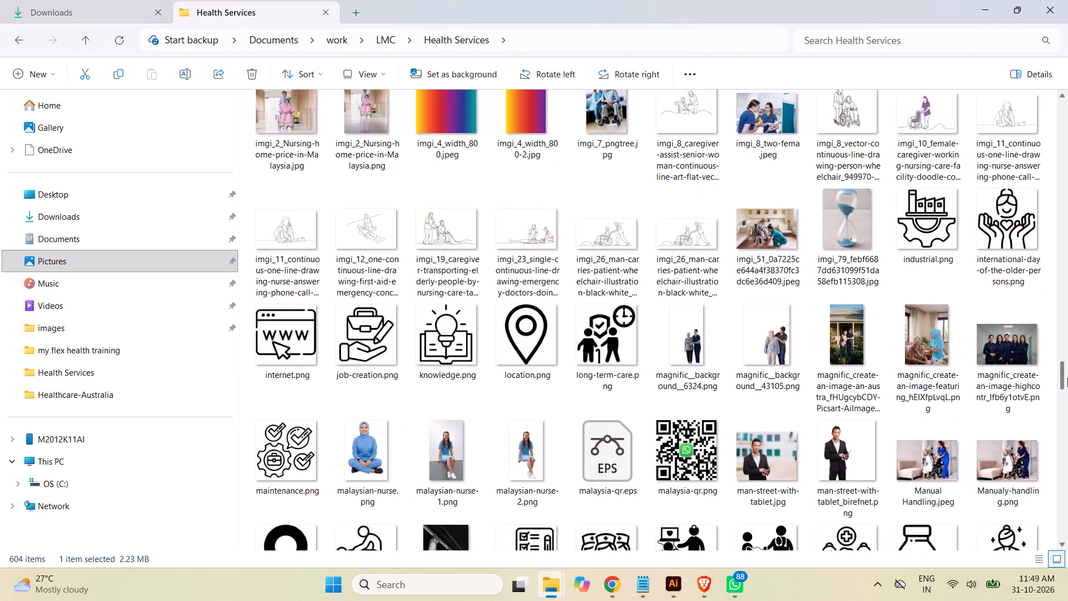
left_click_drag(1067, 378, 1067, 398)
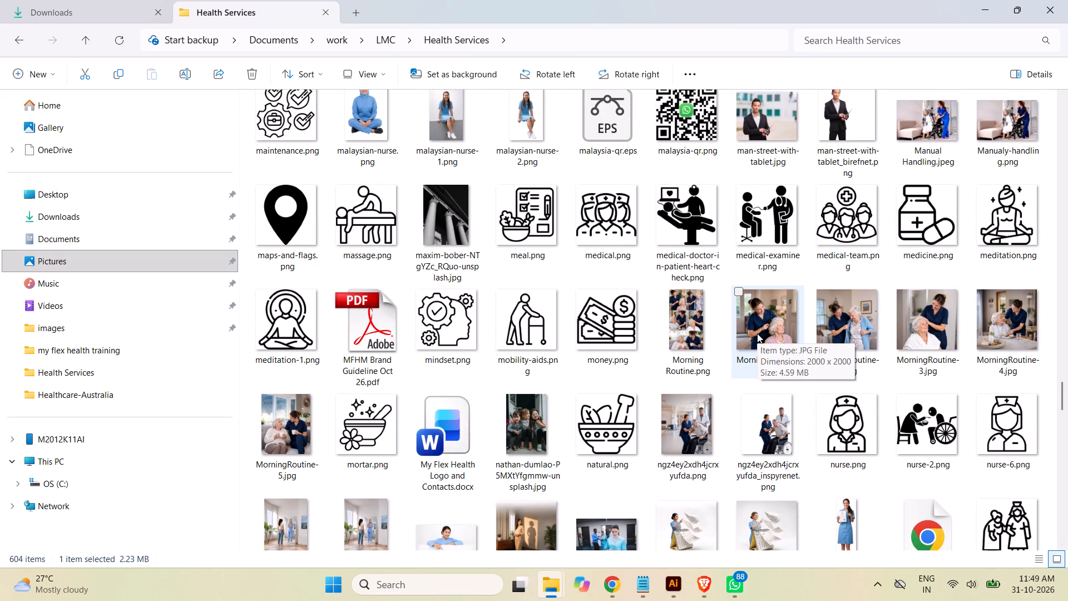
double_click(769, 336)
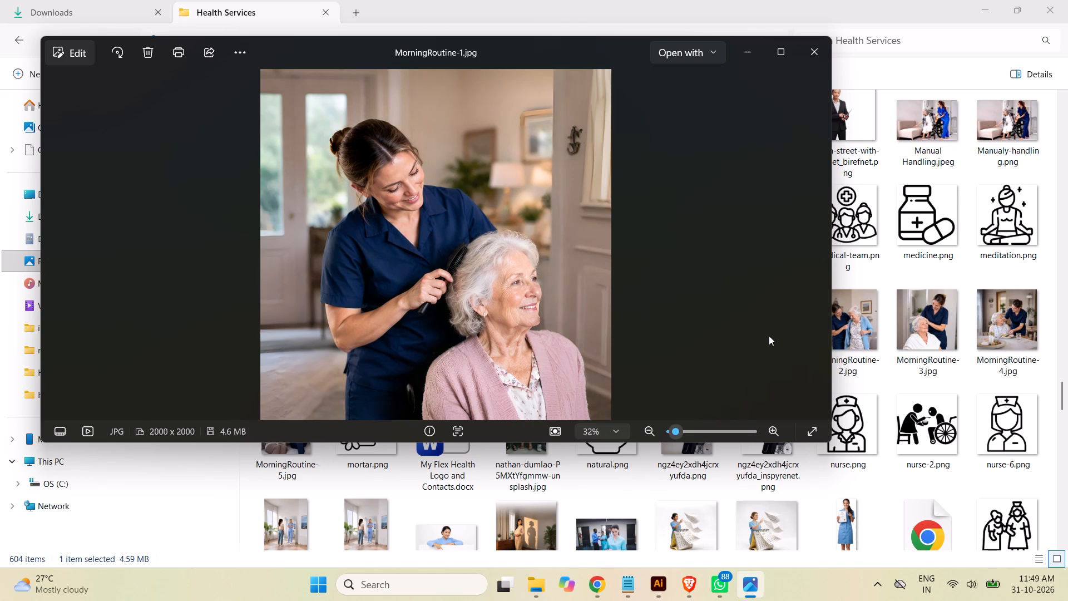
left_click(814, 56)
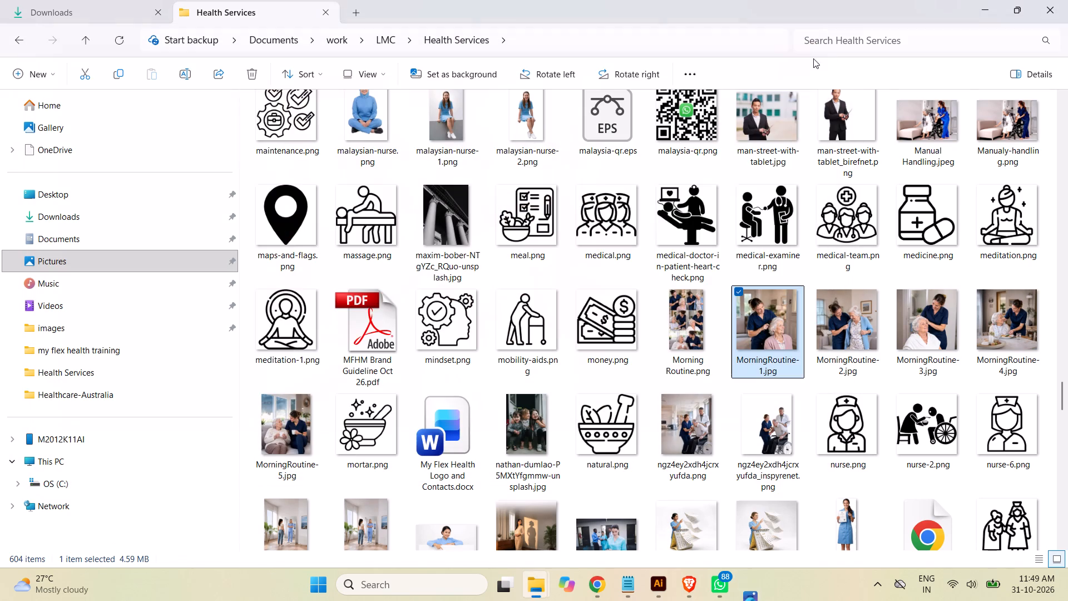
double_click(929, 340)
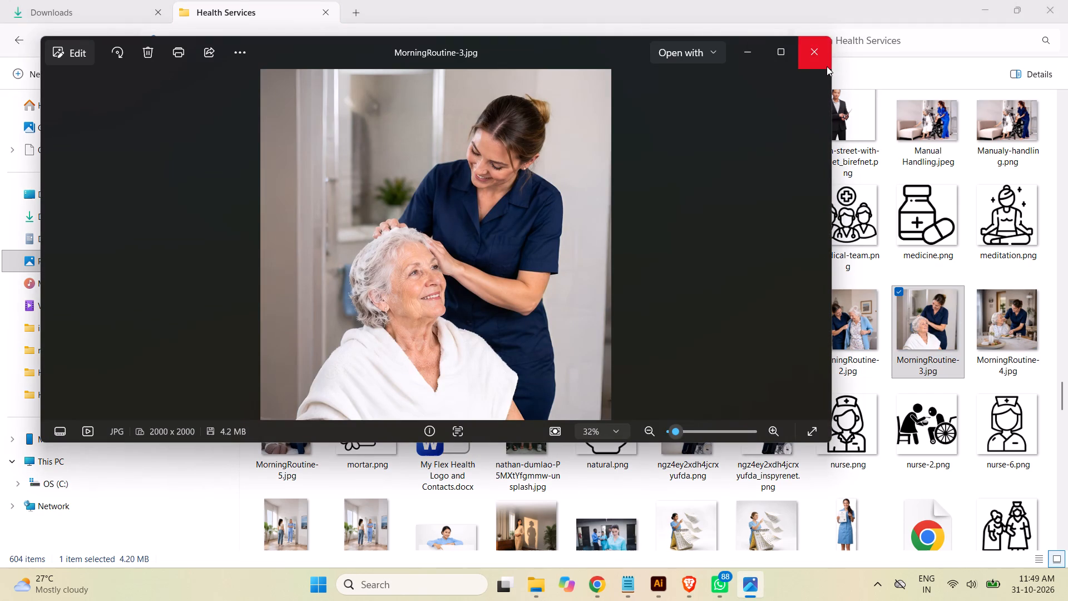
left_click(818, 55)
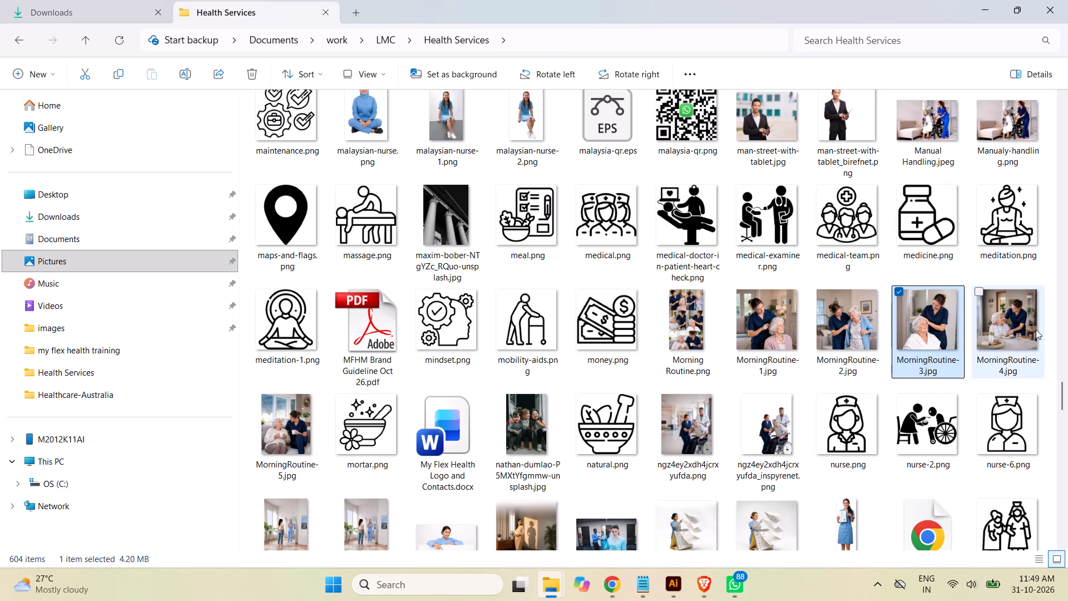
double_click(1011, 336)
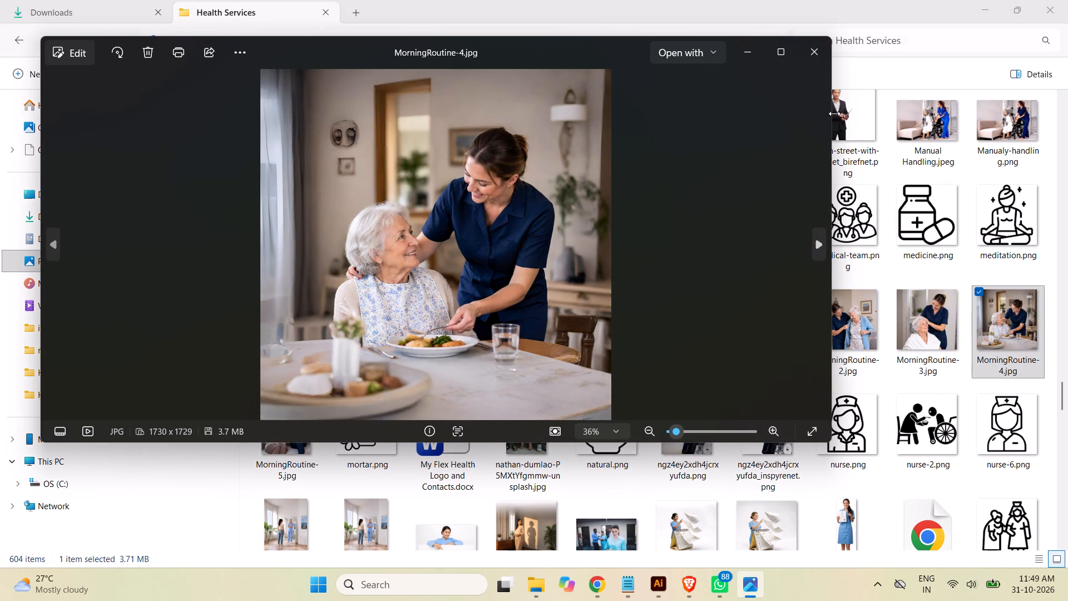
left_click(811, 52)
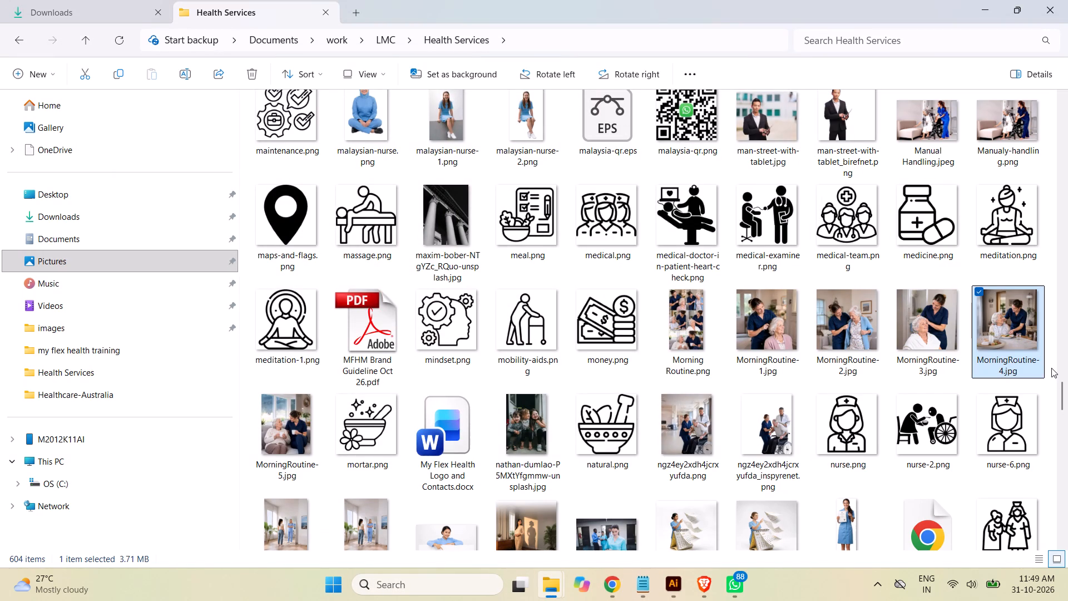
Preview the caregiver photo MorningRoutine-5.jpg in the Health Services folder, closing the preview when done.
double_click(284, 439)
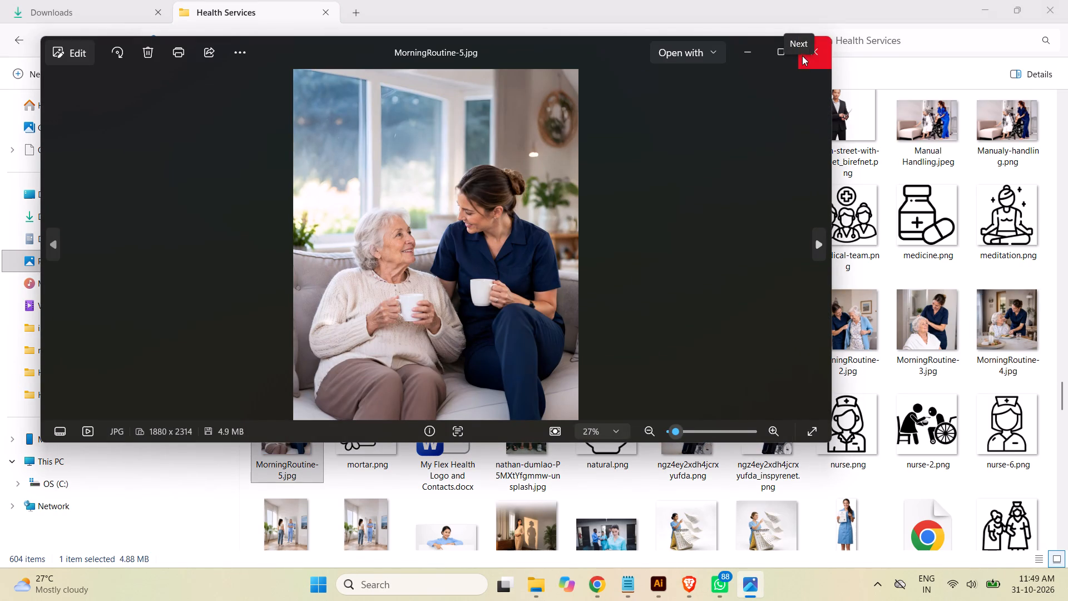
left_click(816, 57)
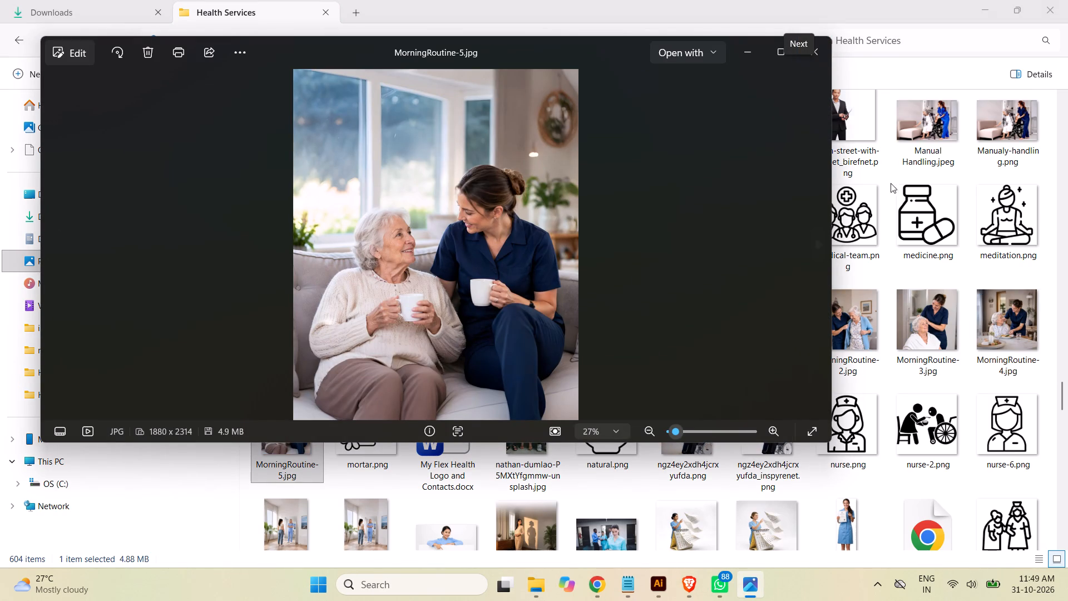
left_click(820, 56)
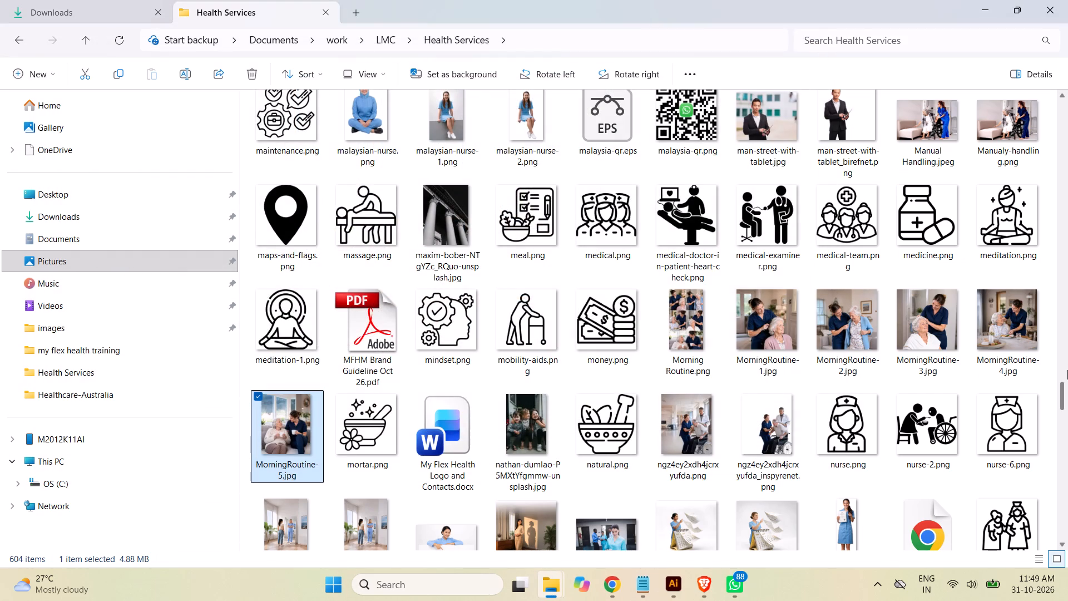
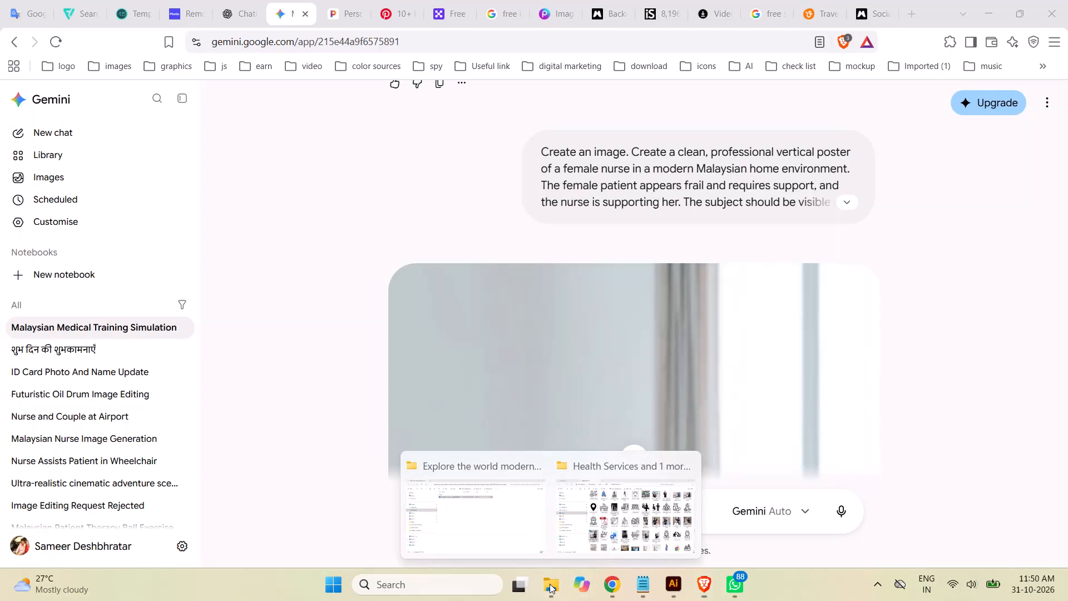
Switch to the Health Services folder in File Explorer, bring Notepad over it and move the note clear of the MorningRoutine thumbnails.
left_click(629, 510)
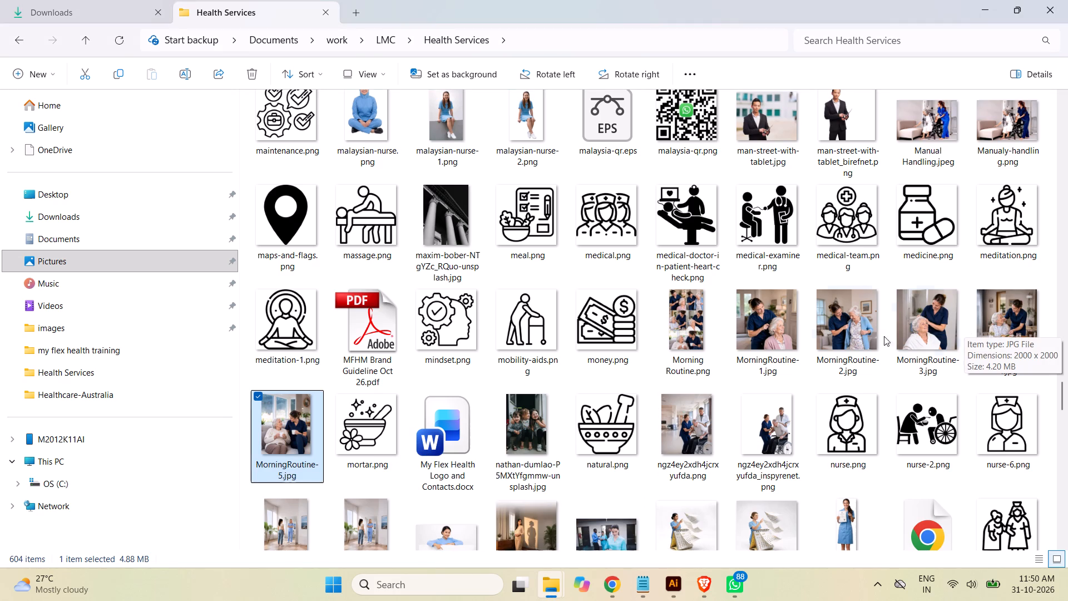
left_click(640, 584)
left_click_drag(856, 136, 415, 115)
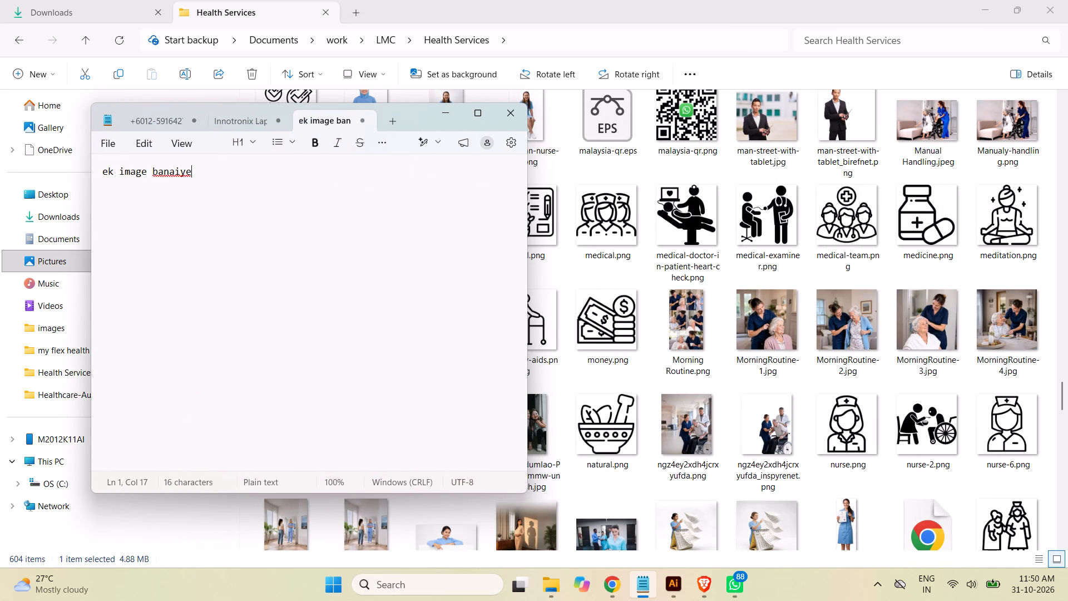
Continue the image prompt with a quoted description reading "ek autralian nurse jisaka dress shirt or paint navy blue color hai".
key("space")
type("\"\"")
key("Left")
type("ek autralian nurse")
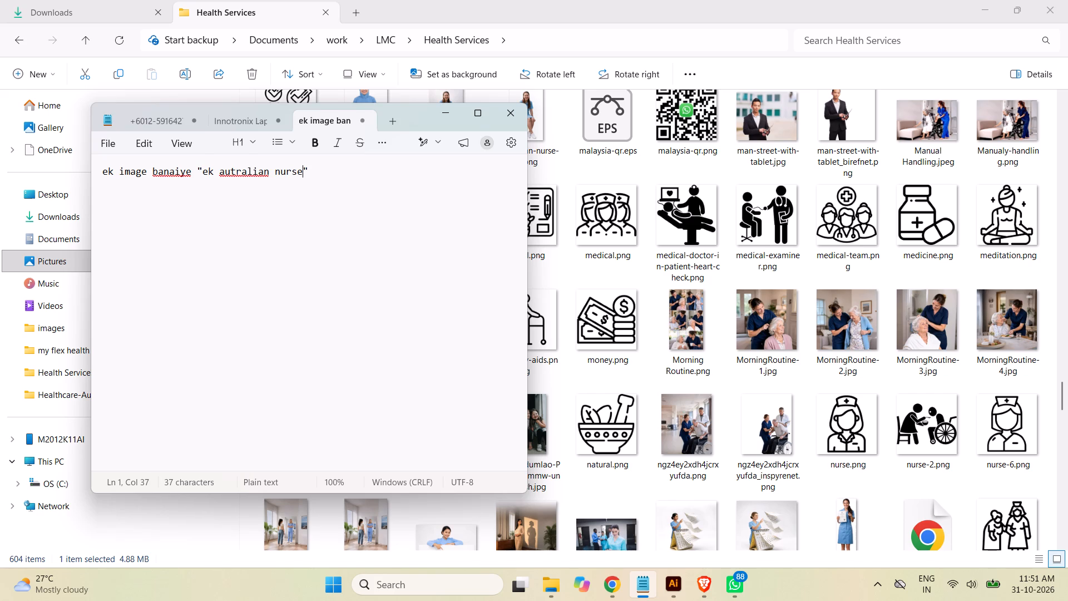
key("space")
type("jis")
type("aka dre")
type("ss shirt or paint")
key("space")
type("navy blue color hai")
key("space")
key("BackSpace")
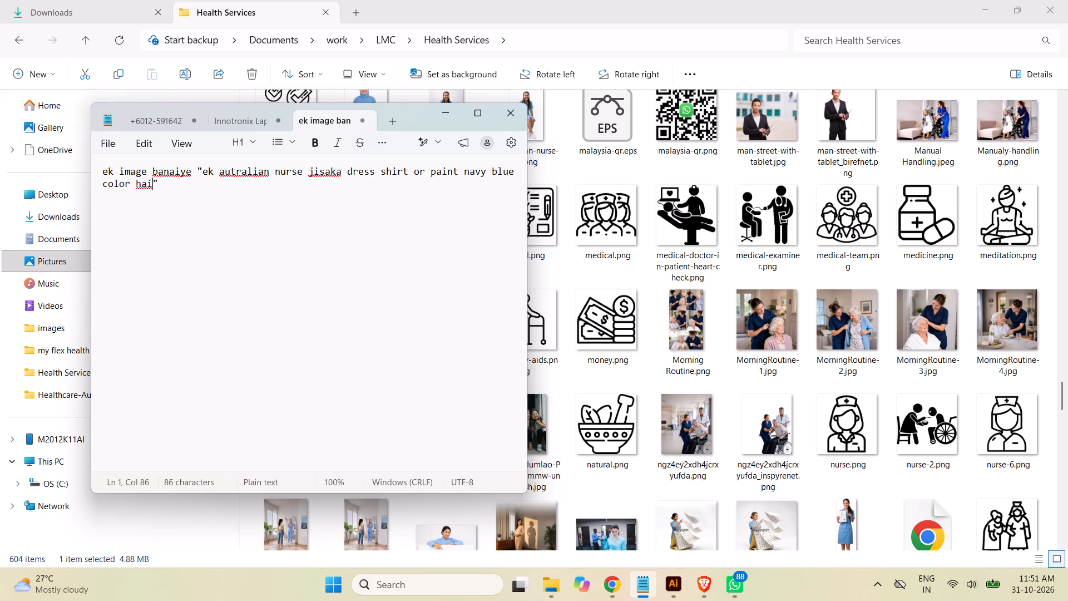
Inside the closing quotation mark, extend the nurse description with the clause ", dress pe na koi logo".
type(", color")
key("space")
key("BackSpace")
key("BackSpace")
key("BackSpace")
key("BackSpace")
key("BackSpace")
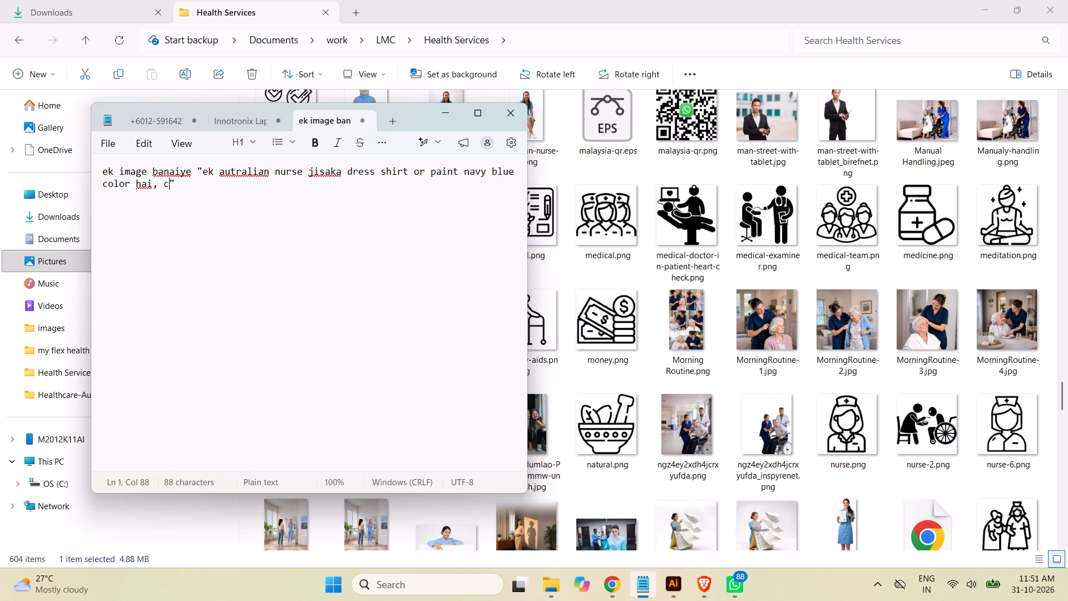
key("BackSpace")
type("dress pe na koi logo")
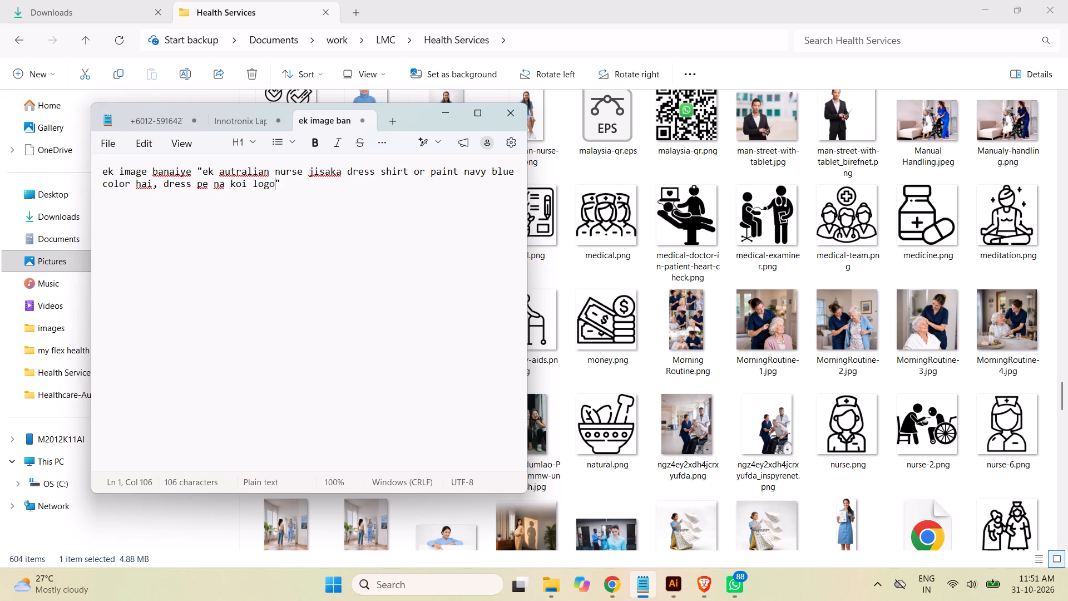
key("space")
type("or")
key("space")
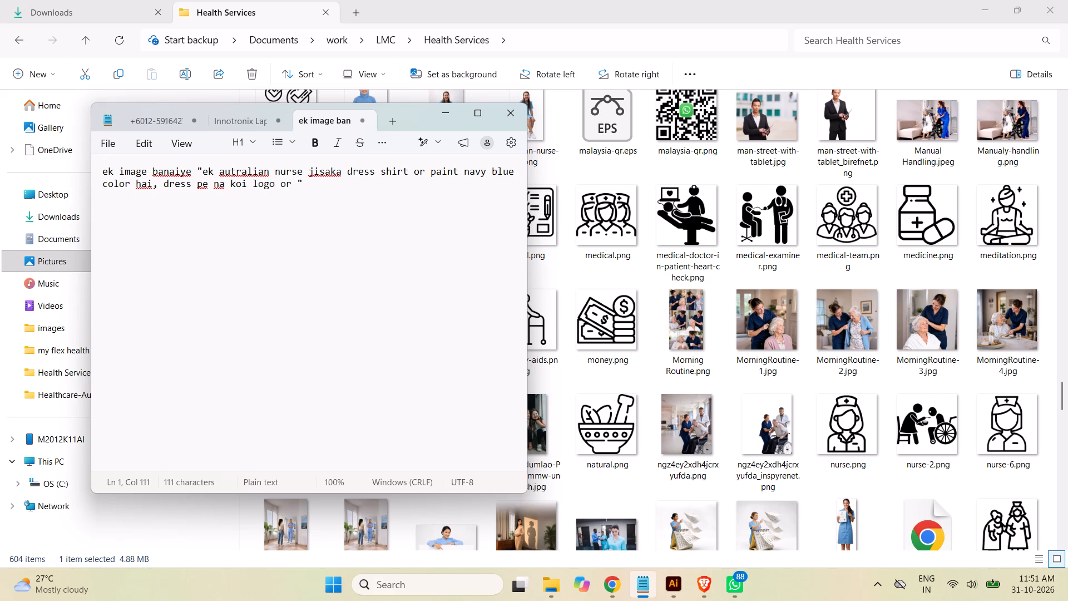
key("BackSpace")
key("BackSpace")
key("BackSpace")
key("BackSpace")
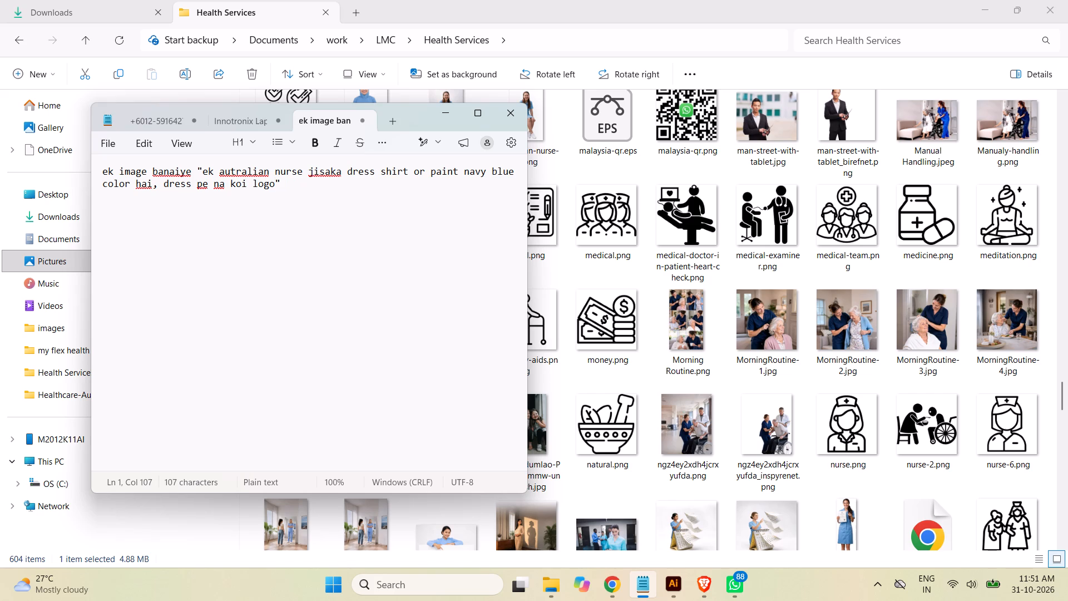
Complete the dress restriction in the quoted prompt with ", id, name pate, flag nahi hona chahiye.".
type(",")
key("space")
type("id")
type(",")
key("space")
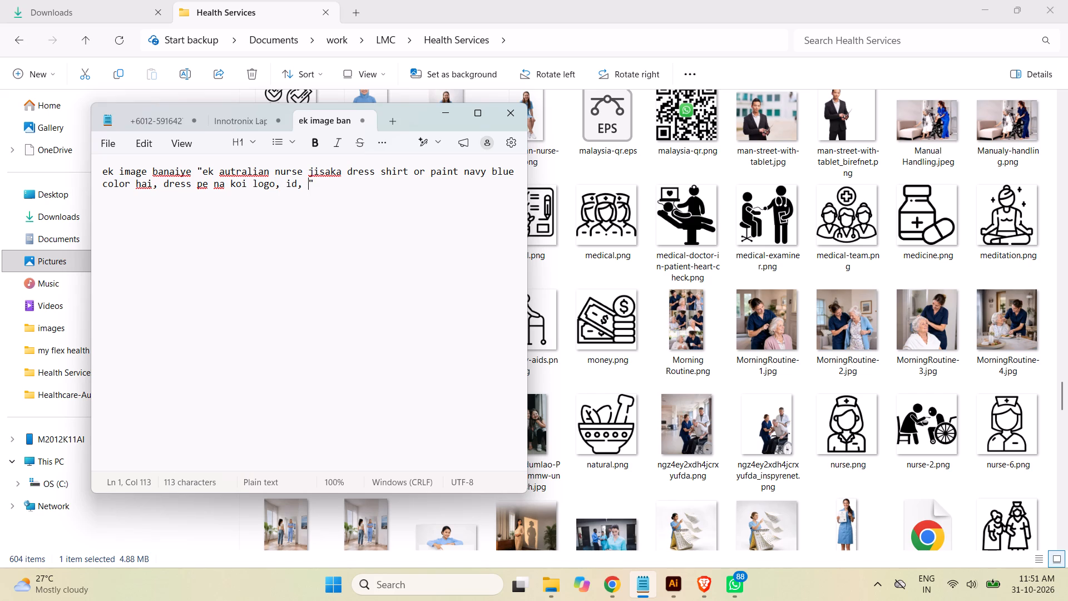
type("name")
key("space")
type("pate")
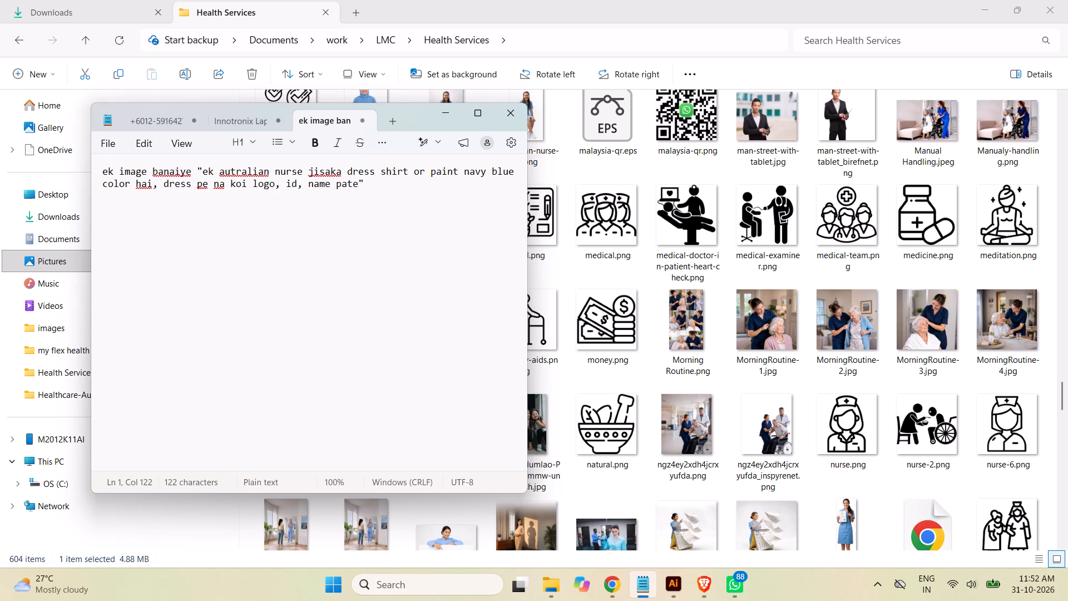
key("comma")
key("space")
type("flag")
key("space")
type("nahi hona cha")
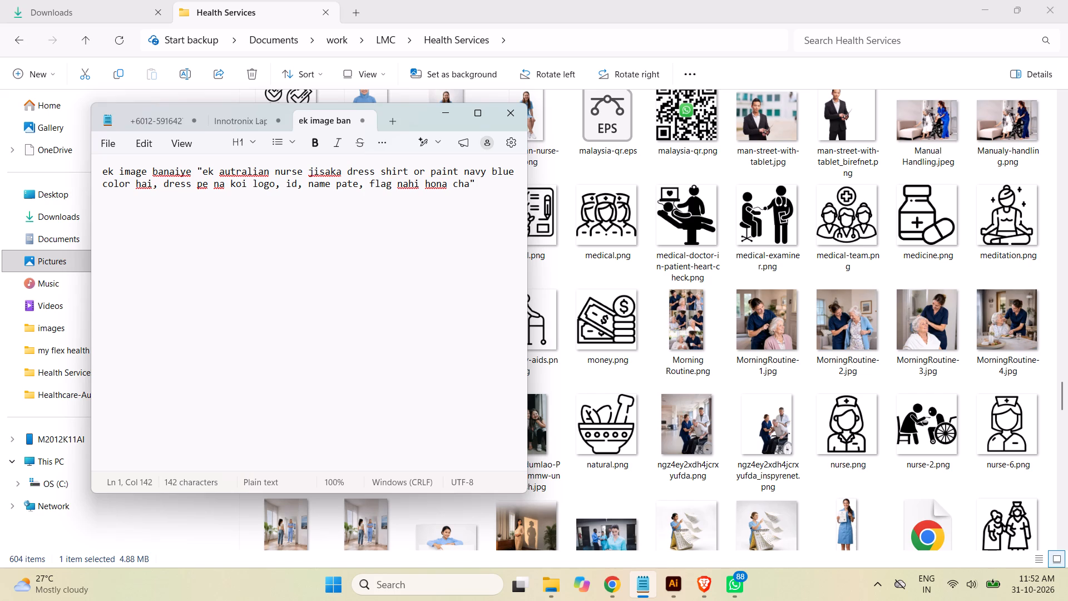
type("hiye")
key("period")
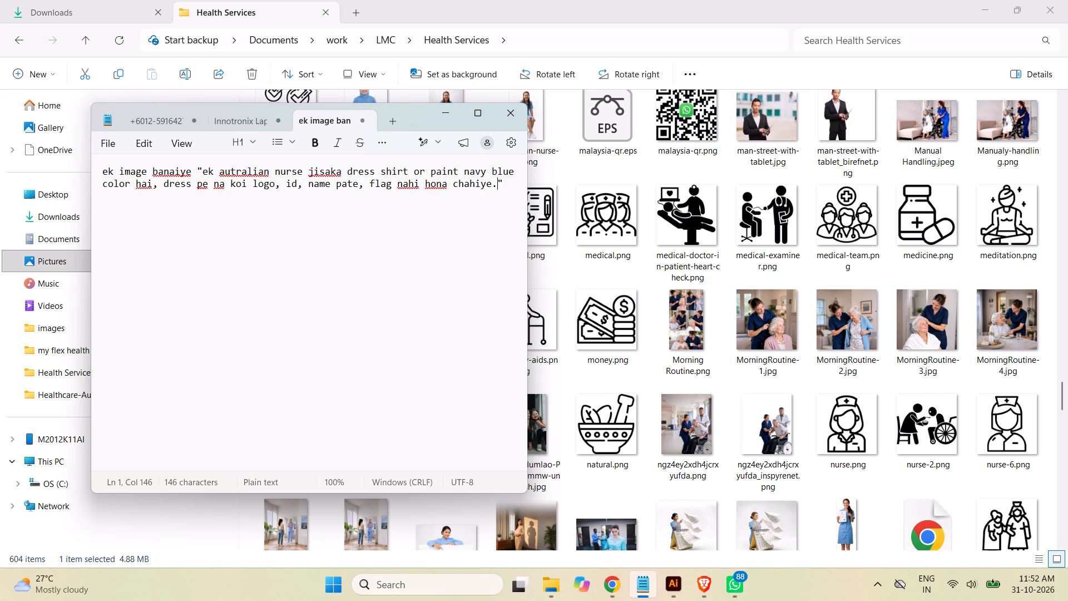
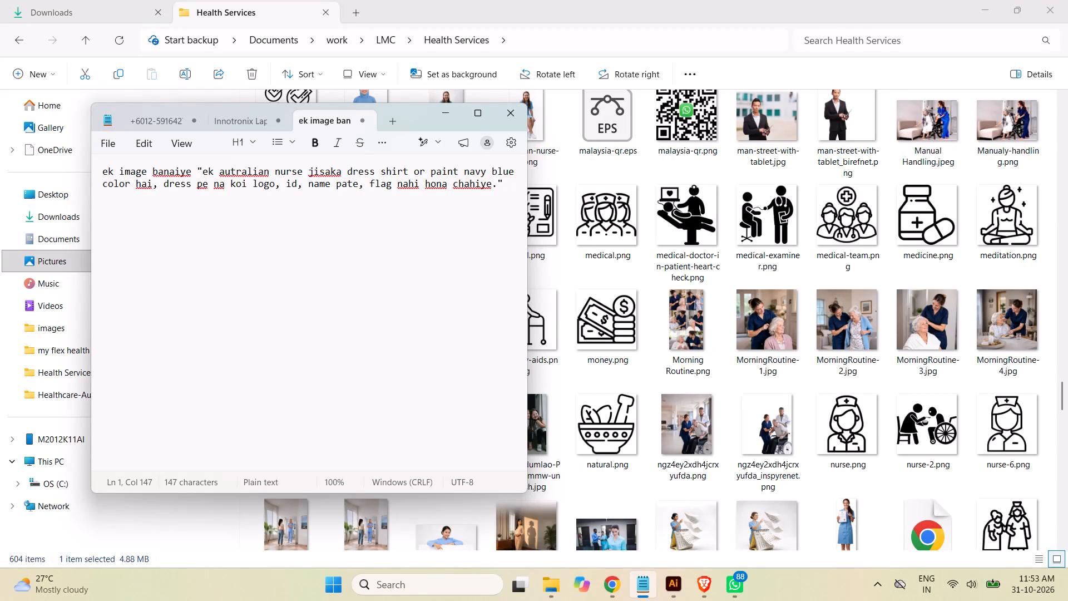
Start a new sentence inside the closing quotation mark with "vah Australian nurse", adding the missing s to "autralian" in the prompt's opening.
left_click(497, 184)
key("space")
type("va")
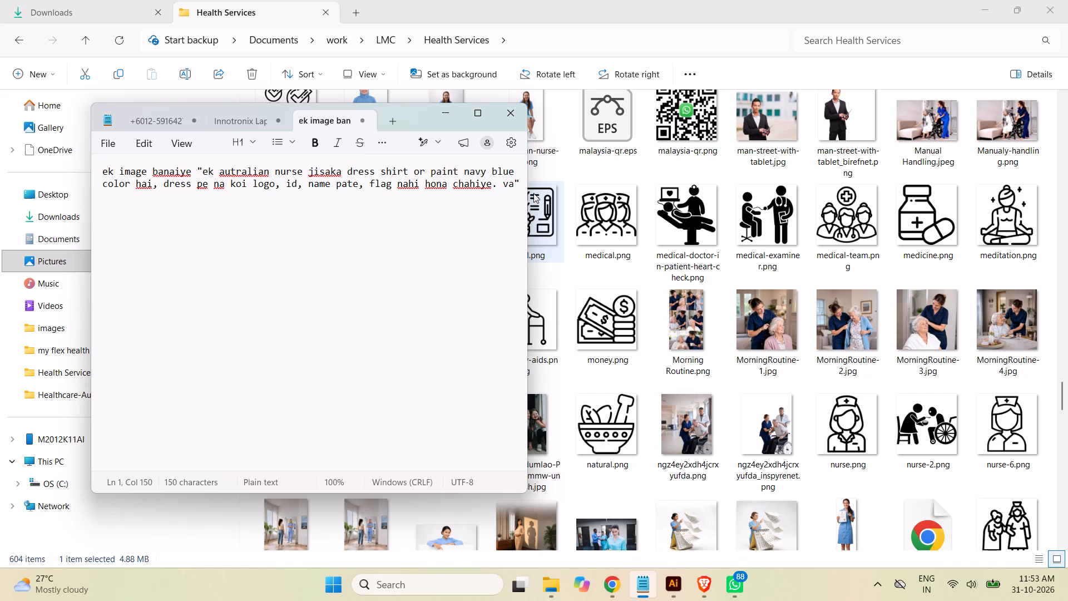
type("h")
key("space")
type("aus")
left_click(230, 172)
key("s")
left_click(120, 197)
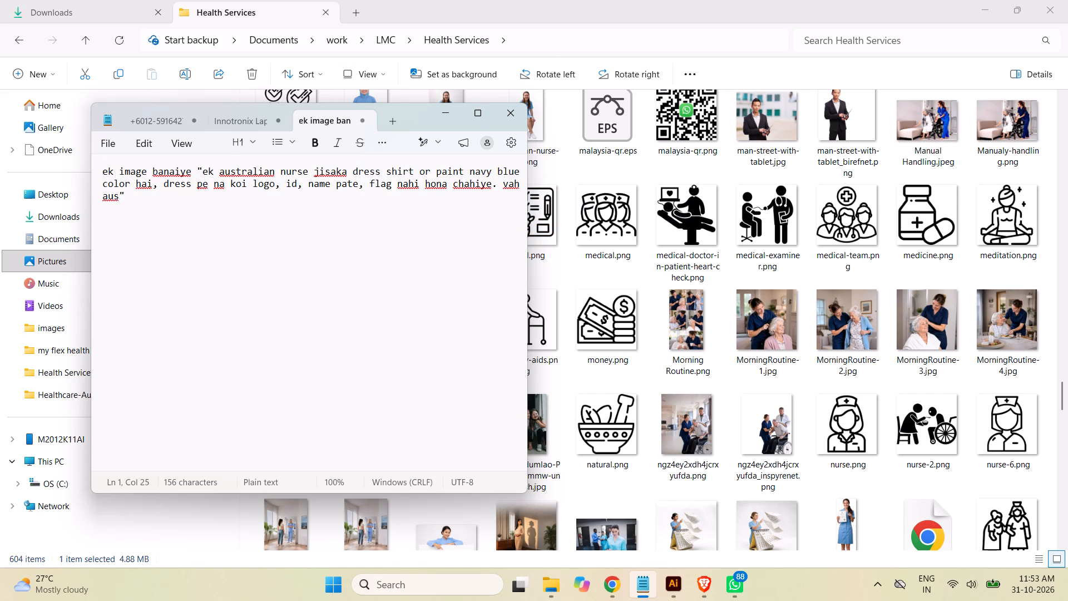
type("tra")
type("lian nurse")
key("space")
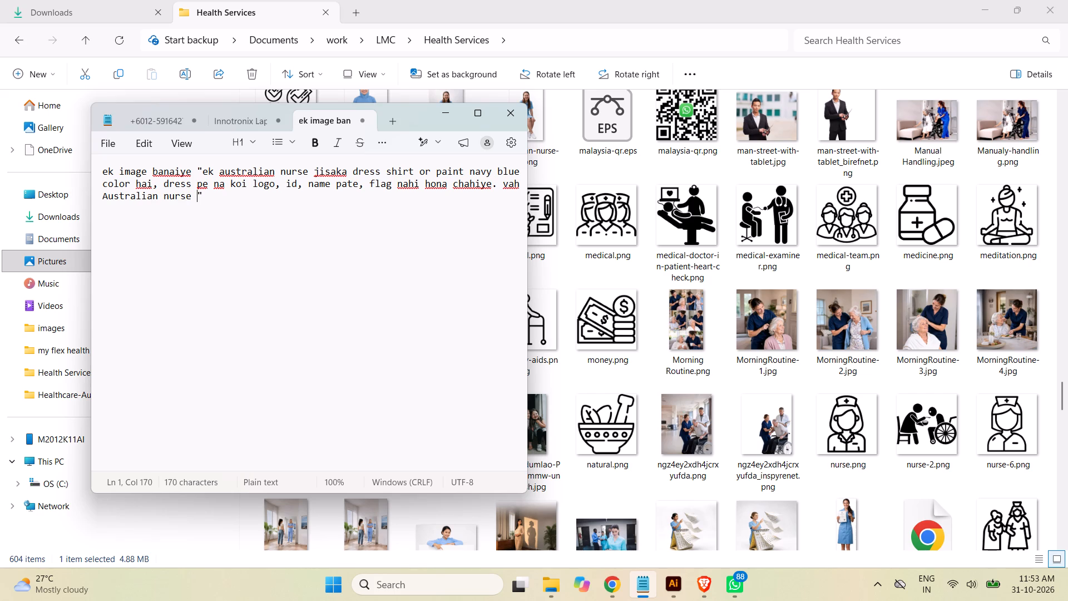
Apply the spelling suggestion "Australian" to the lowercase "australian" near the start of the quoted description.
right_click(245, 171)
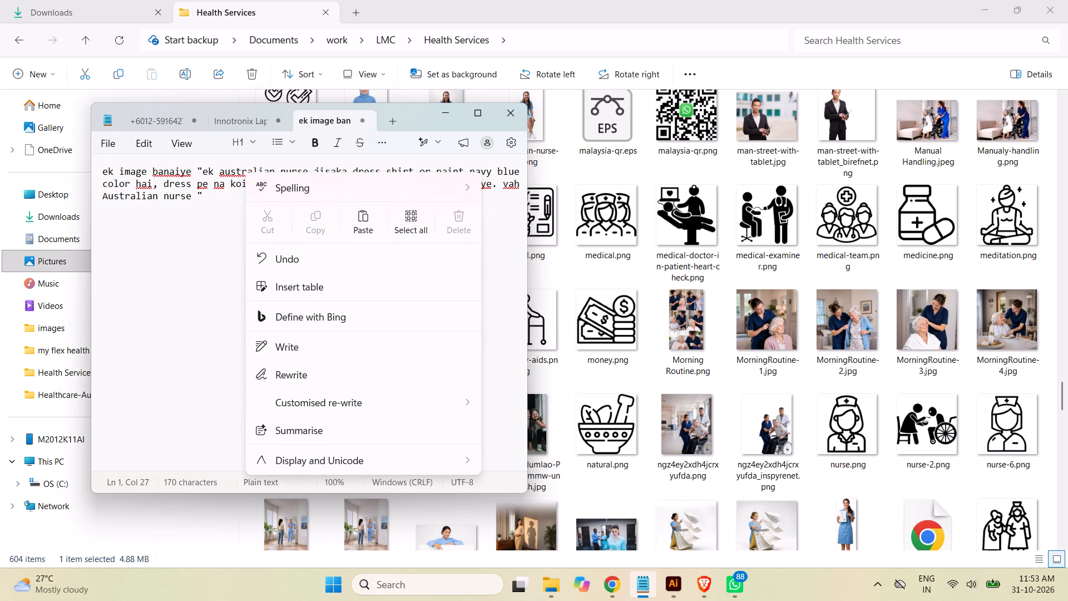
double_click(241, 174)
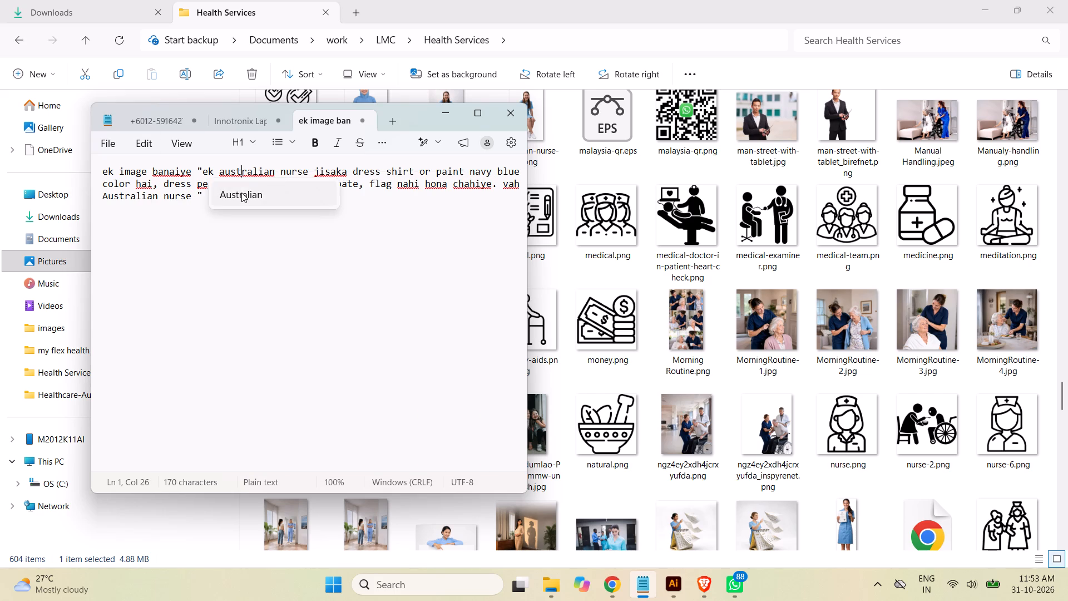
left_click(242, 195)
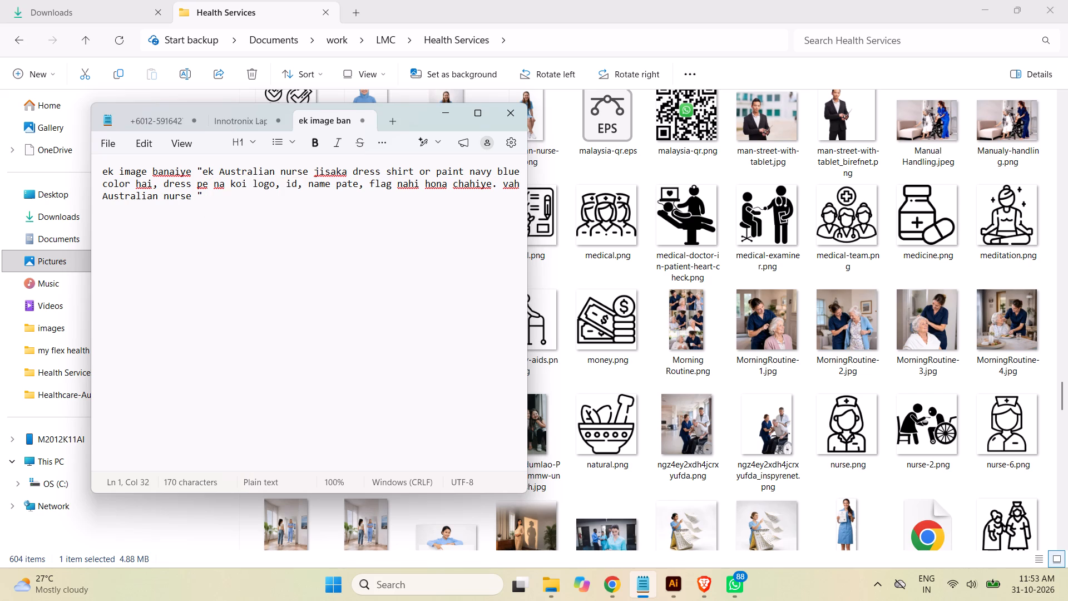
Continue the second sentence after "vah Australian nurse" with the words "ghar me ek".
left_click(195, 198)
type("ghar me a")
key("BackSpace")
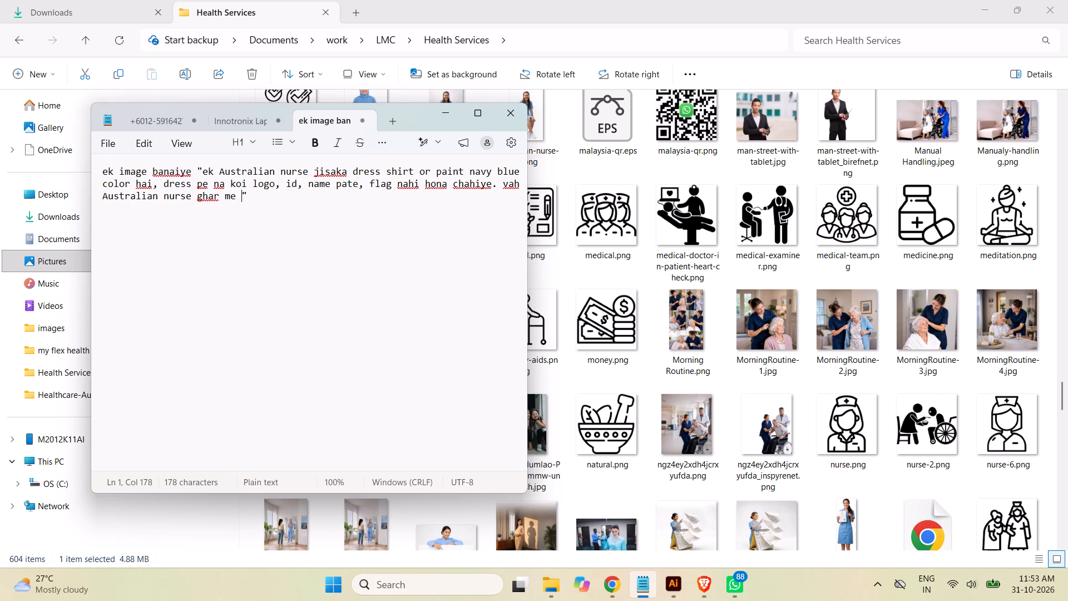
type("ek")
key("space")
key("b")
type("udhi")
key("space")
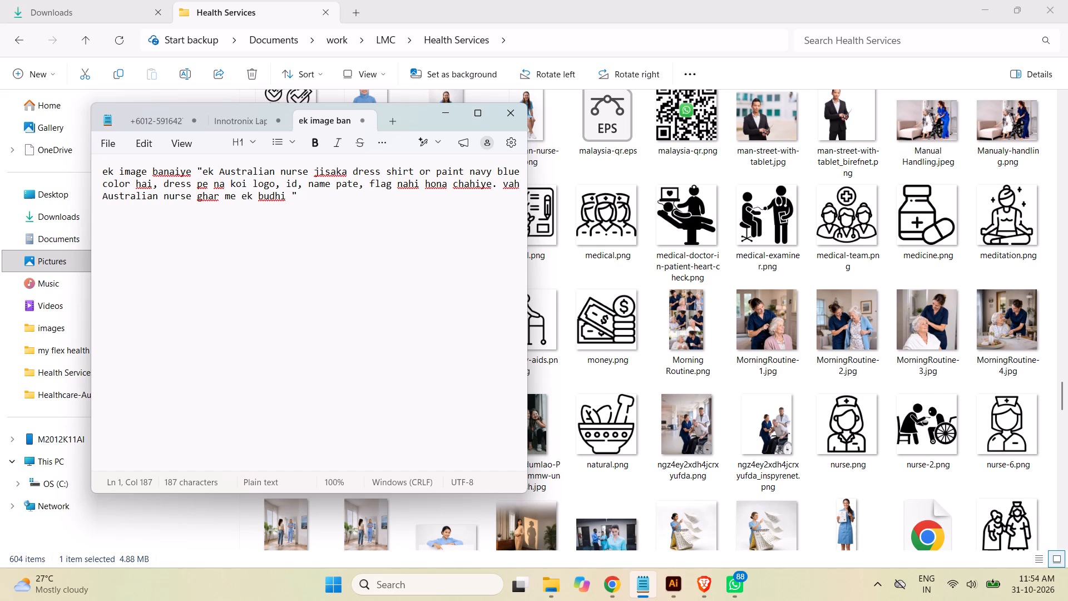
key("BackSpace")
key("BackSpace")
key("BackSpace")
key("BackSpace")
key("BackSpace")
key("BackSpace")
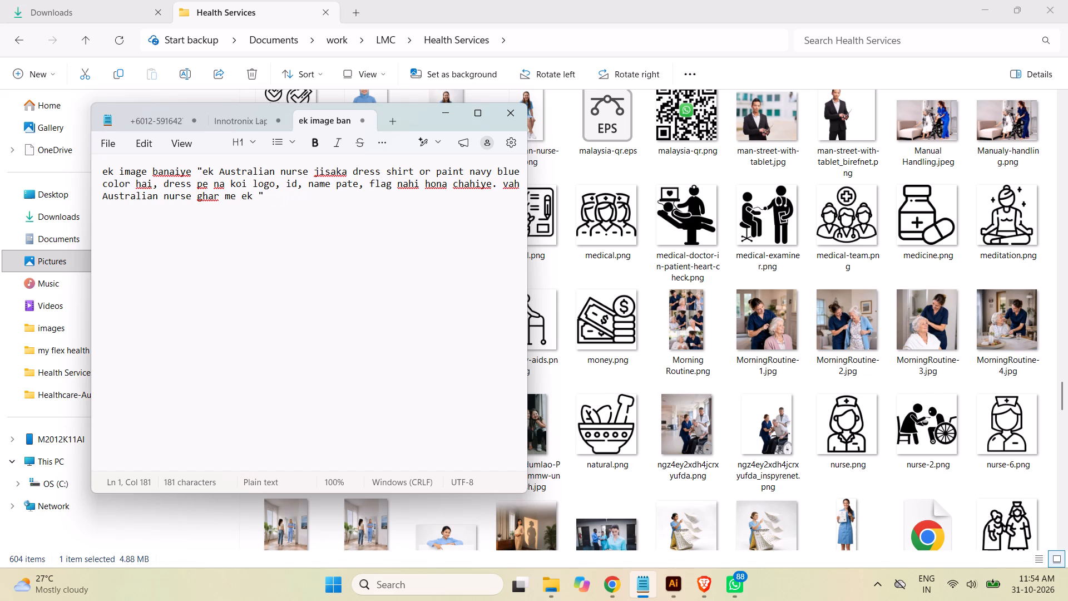
Describe the patient after "ghar me ek" by adding the words "bujurg mahila Australian".
type("bujurg")
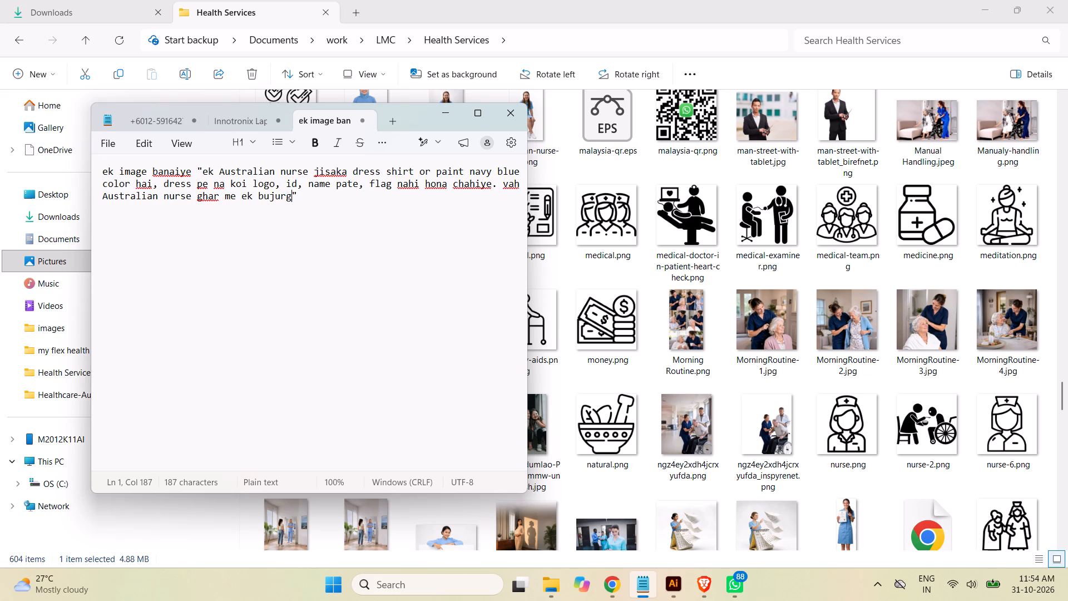
key("space")
type("mahila")
key("space")
type("aus")
type("tralian")
key("space")
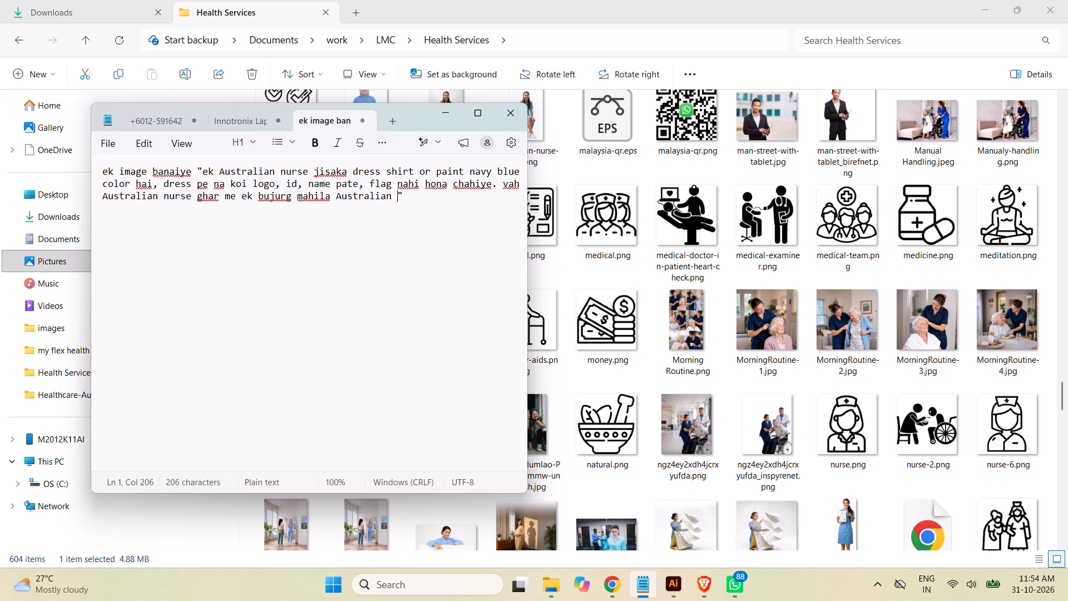
Move the word "mahila" behind "Australian" so the phrase reads "bujurg Australian mahila".
double_click(311, 195)
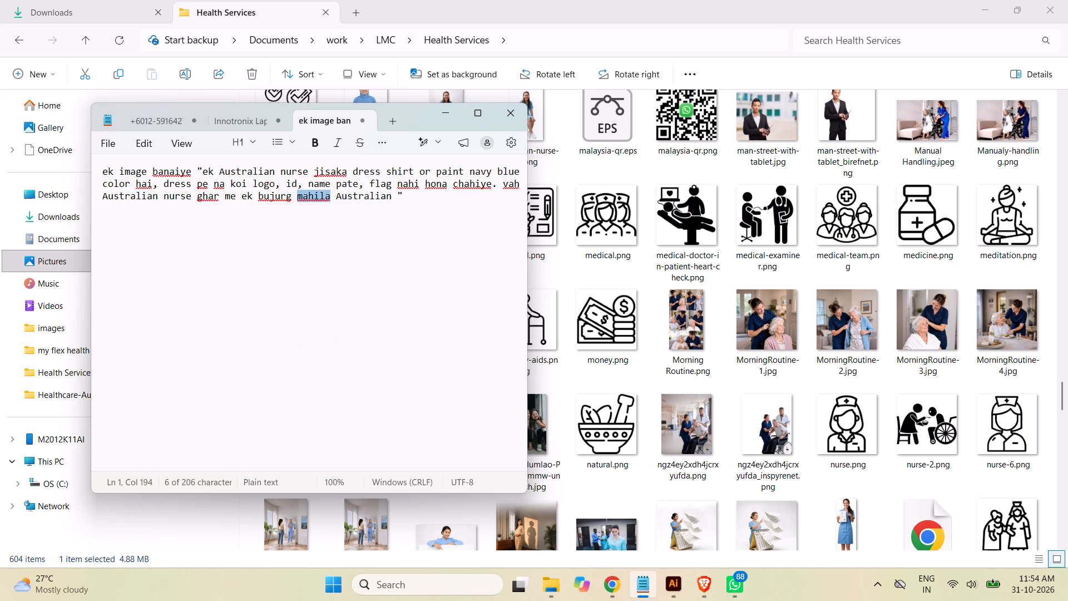
key("ctrl+c")
key("ctrl+x")
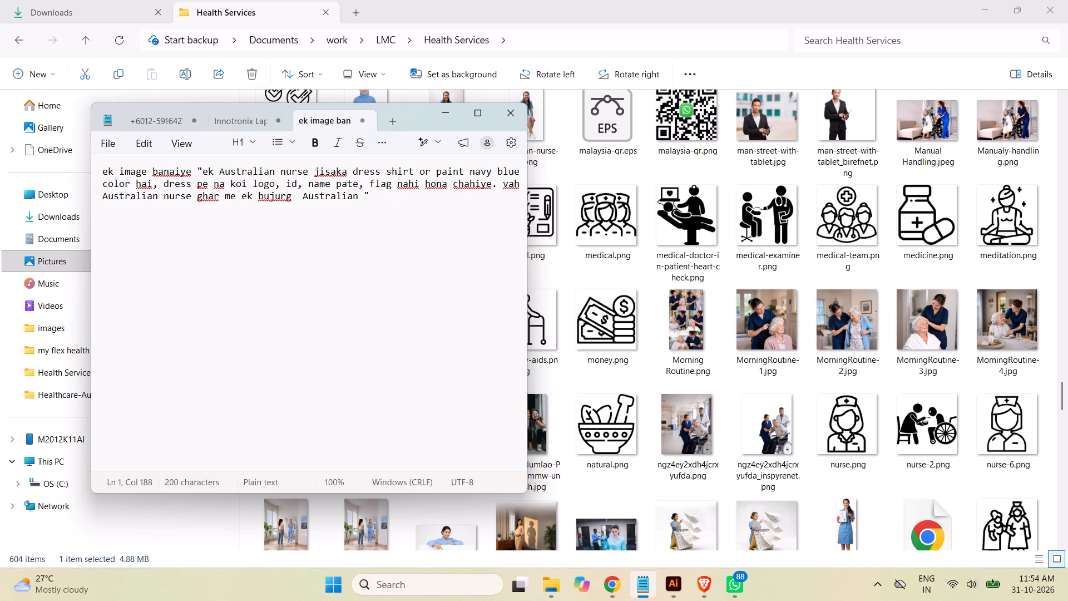
key("BackSpace")
key("Right")
key("Right")
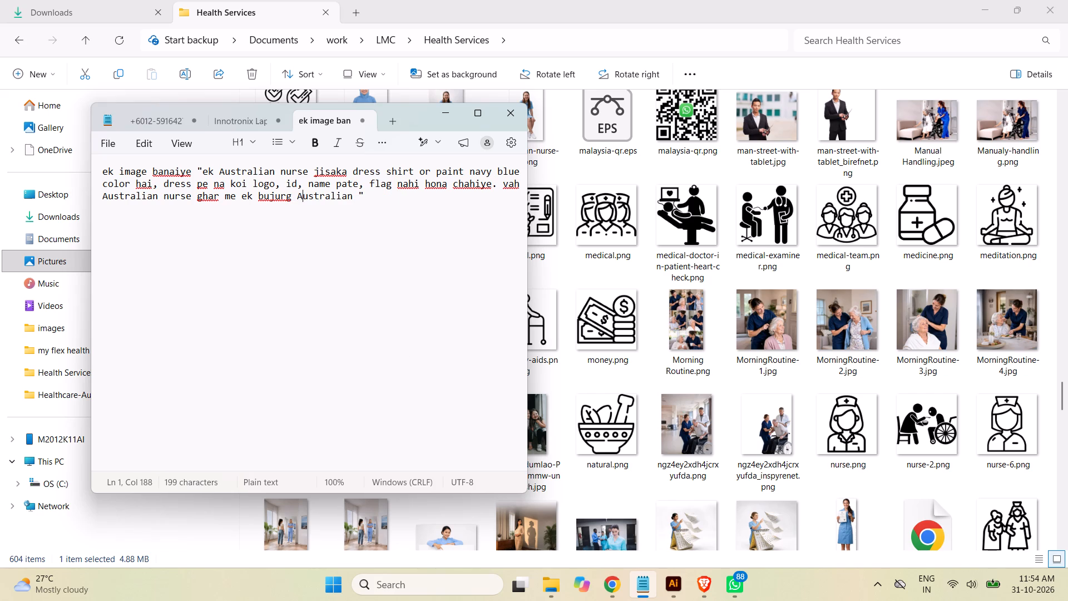
key("Right")
key("Right")
key("Right")
key("Right")
key("Right")
key("Right")
key("Right")
key("Right")
key("Right")
key("space")
key("ctrl+v")
Finish the sentence about the elderly woman with "ke baal bana de rahi hai.".
key("space")
type("ke")
key("space")
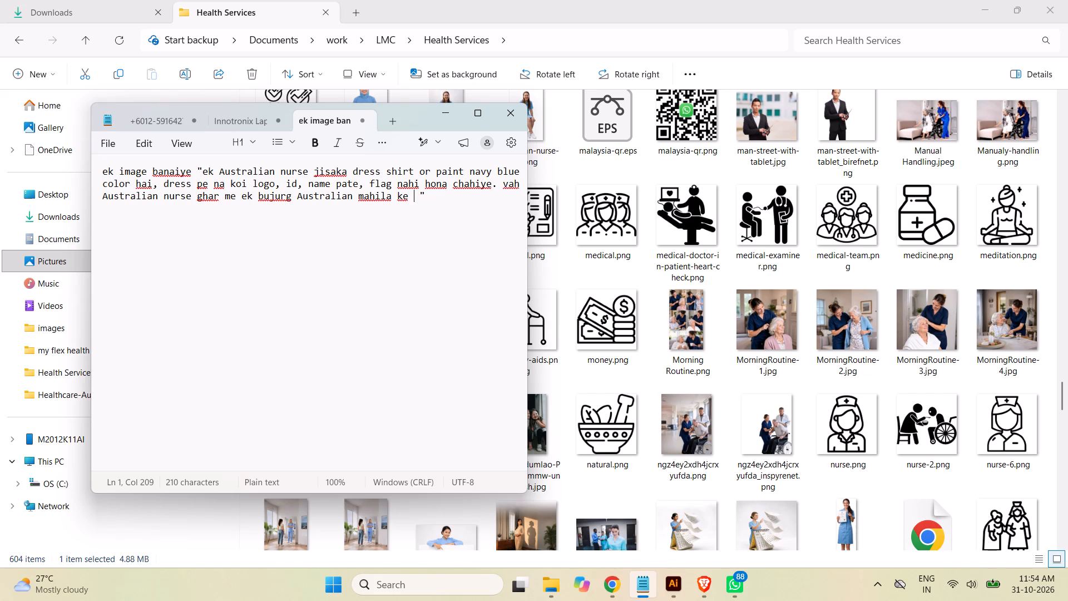
type("ba")
type("al bana de rahi hai")
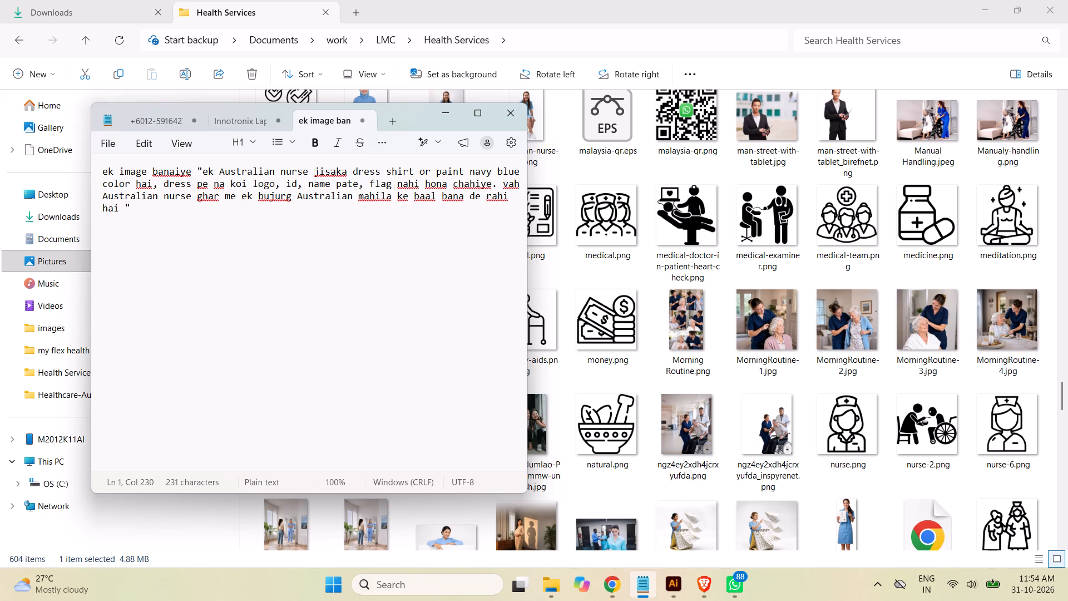
key("period")
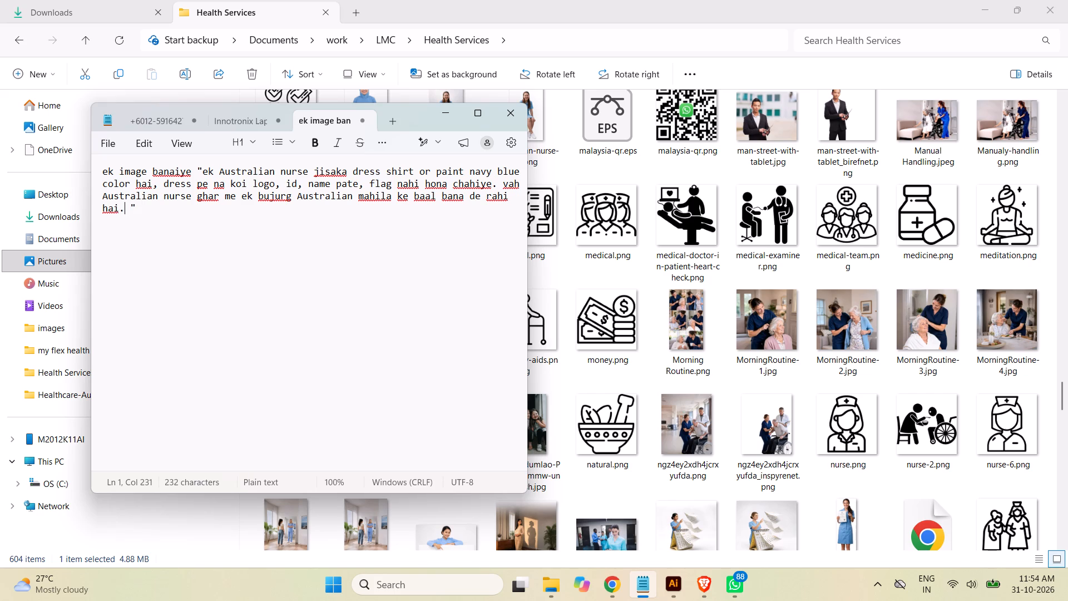
Add the sentence "bade hi atmiya bhav se vah us mahila ka khayal rakh rahi hai." before the closing quotation mark.
key("space")
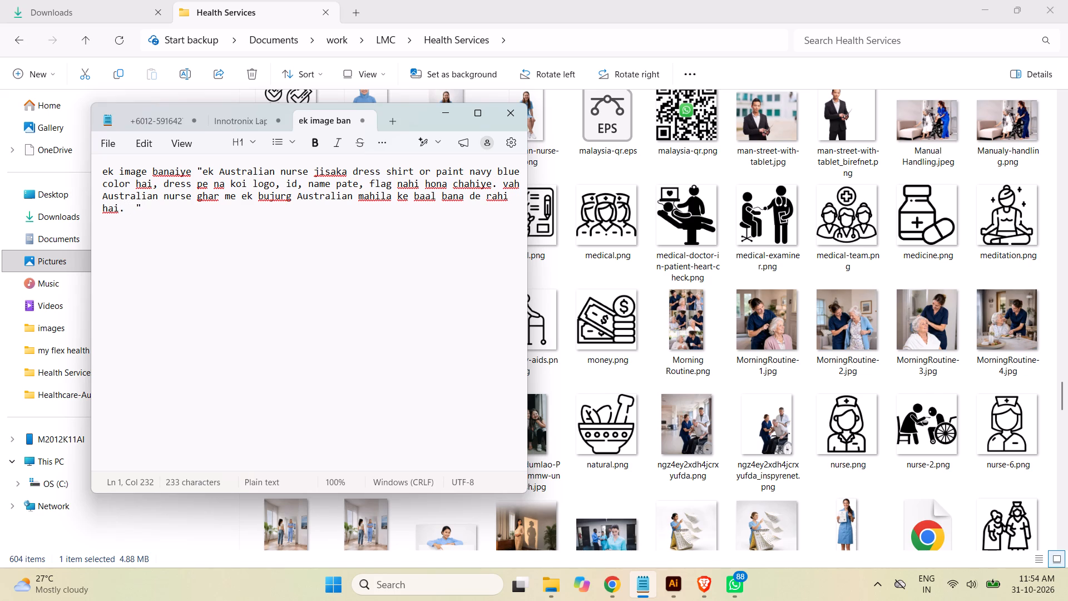
type("bade hi")
key("space")
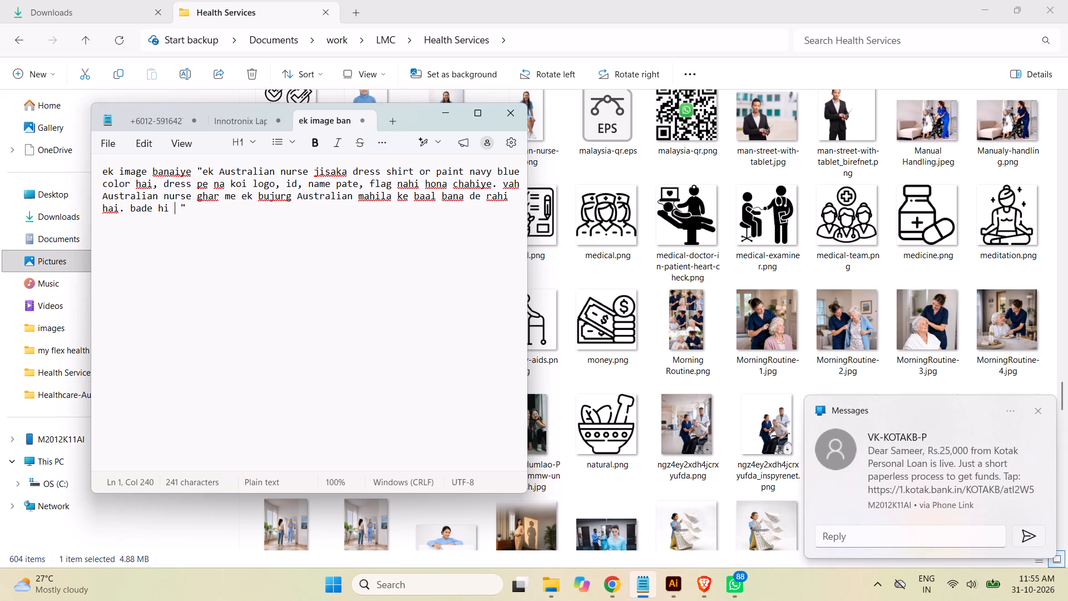
type("atmiya")
key("space")
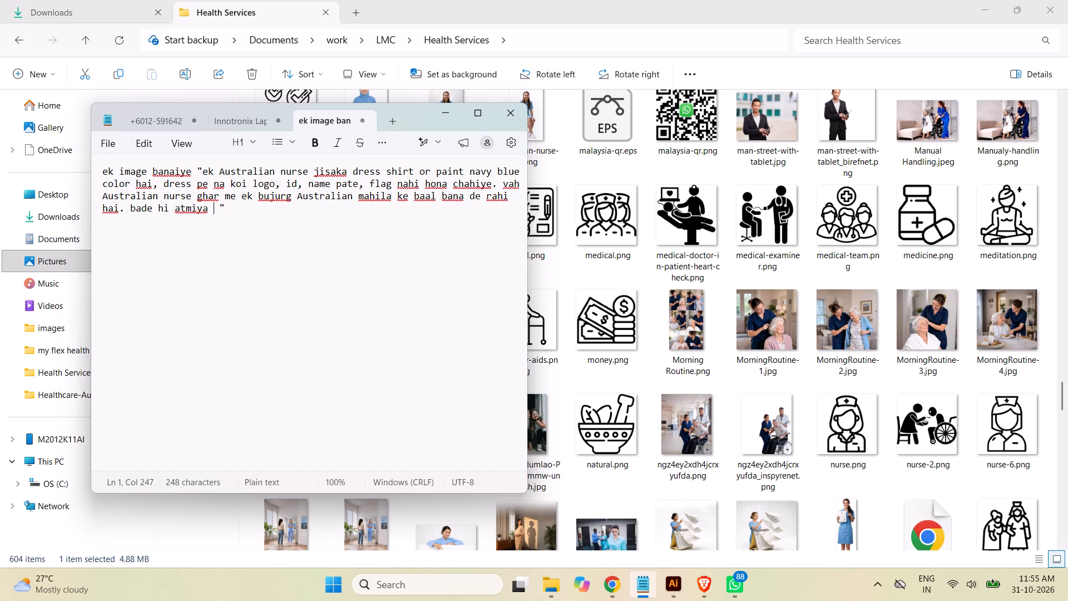
type("bhav se av")
key("BackSpace")
key("BackSpace")
type("vah")
key("space")
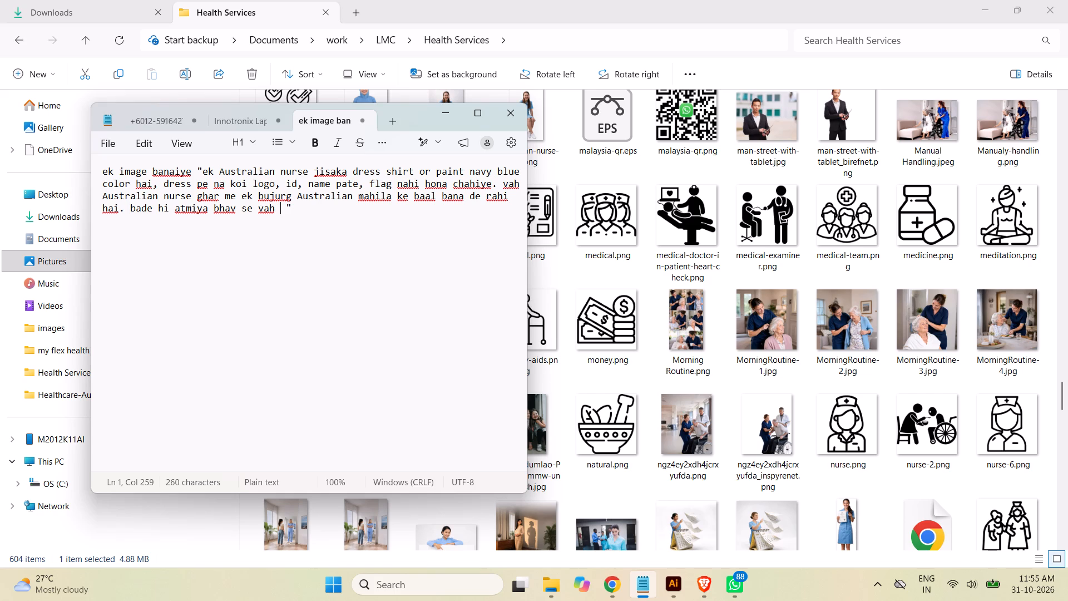
type("us mahila ka khayal rakh rahi hai")
key("period")
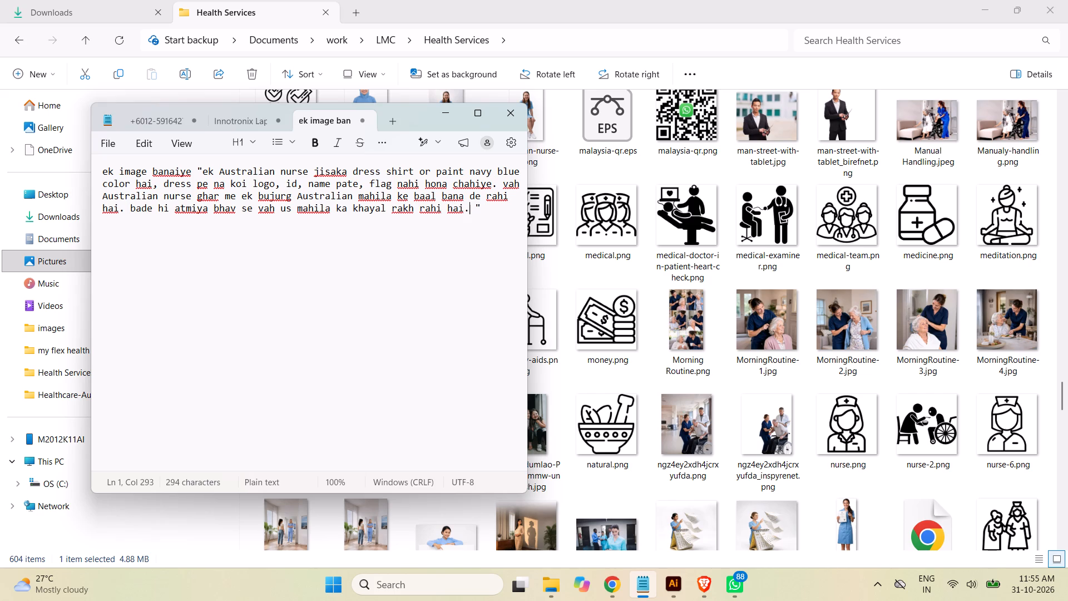
Describe the setting after the caring sentence by adding "Australian ghar ka ek swachhant vatavaran hai" inside the quotation.
key("space")
key("a")
type("ustralin")
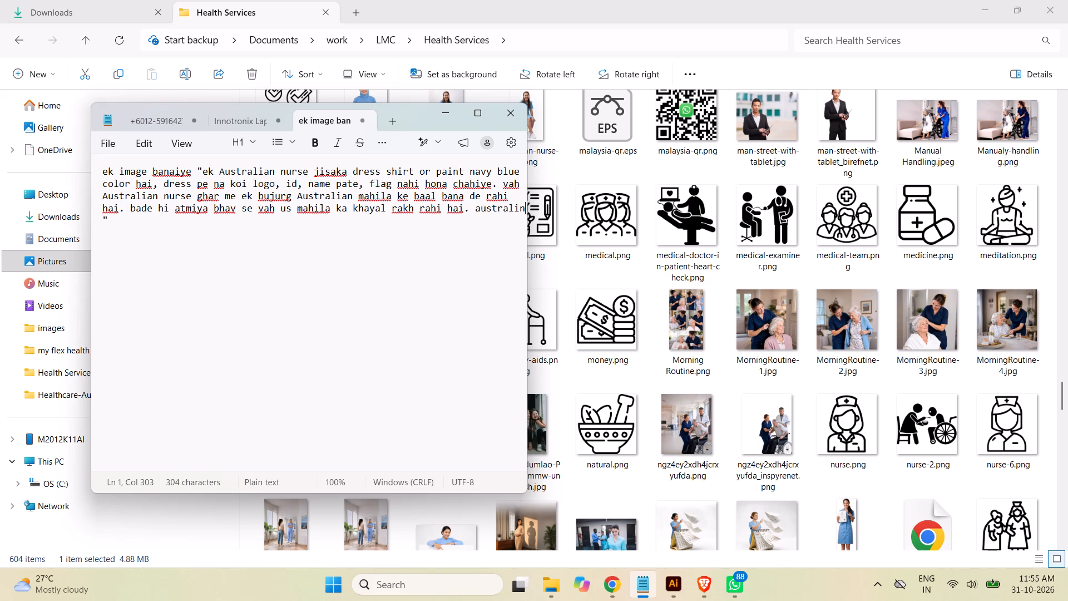
key("BackSpace")
type("an ka")
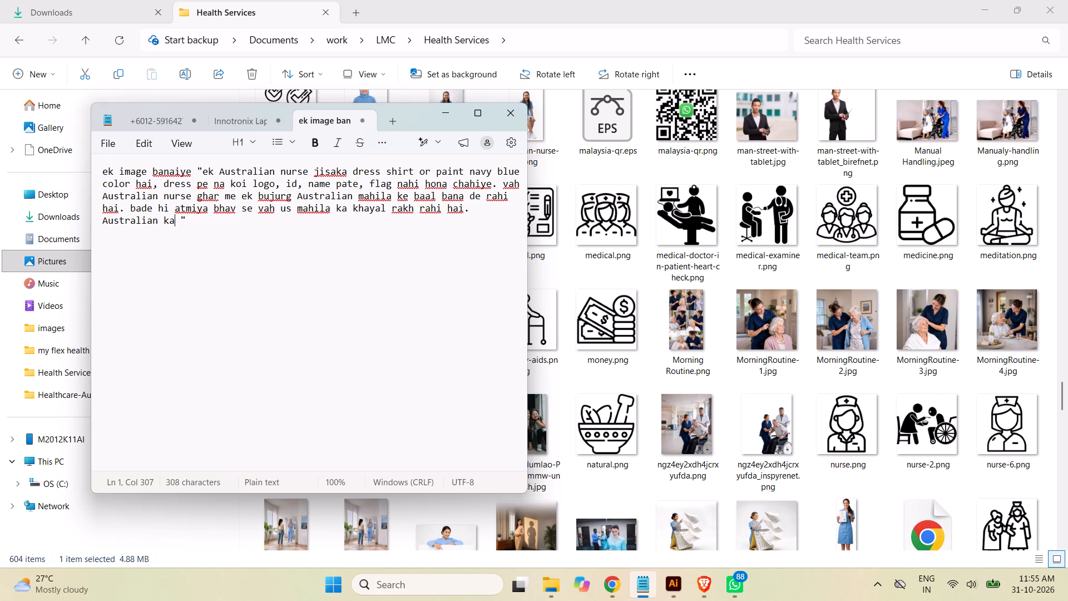
key("BackSpace")
key("BackSpace")
type("ghar ka")
key("space")
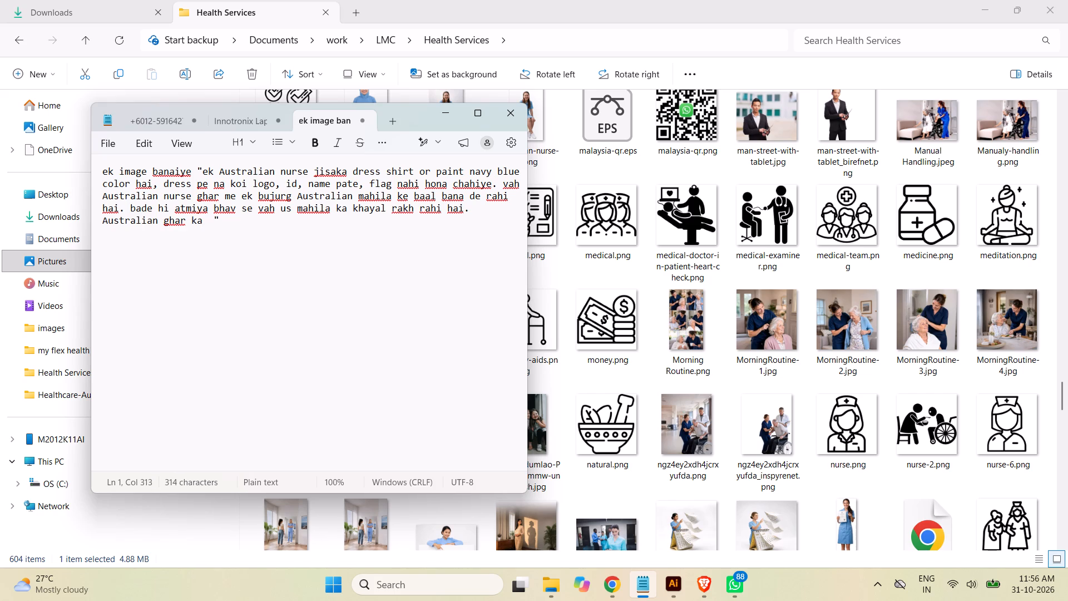
type("ek")
key("space")
type("swa")
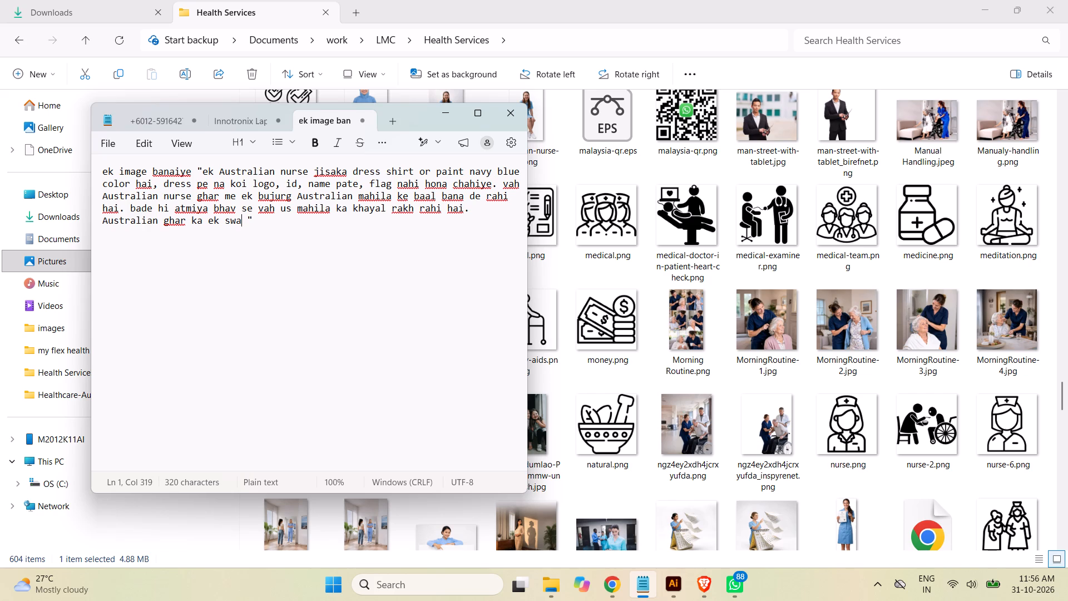
type("chhant")
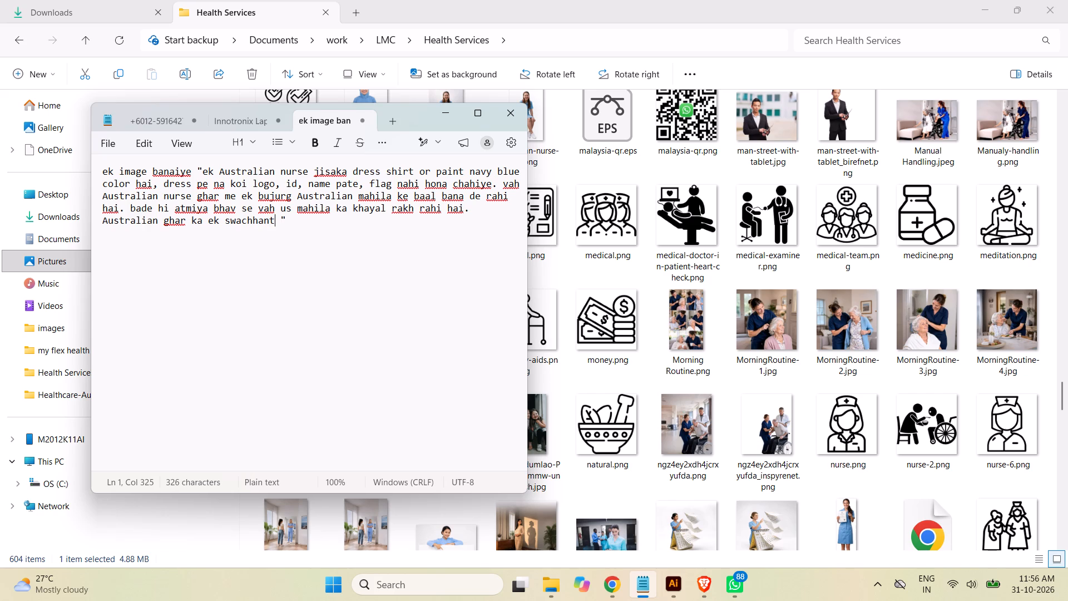
key("space")
type("vatavaran hai")
key("space")
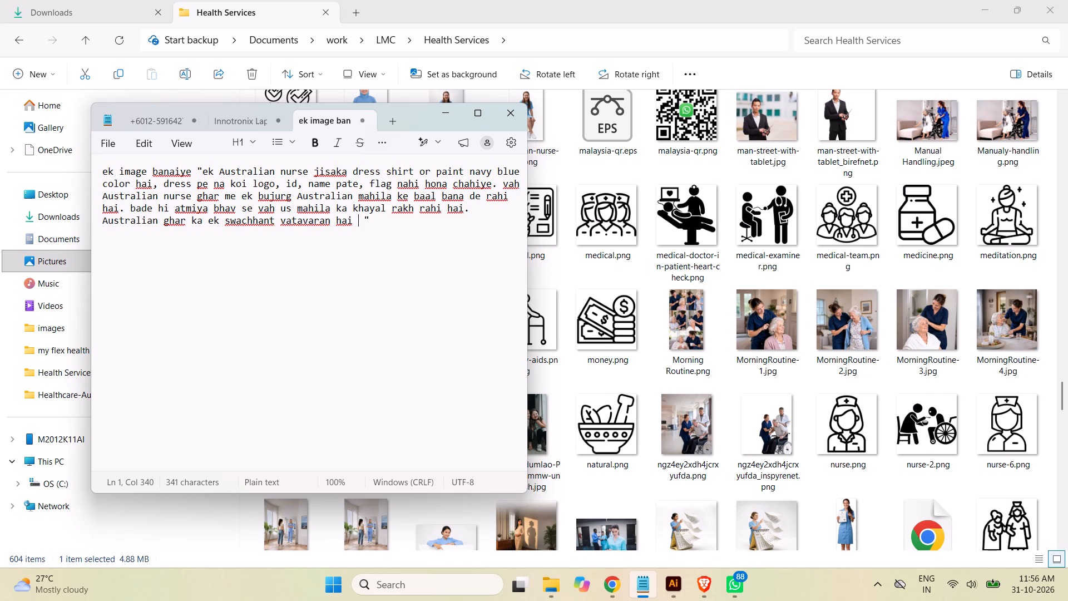
key("BackSpace")
Extend the home setting sentence with the time of day: ", din ka samay hai.".
type(",")
key("space")
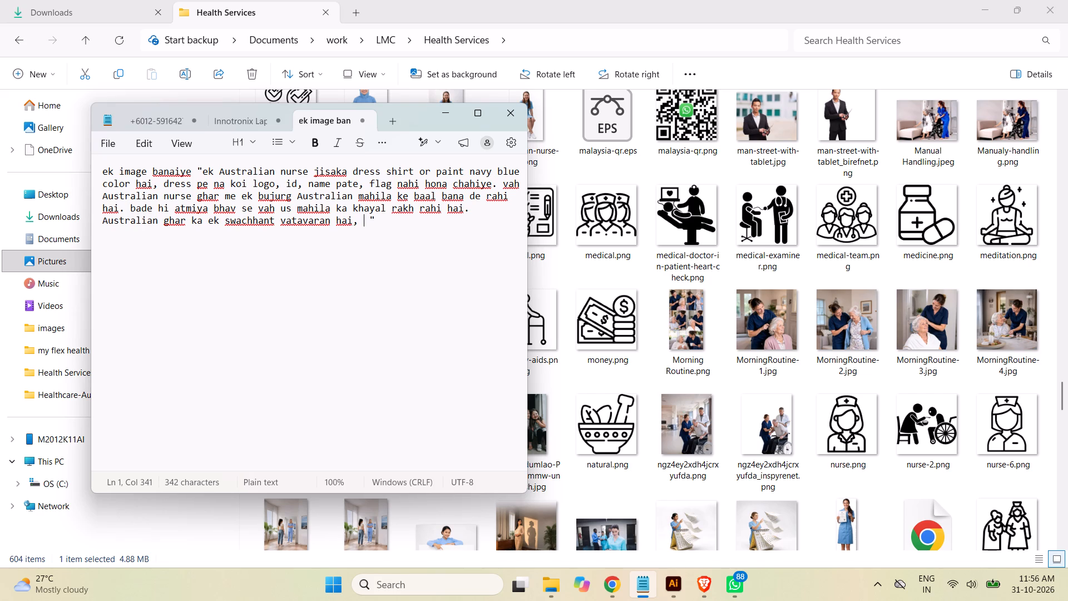
type("din ka samay")
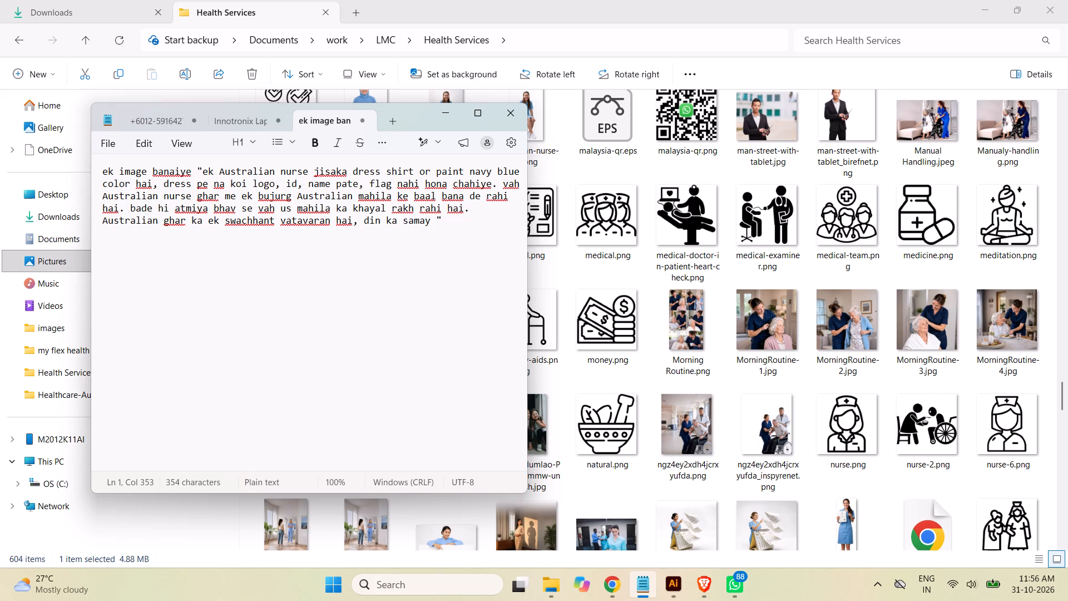
key("space")
type("hai")
key("space")
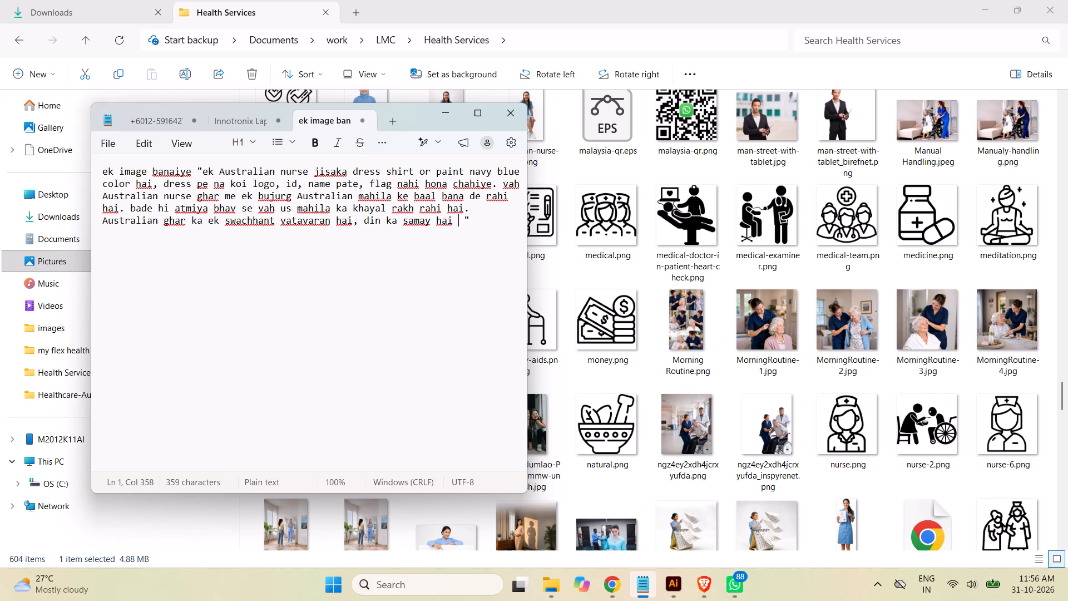
key("BackSpace")
key("period")
Add the lighting and background requirement "image me achhi roshani honi chahiye, background dhundhala hona chahiye." to the prompt.
key("space")
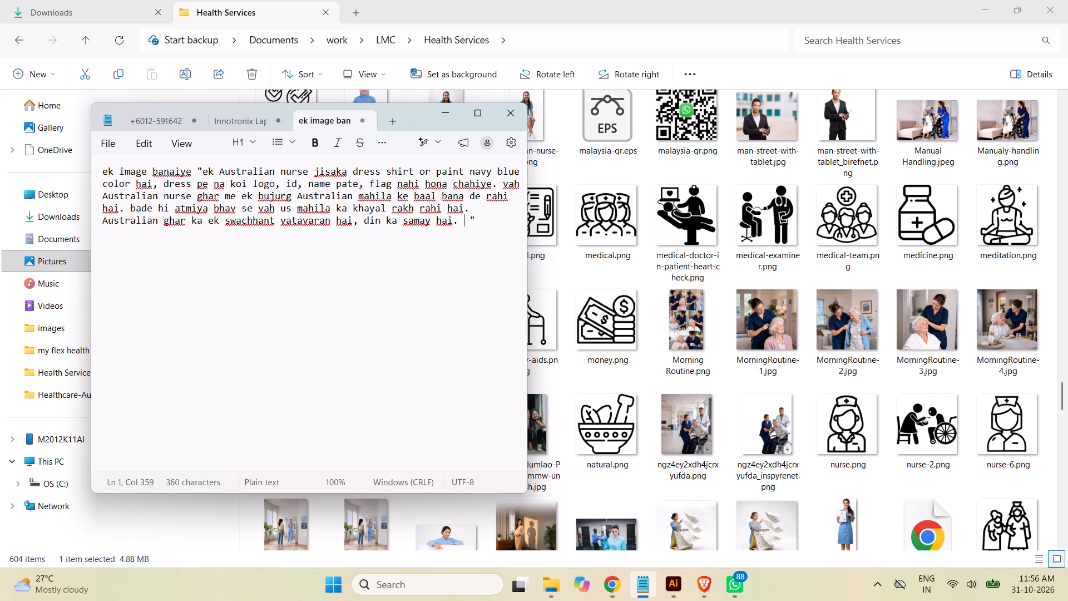
type("iama")
key("BackSpace")
key("BackSpace")
key("BackSpace")
type("mage me")
key("space")
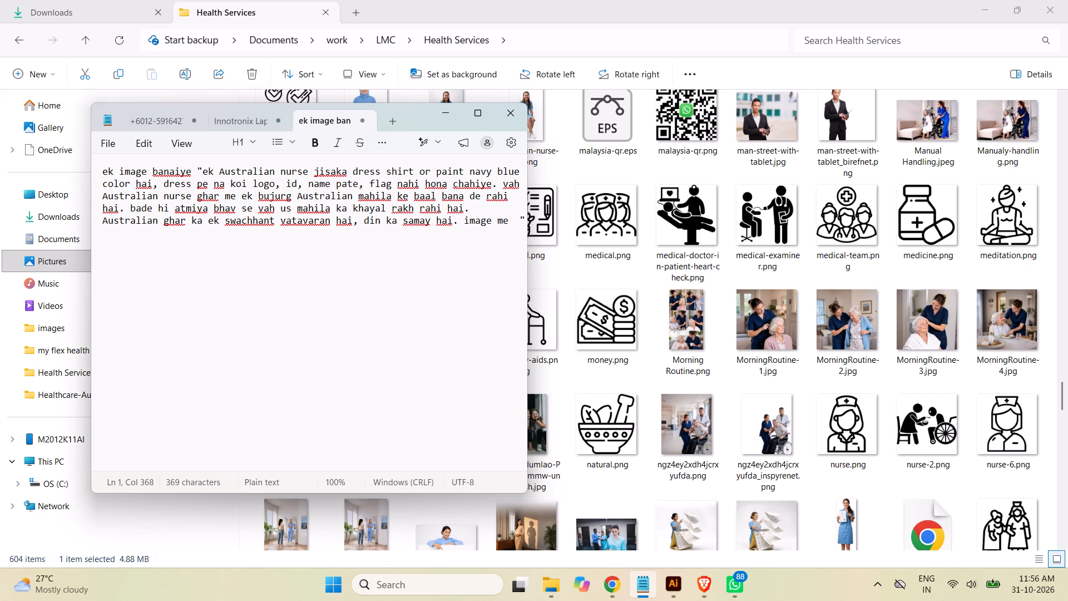
type("achhi")
key("space")
type("roshani honi chahiye")
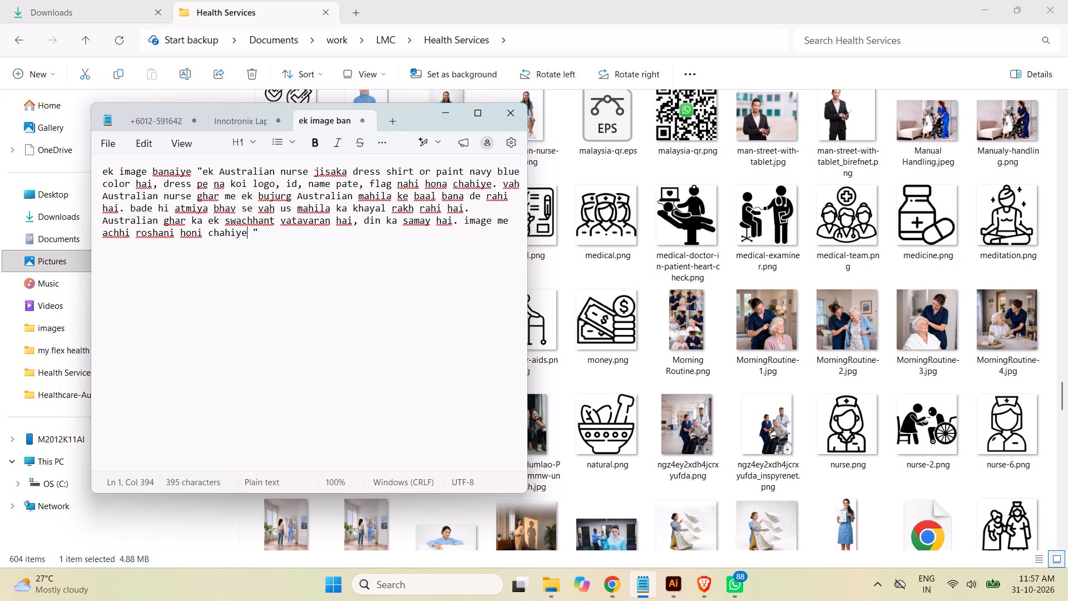
key("comma")
key("space")
type("background dhundh")
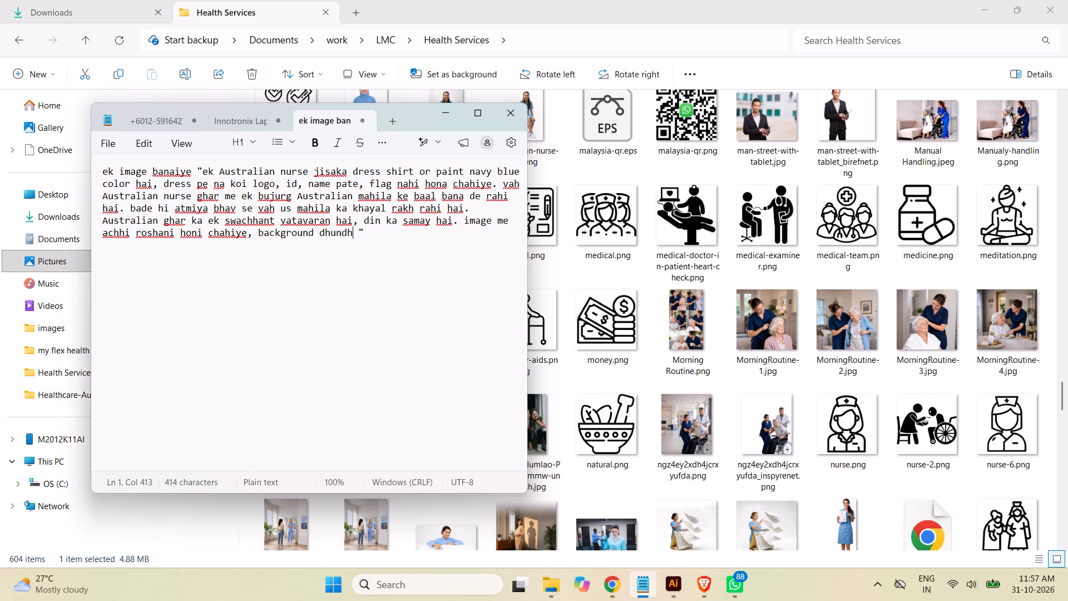
type("ala hona chahiye")
key("period")
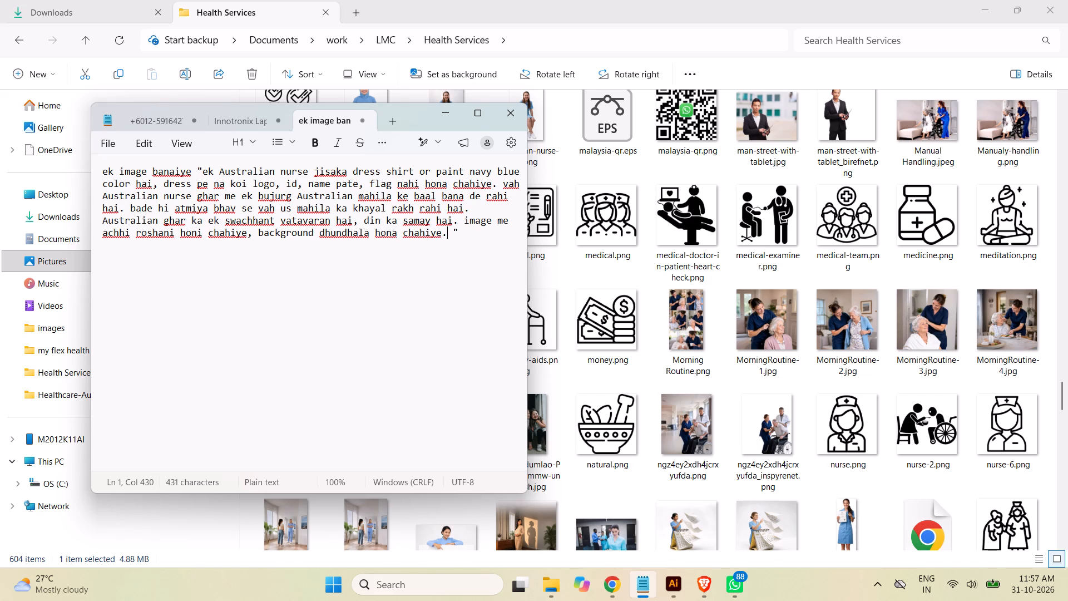
Specify the format by adding "image ka size 9:16 ka hona chahiye." before the closing quotation mark.
key("space")
type("image ka s")
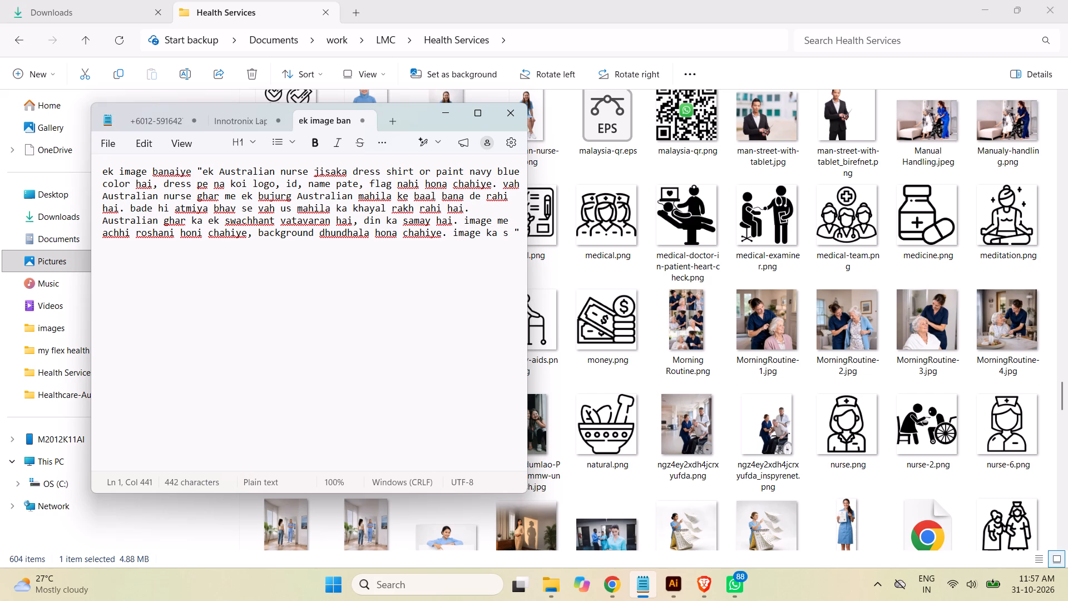
type("ize")
key("space")
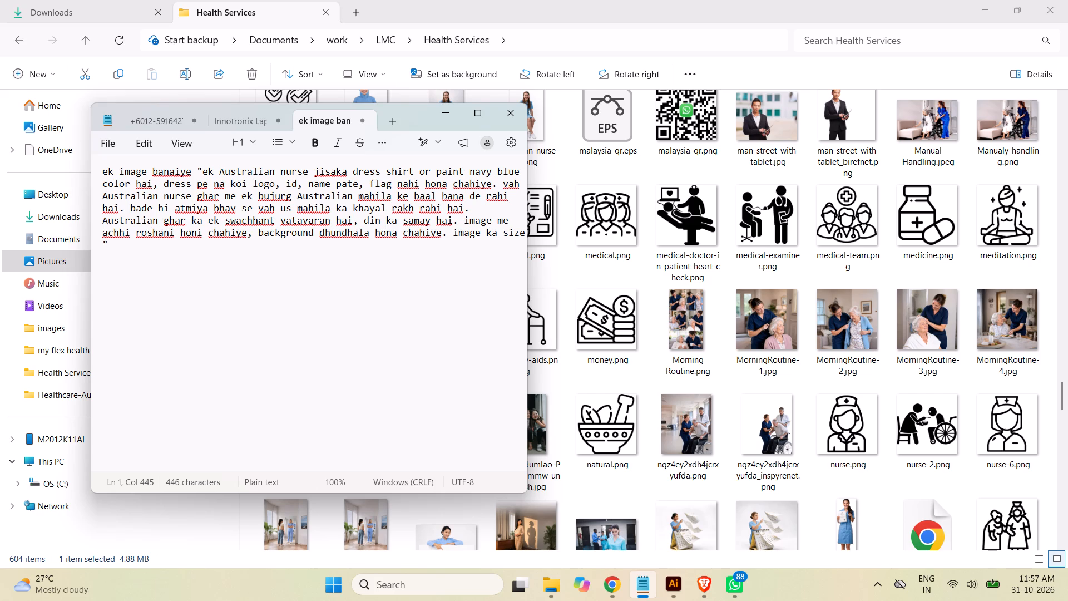
key("9")
key("shift+colon")
type("16")
key("space")
type("ka hona cha")
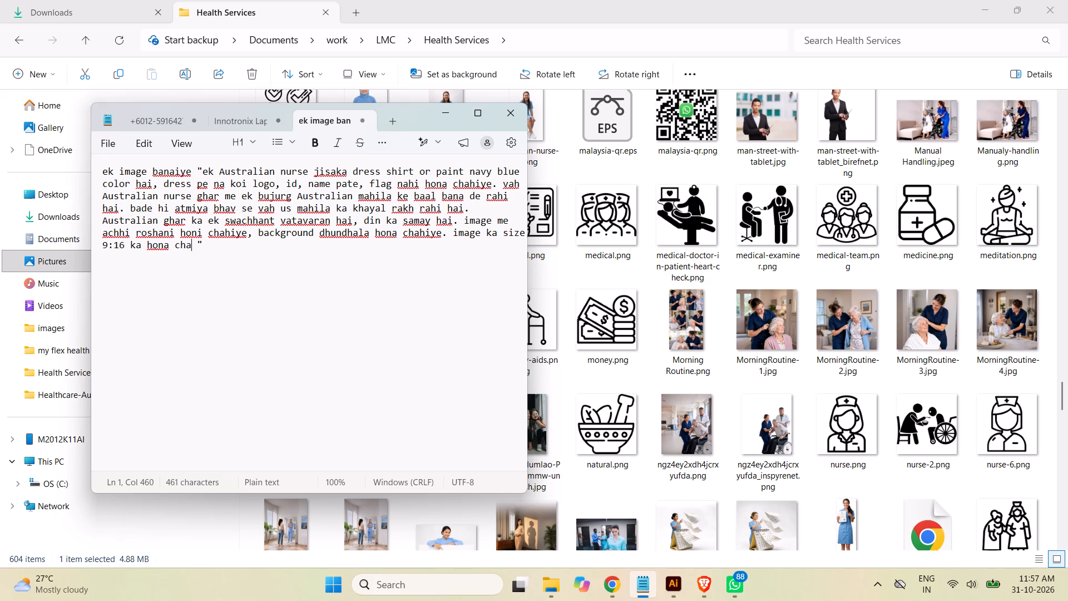
type("hiye")
key("period")
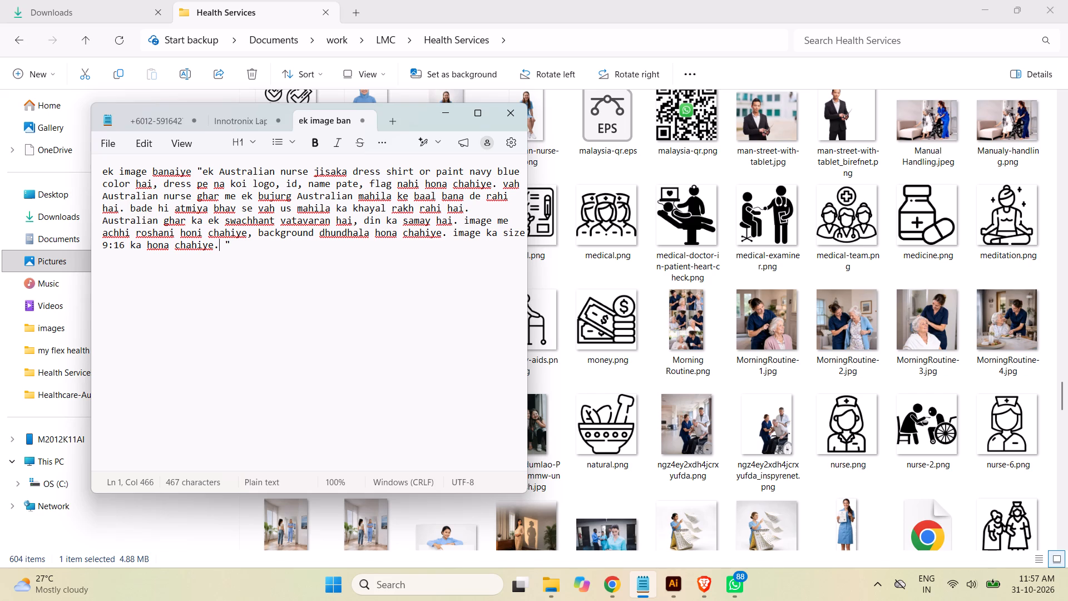
Copy the whole prompt and replace the old Hindi source text with it in Google Translate in the Brave browser.
left_click_drag(244, 250, 80, 168)
key("ctrl+c")
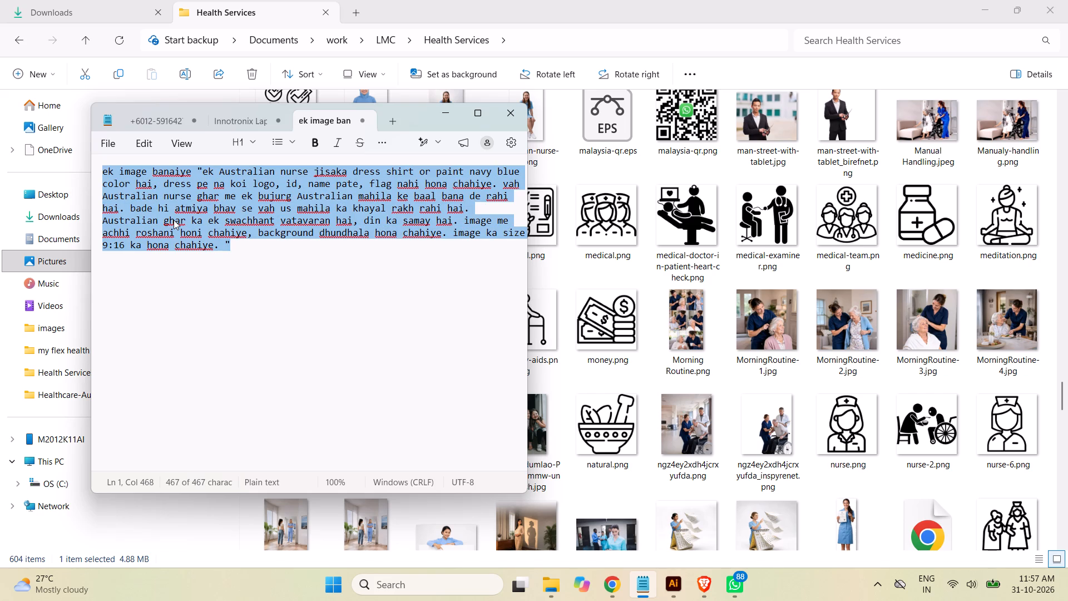
left_click(700, 585)
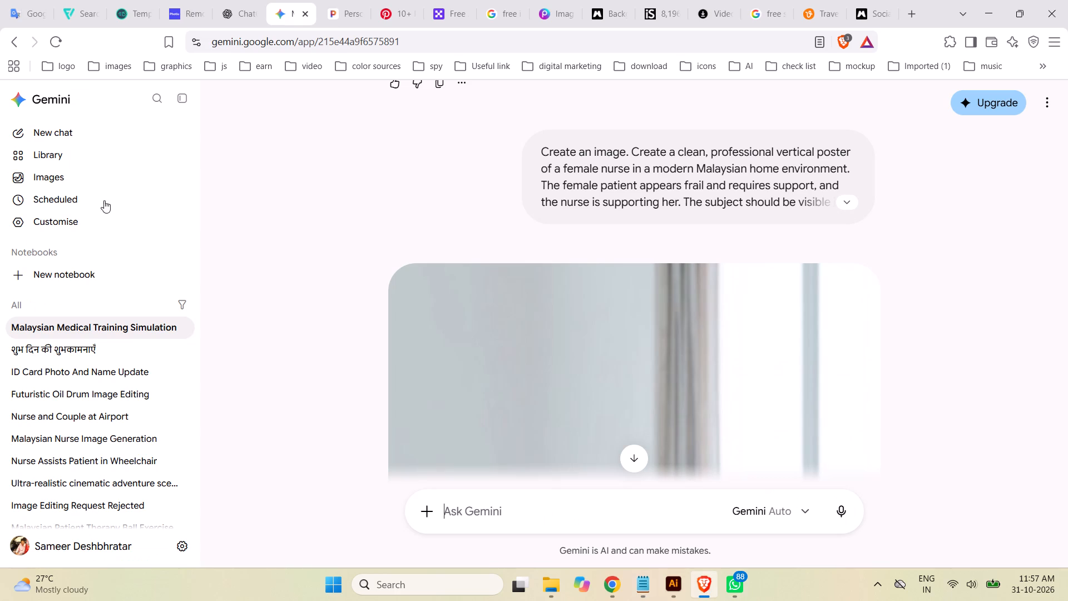
left_click(28, 8)
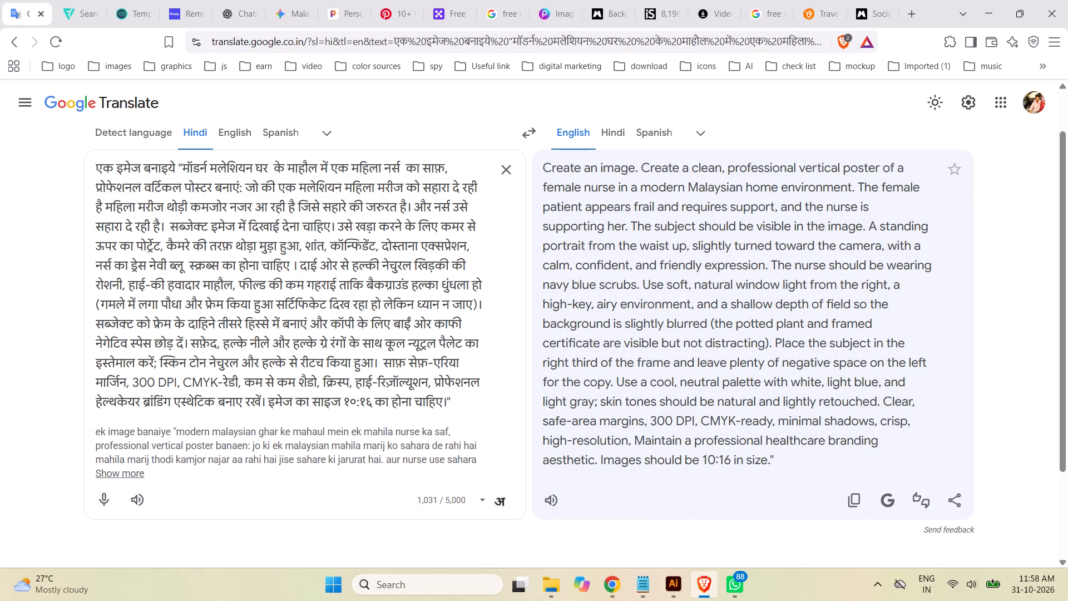
left_click(296, 209)
key("ctrl+a")
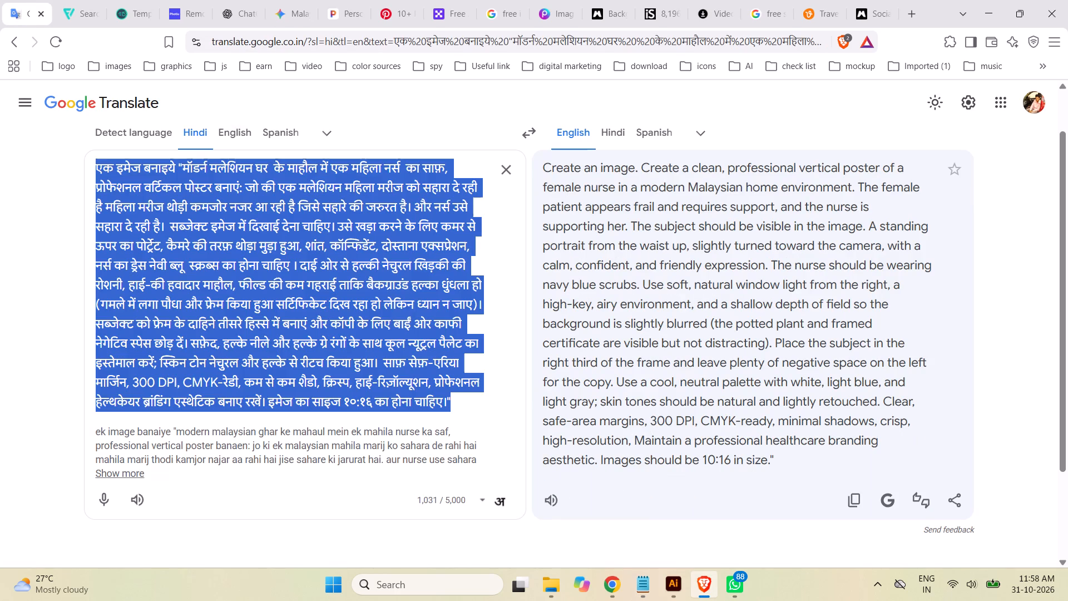
key("ctrl+v")
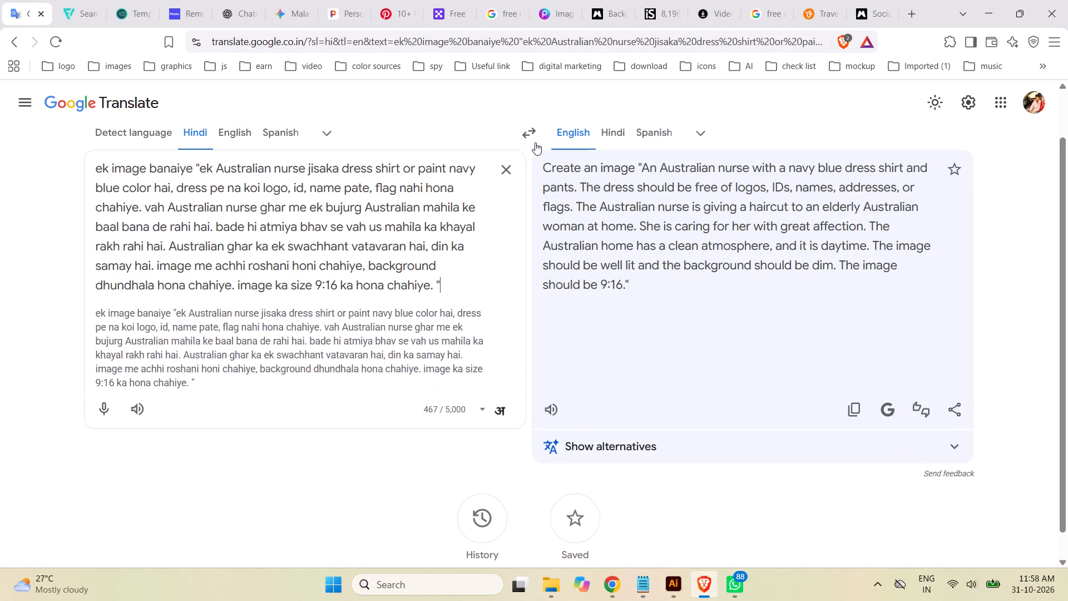
Swap the translation languages so the English version of the prompt becomes the source text.
left_click(530, 132)
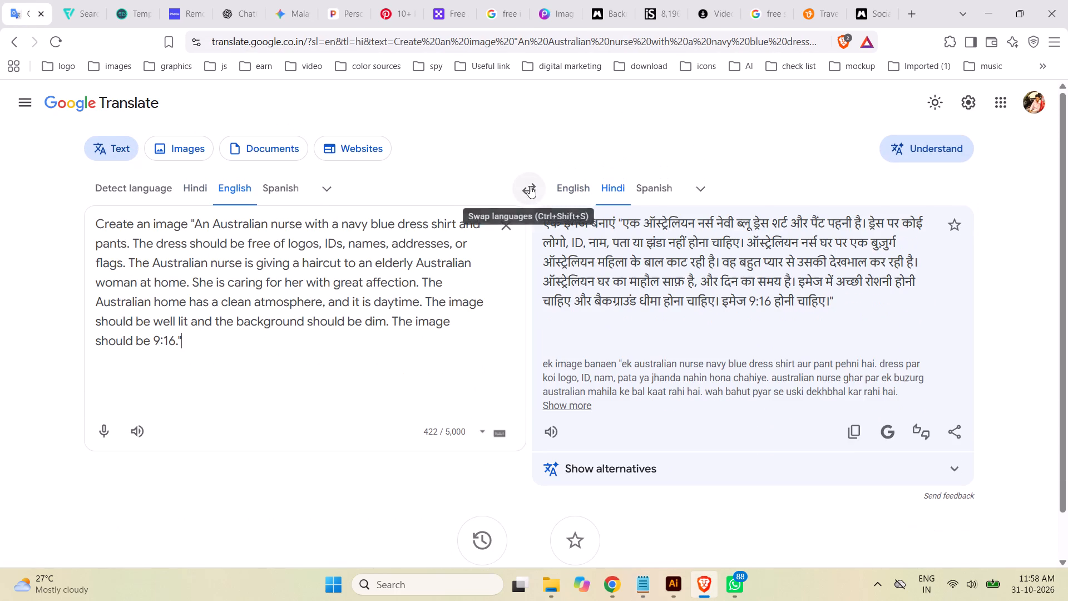
Swap the translation back to Hindi-to-English and replace "बाल काट" with "बालो को कंघी कर" in the Hindi prompt.
left_click(530, 186)
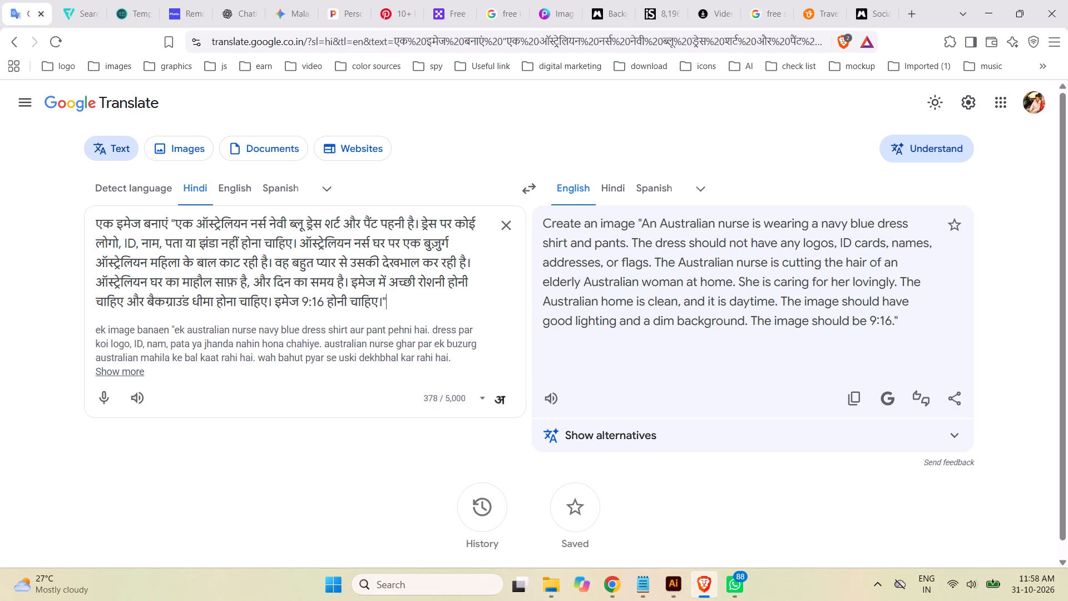
left_click_drag(240, 262, 198, 260)
type("ba")
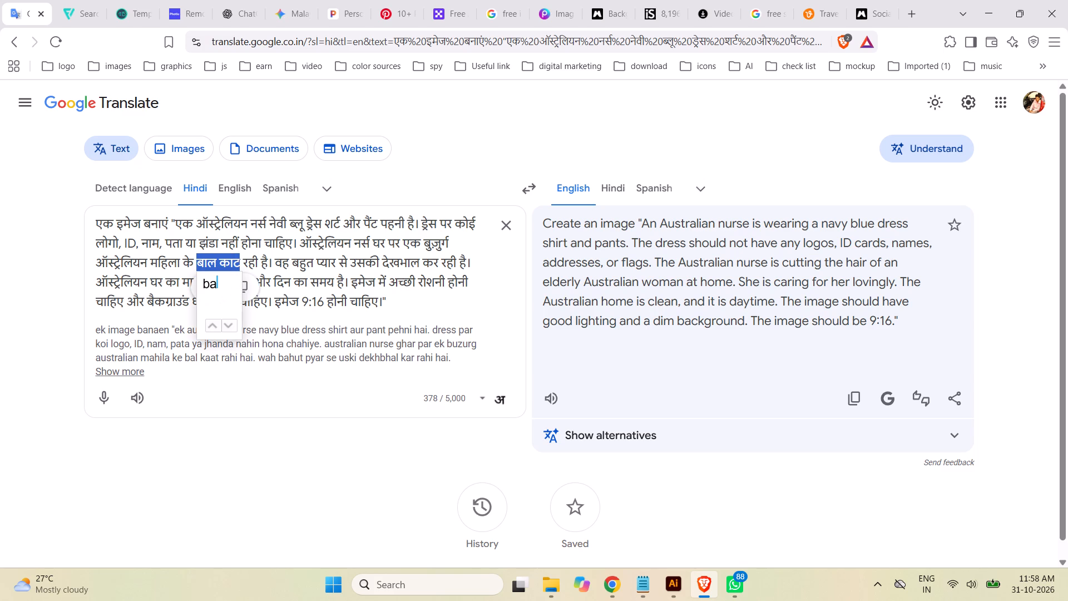
type("lo")
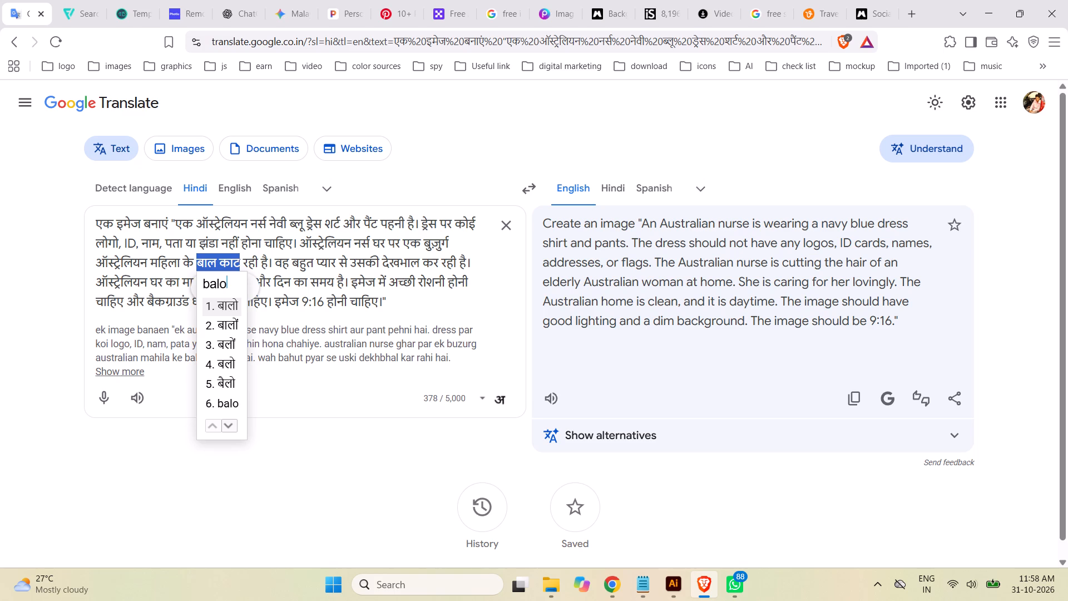
key("space")
type("ko")
key("space")
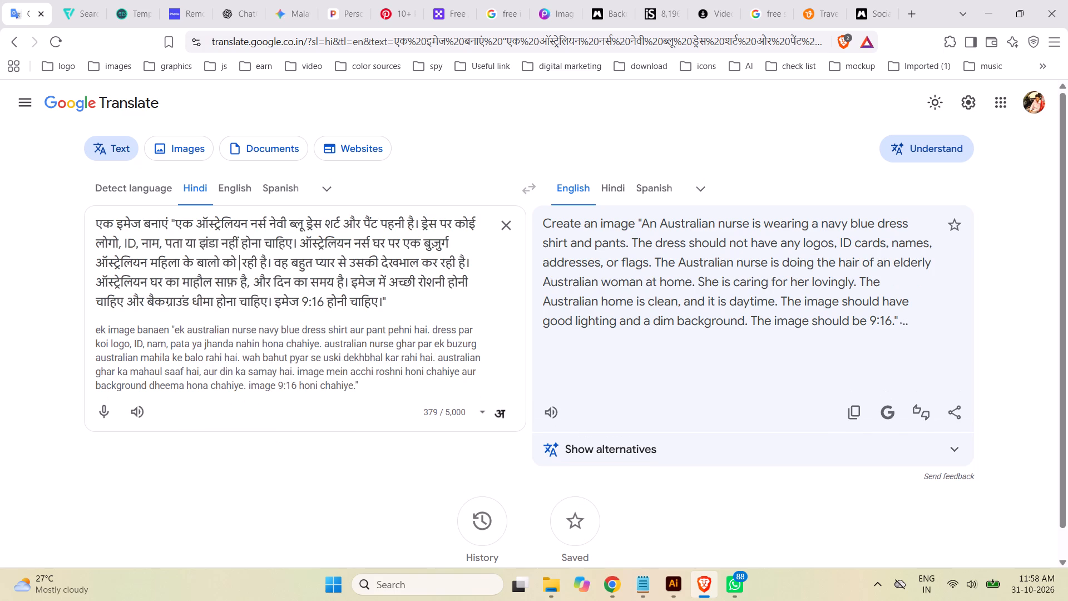
type("ka")
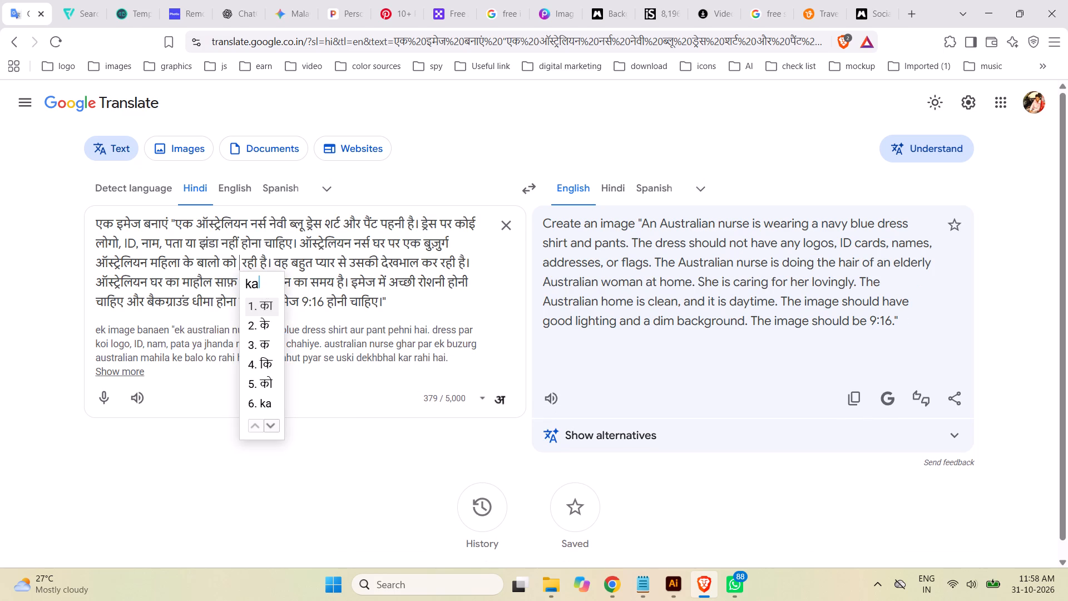
type("nghi")
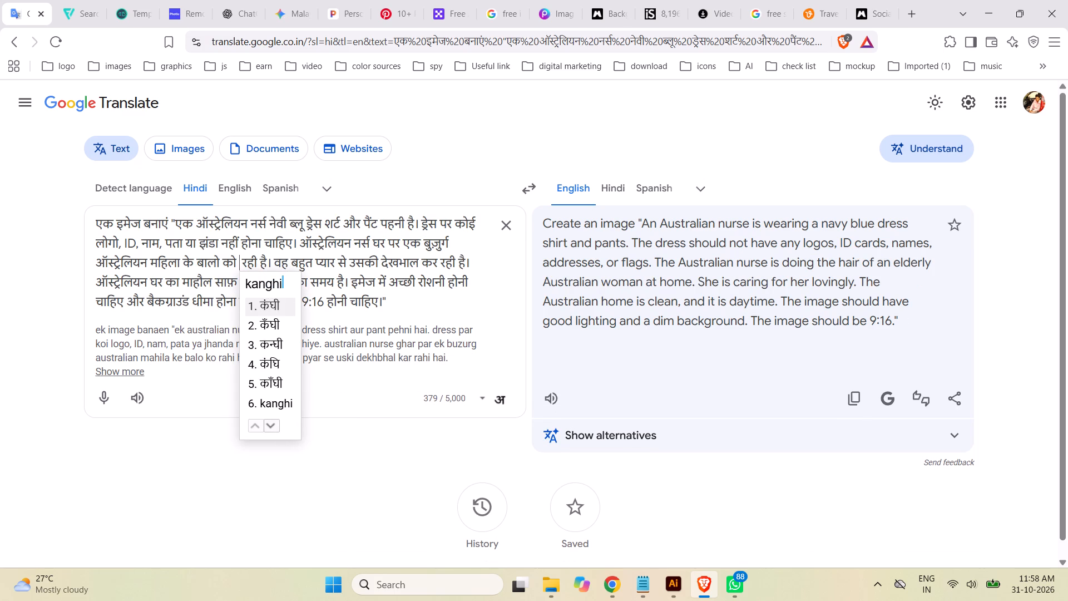
key("space")
type("kar")
key("space")
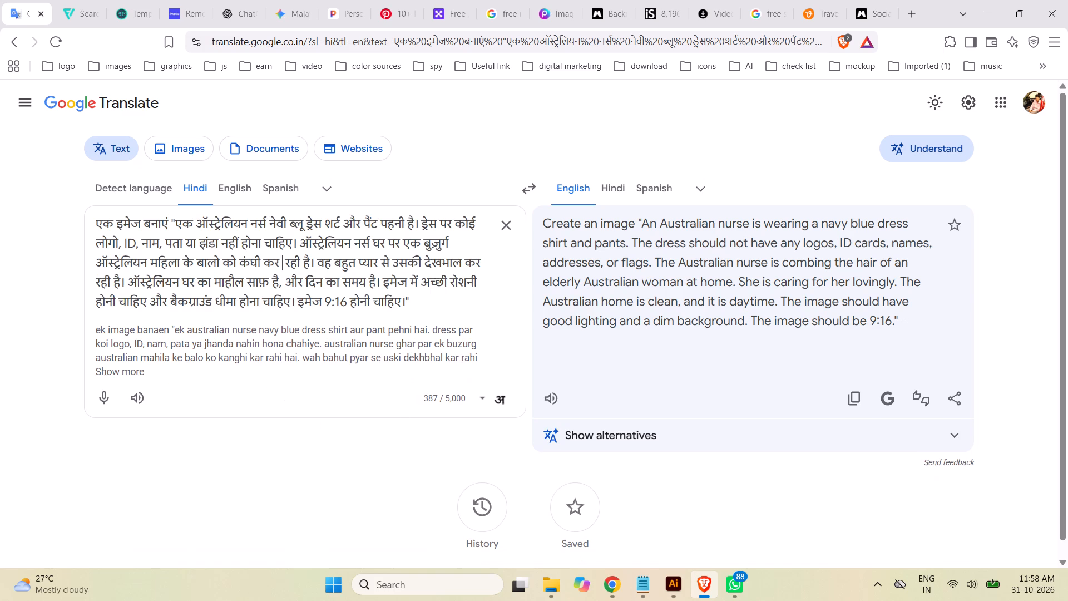
key("Delete")
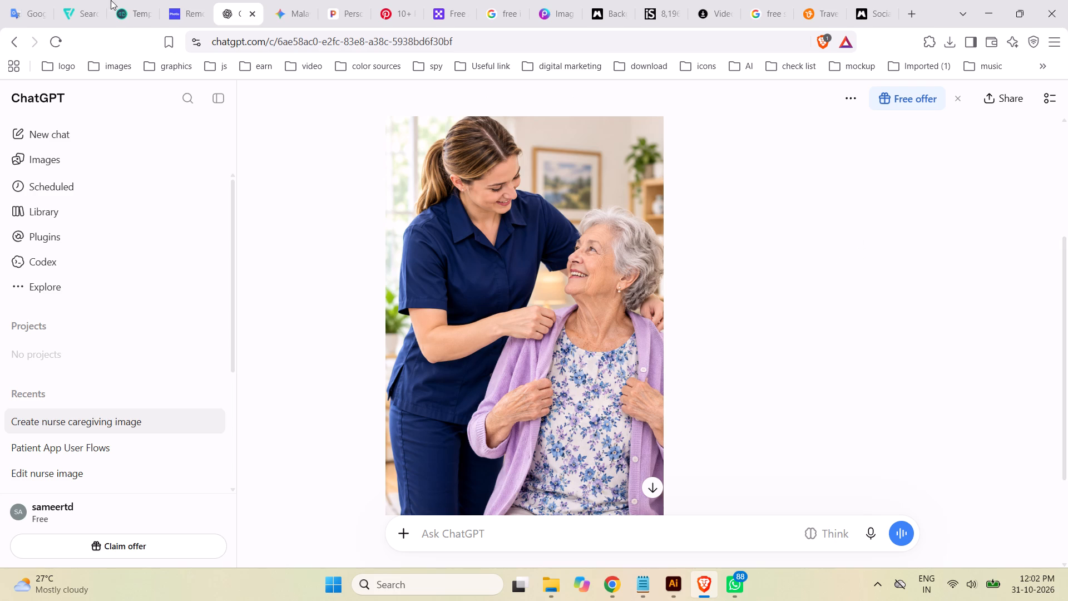
In Google Translate, insert "वह उसका दाया हाथ पकड़ कर" into the Hindi prompt after the dressing-help sentence.
left_click(23, 4)
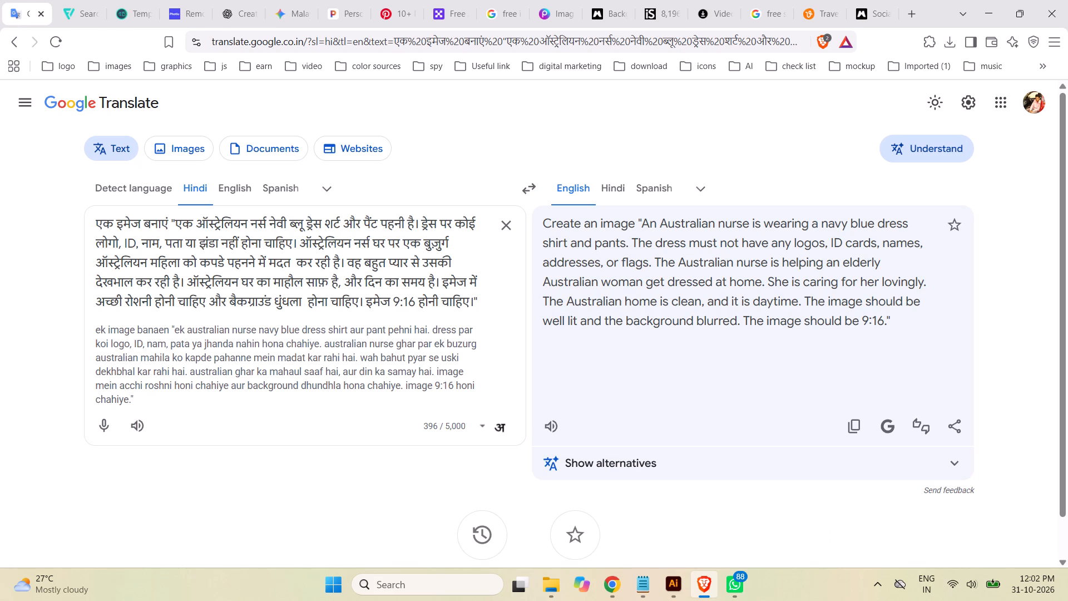
left_click(346, 260)
key("space")
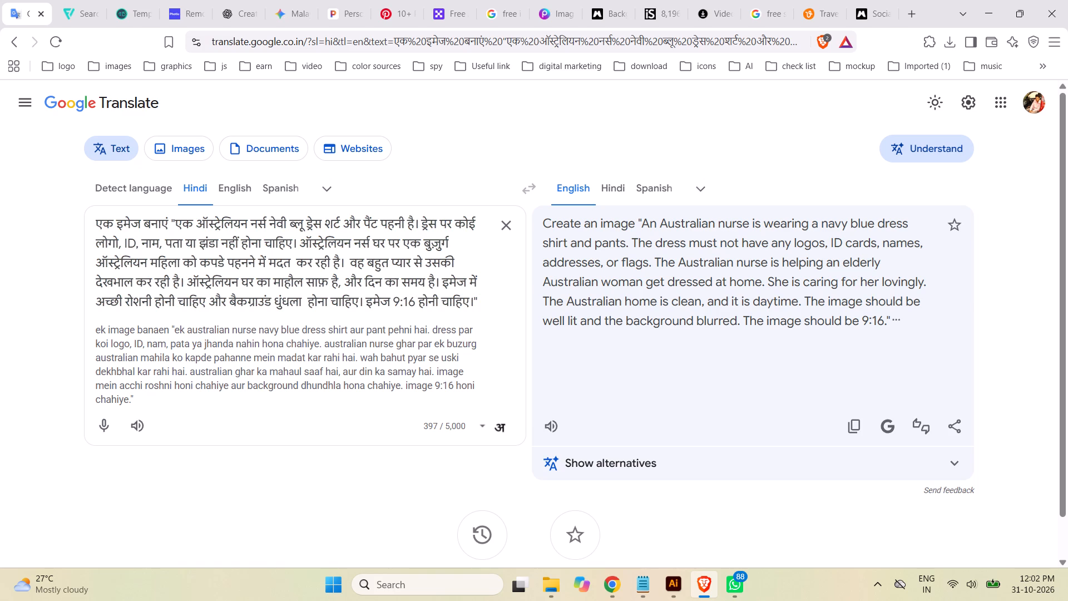
type("vah uska")
key("space")
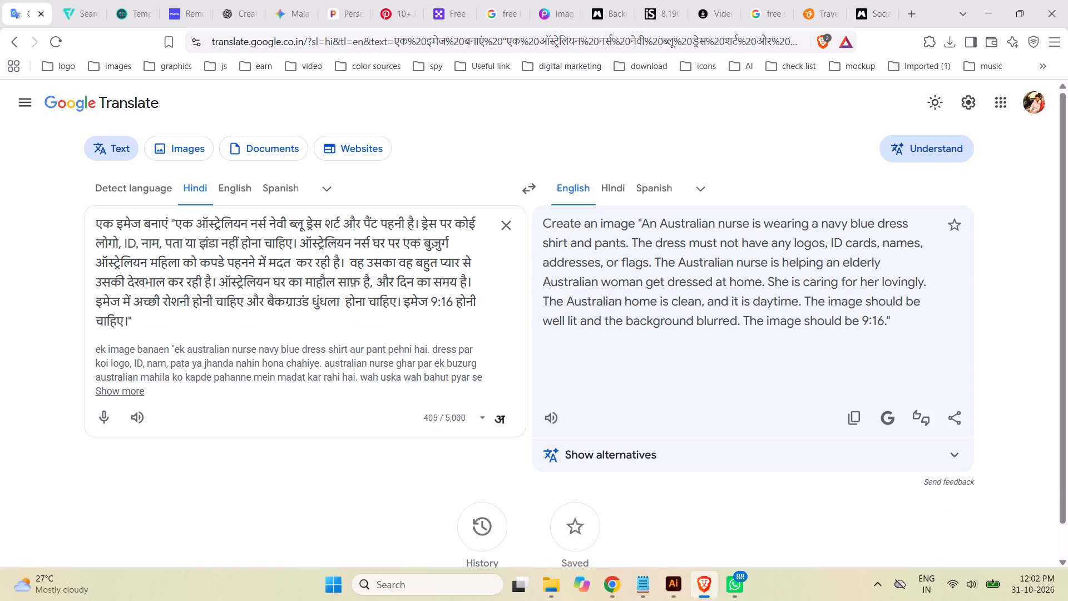
type("daya")
key("space")
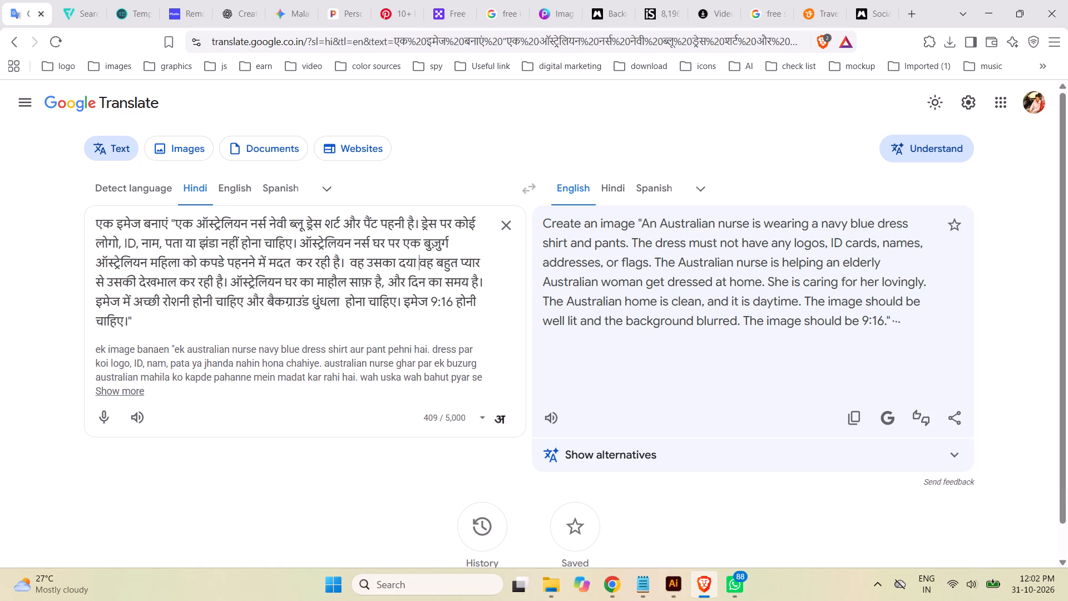
key("BackSpace")
key("BackSpace")
key("BackSpace")
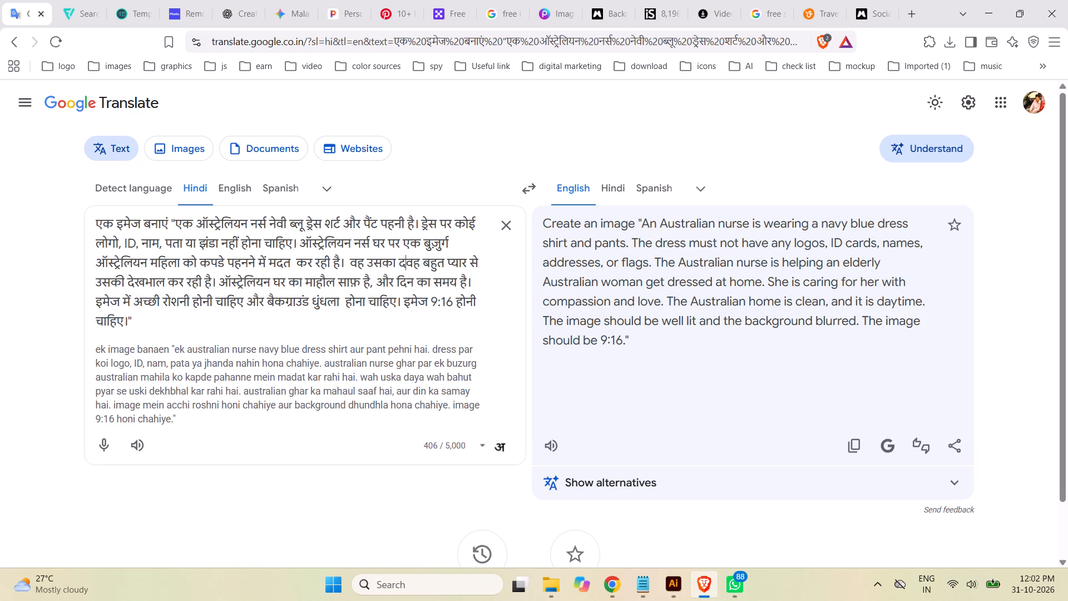
key("BackSpace")
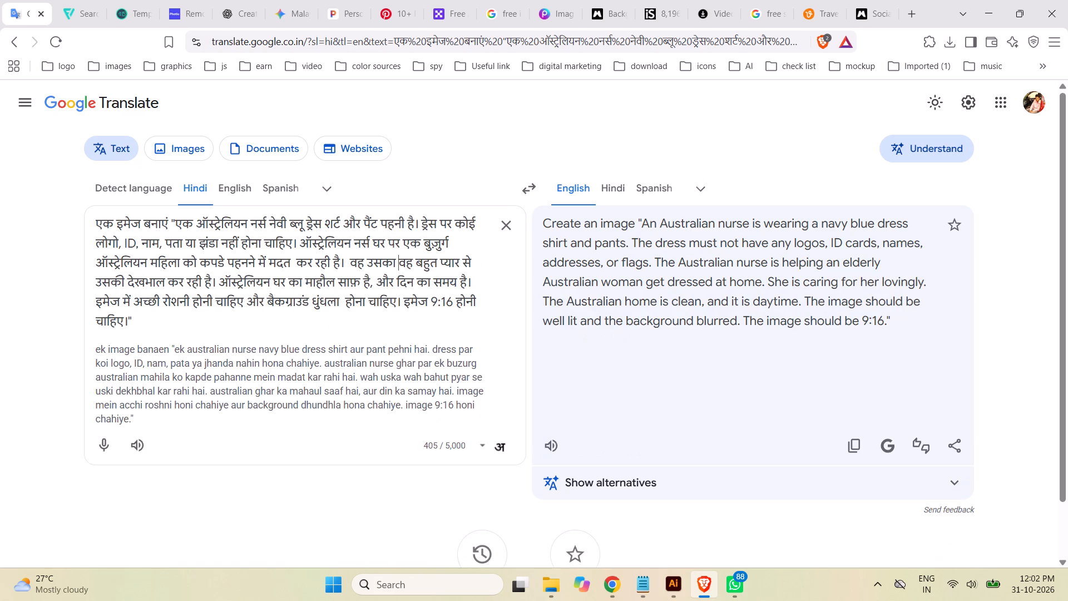
type("dha")
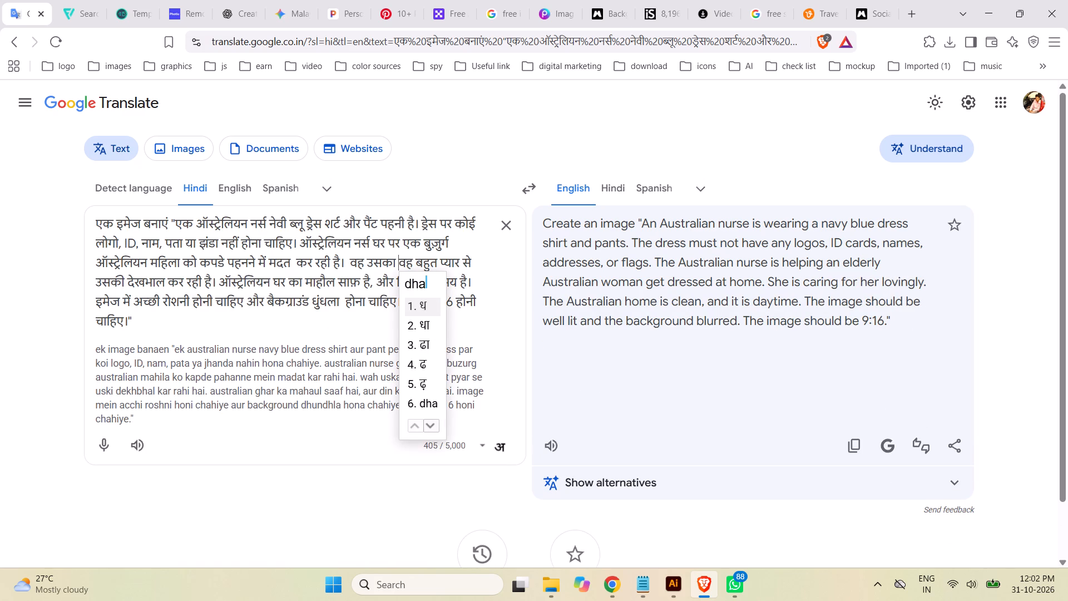
key("BackSpace")
key("BackSpace")
type("aya")
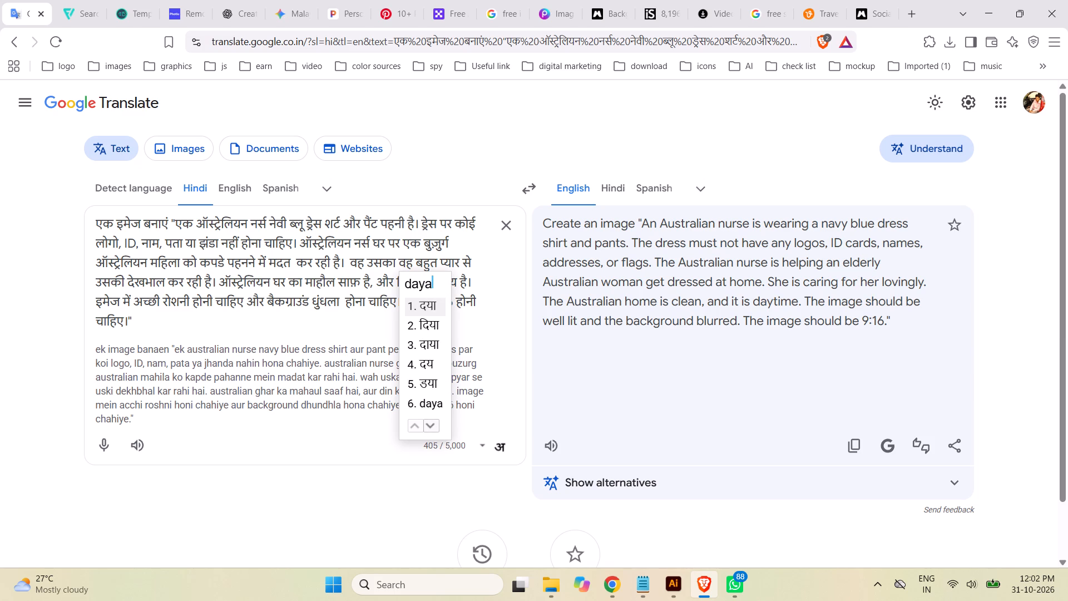
key("Down")
key("Down")
key("space")
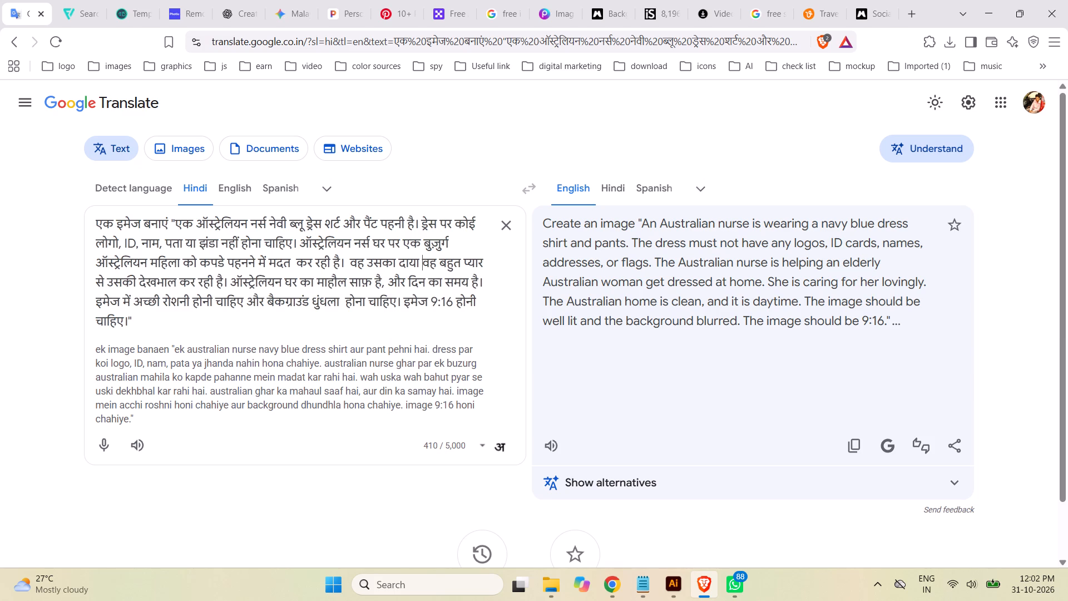
type("tha")
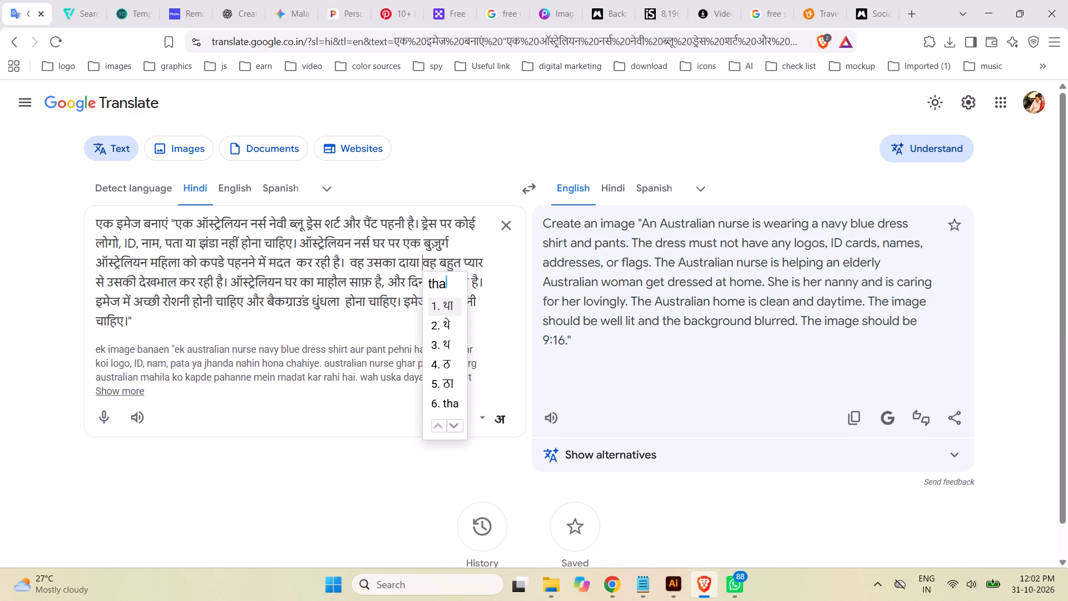
key("BackSpace")
key("BackSpace")
key("BackSpace")
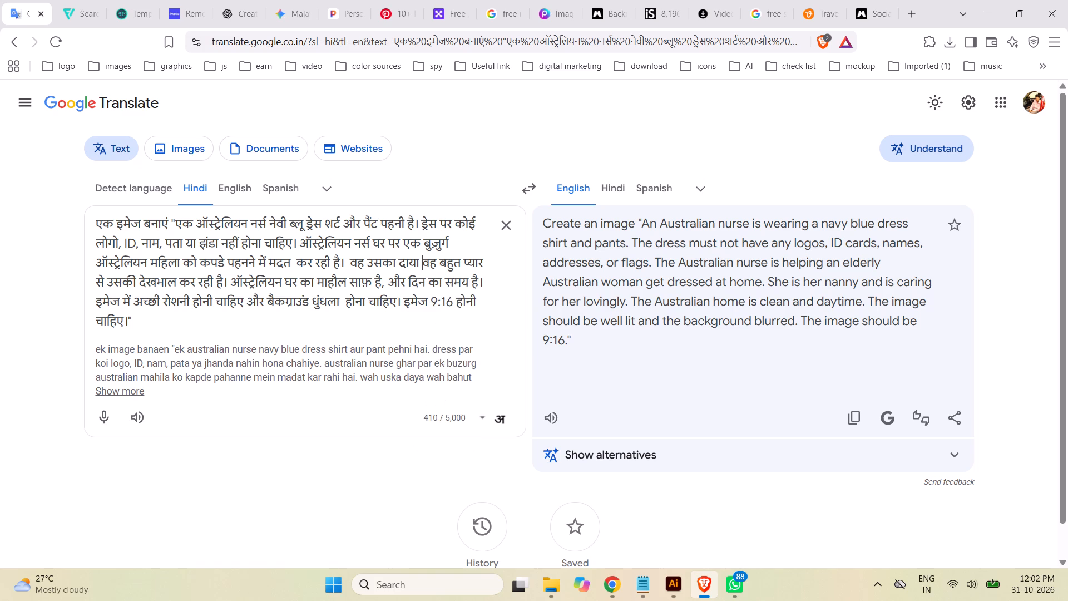
type("hath")
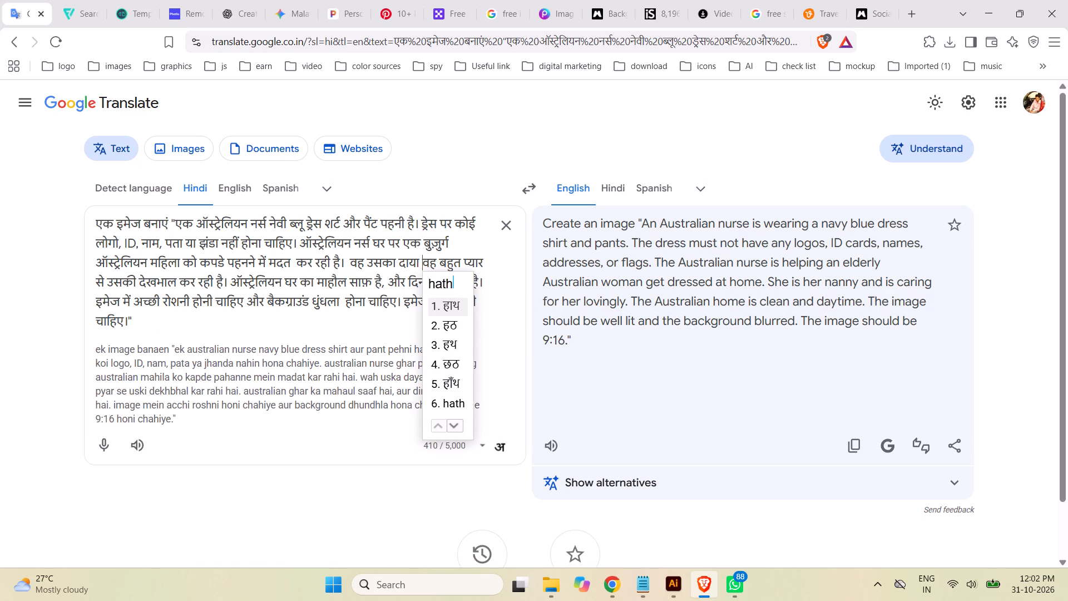
key("space")
type("pakad")
key("space")
type("kar")
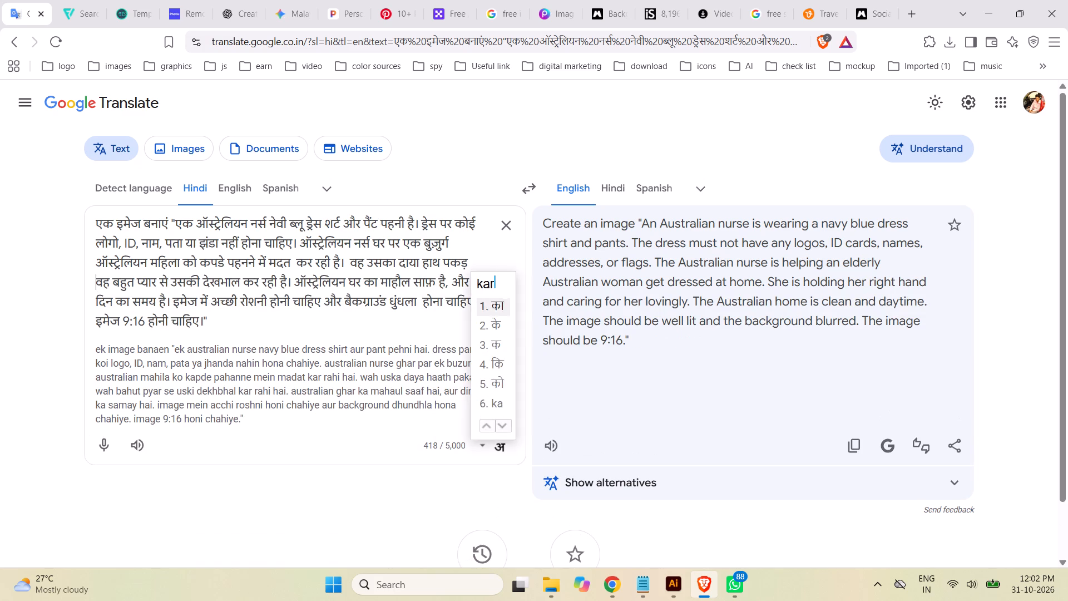
key("space")
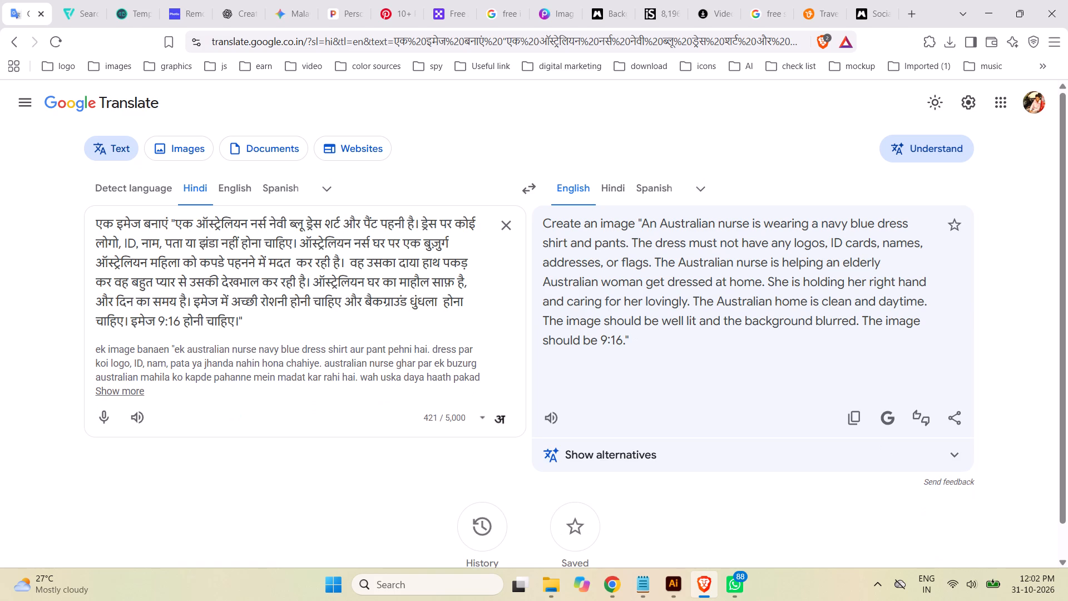
type("sh")
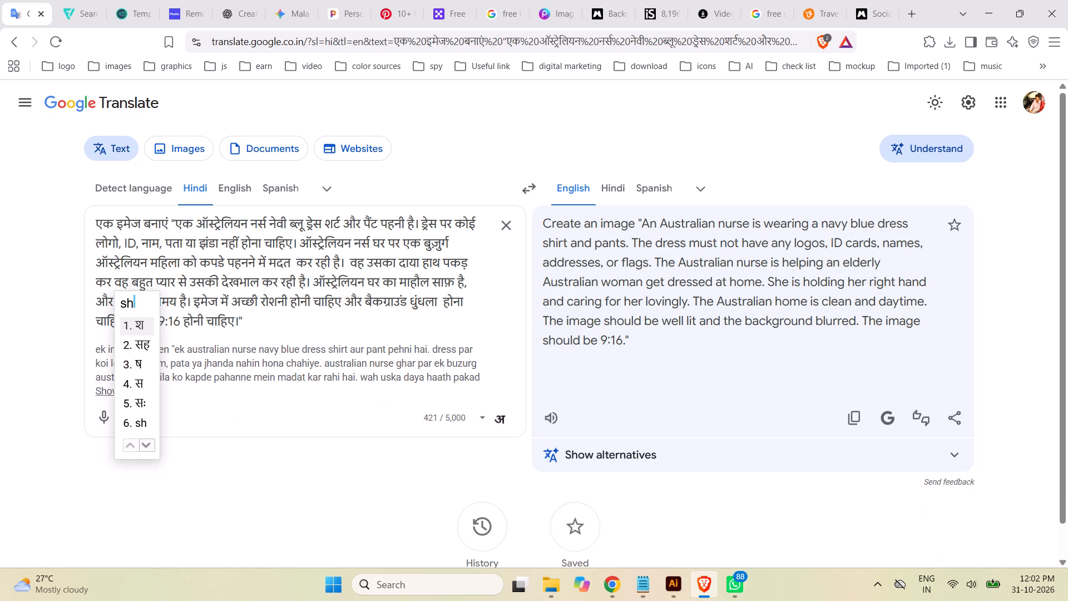
type("ew")
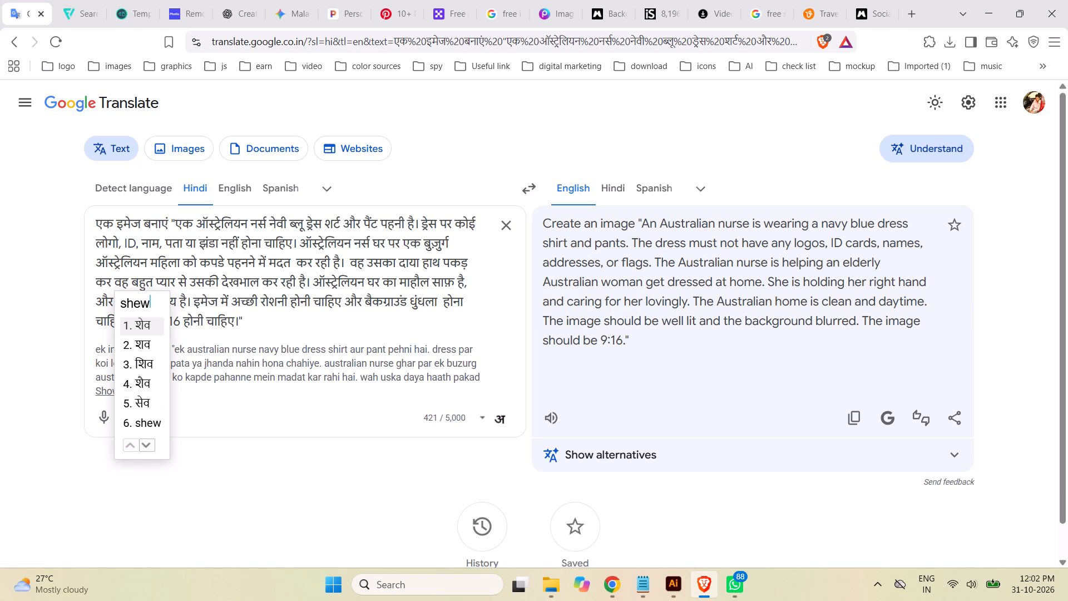
key("BackSpace")
key("BackSpace")
key("e")
key("BackSpace")
type("we")
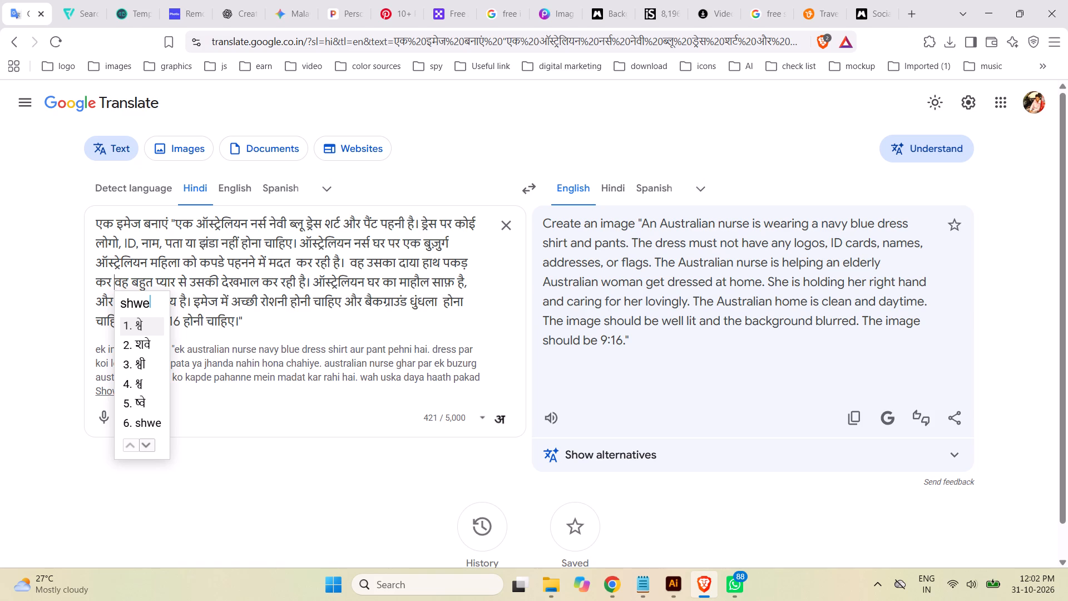
key("BackSpace")
key("BackSpace")
key("BackSpace")
type("we")
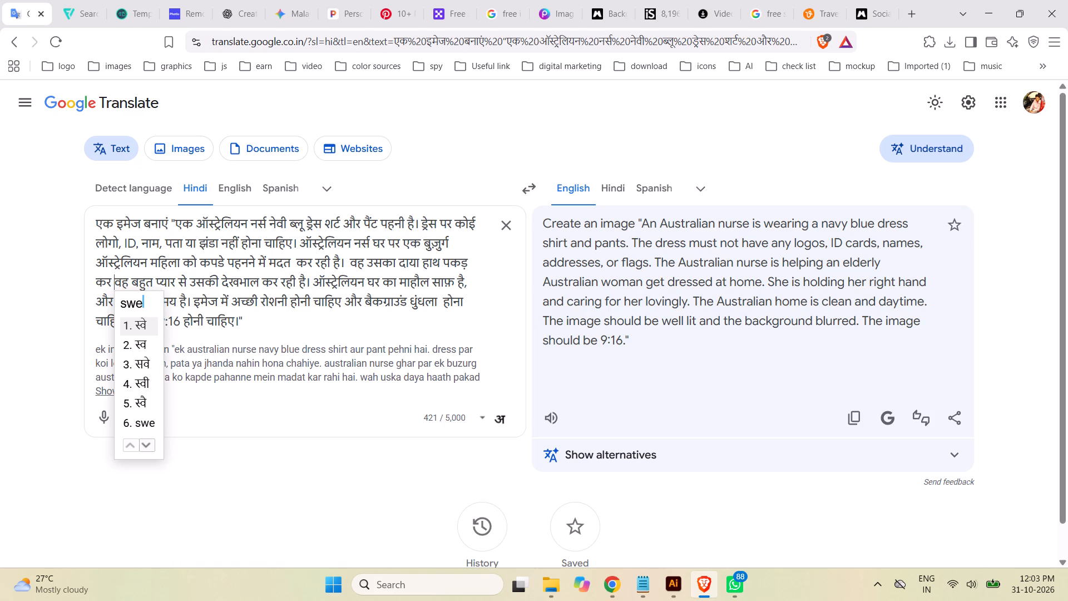
type("ter")
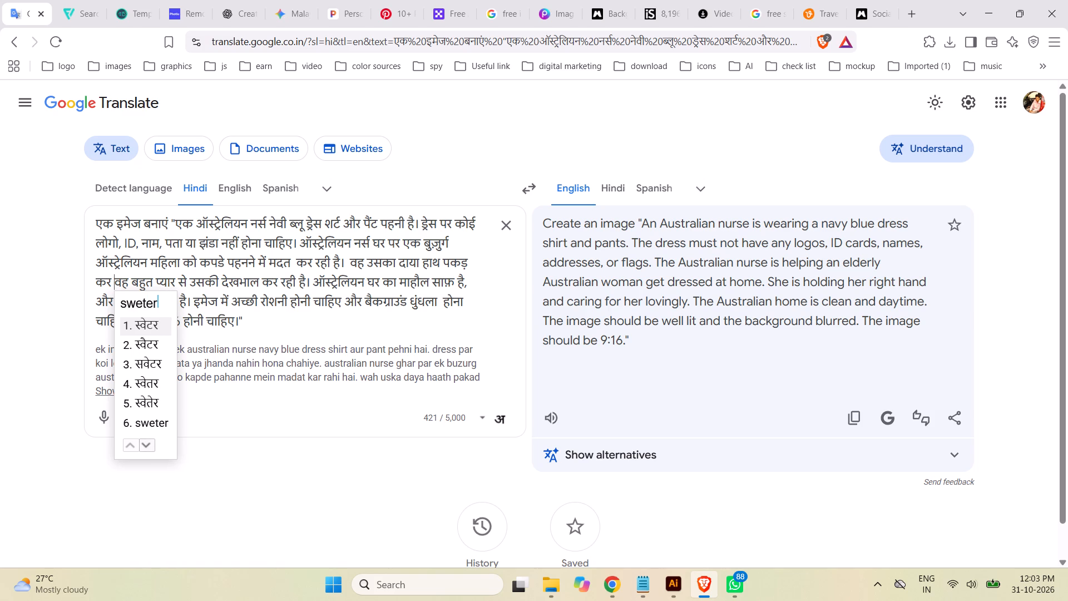
key("space")
type("me")
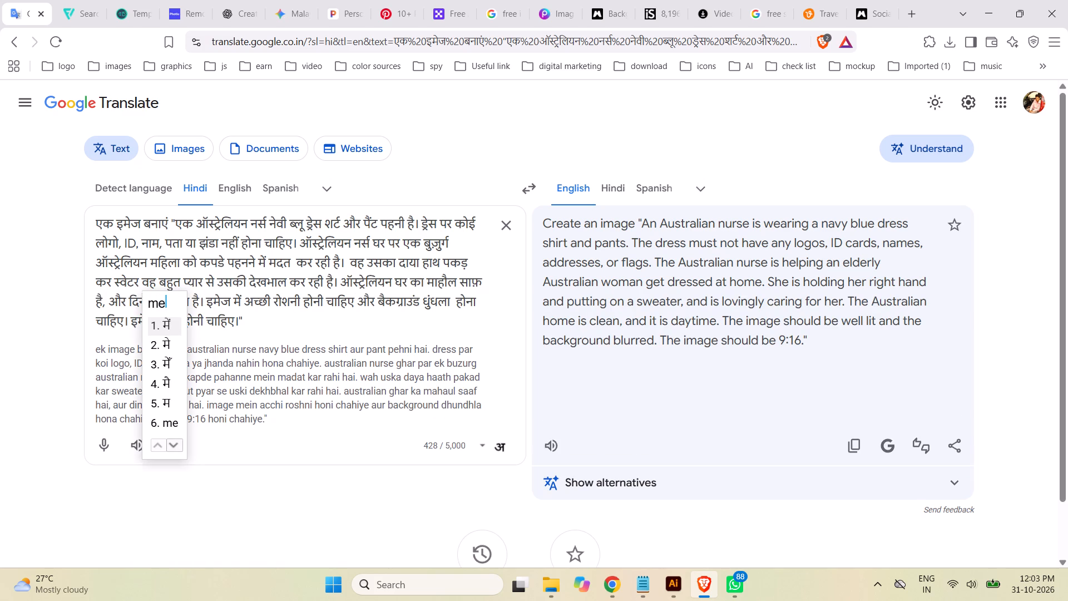
key("space")
type("dal ra")
key("BackSpace")
key("BackSpace")
key("BackSpace")
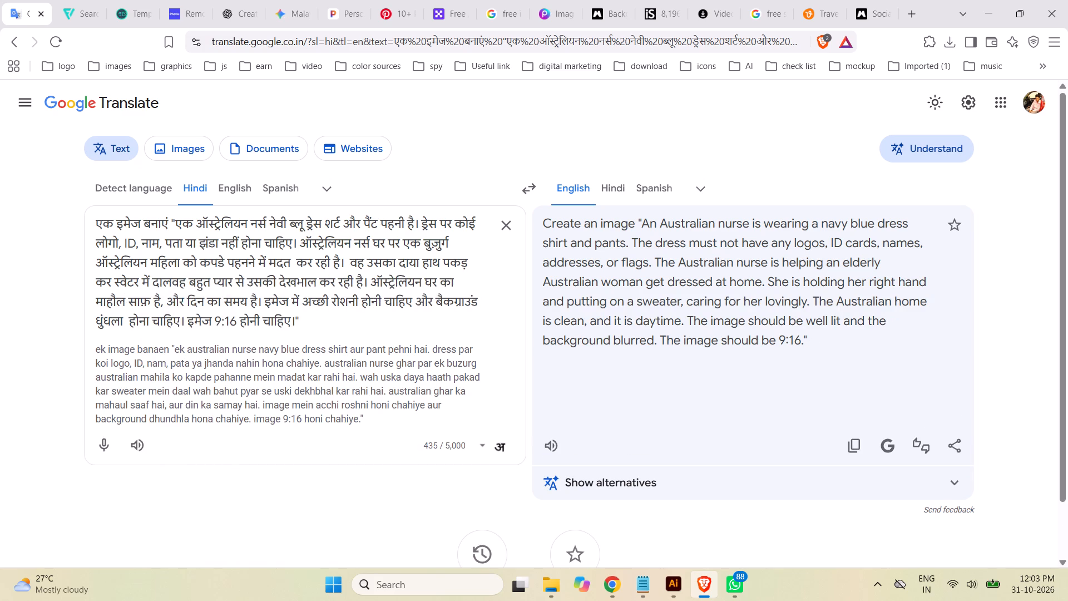
key("BackSpace")
key("BackSpace")
key("BackSpace")
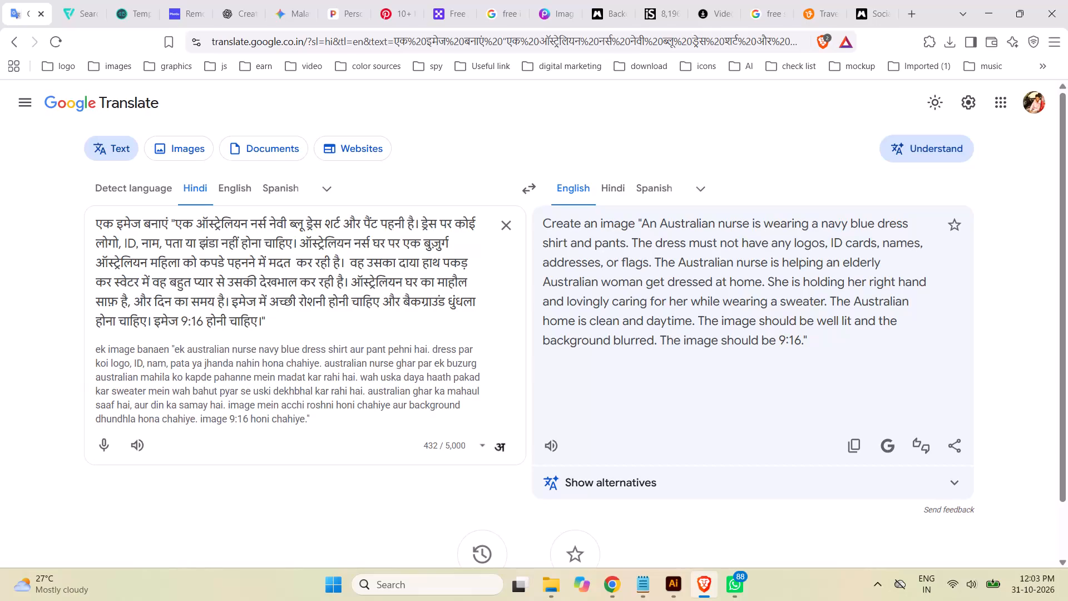
type("dal")
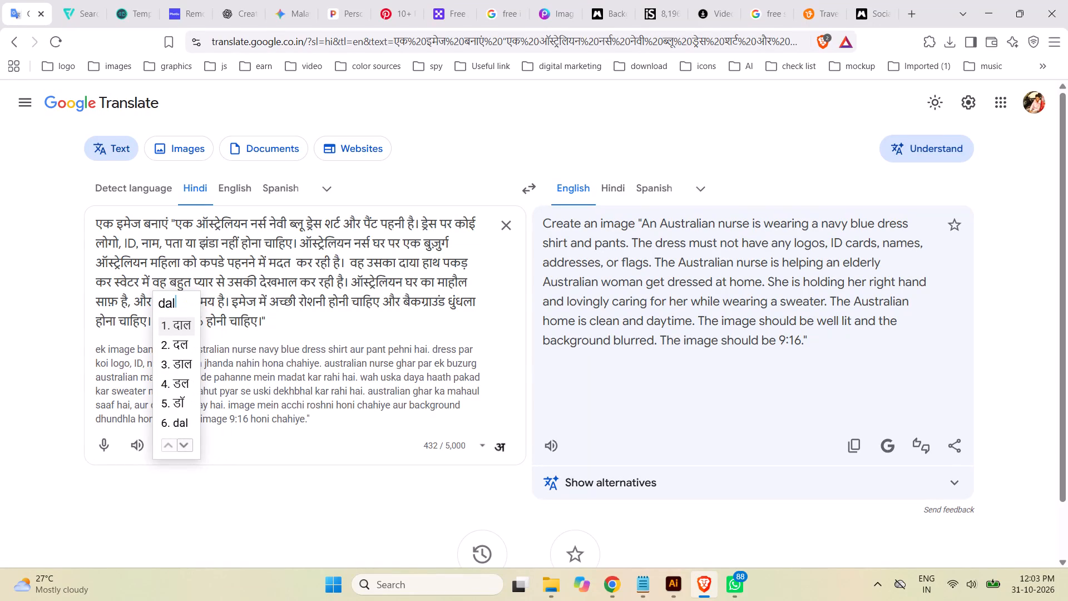
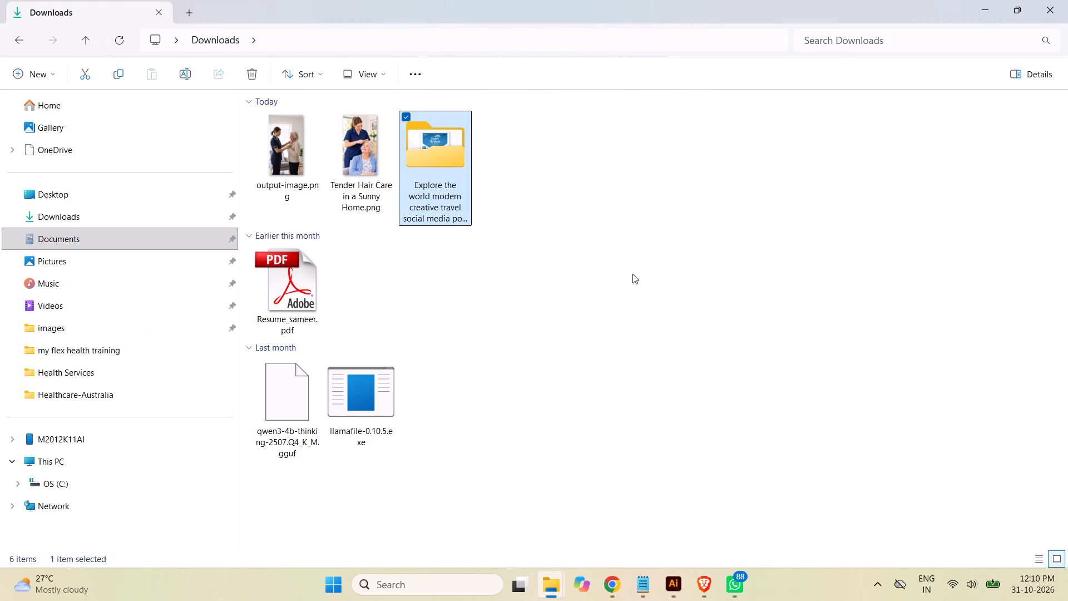
Permanently delete the "Explore the world modern creative travel social media po..." folder from Downloads.
left_click(632, 274)
left_click(427, 170)
key("shift+Delete")
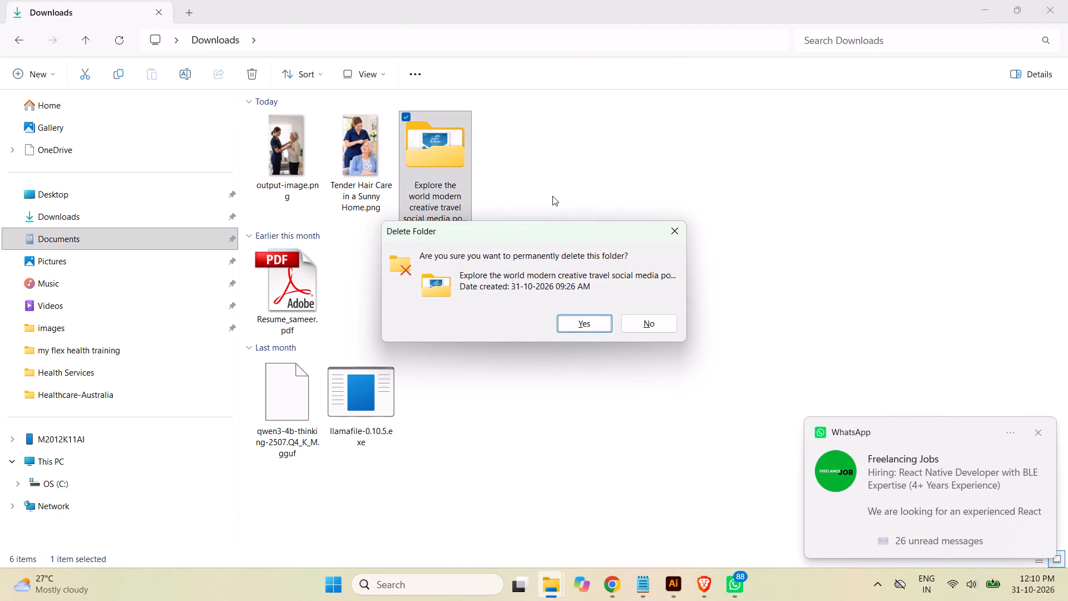
left_click(587, 326)
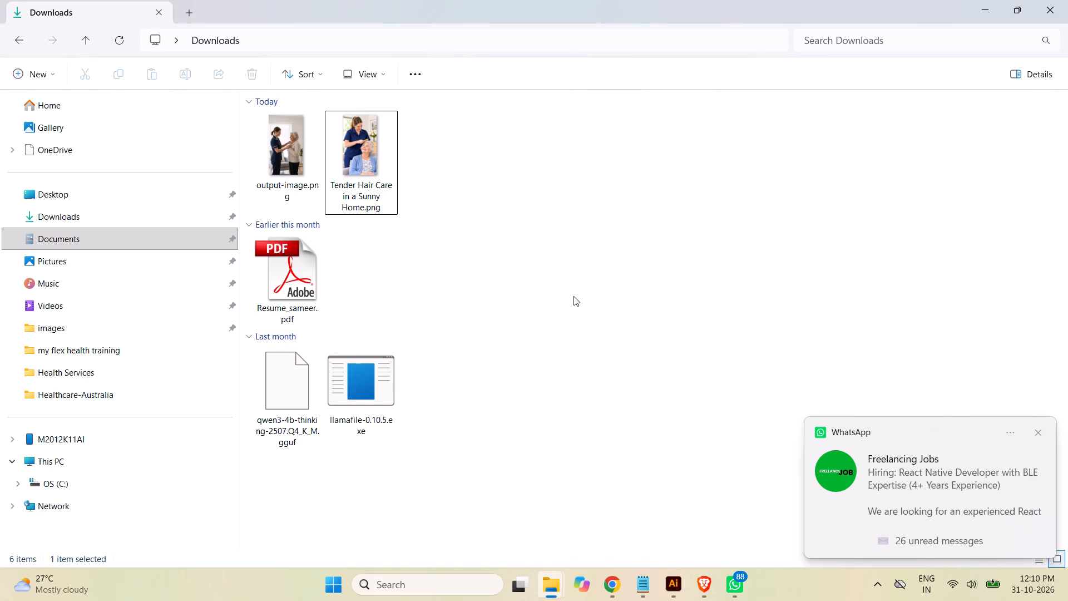
Preview the images "Tender Hair Care in a Sunny Home.png" and "output-image.png" one after the other, closing each.
double_click(373, 164)
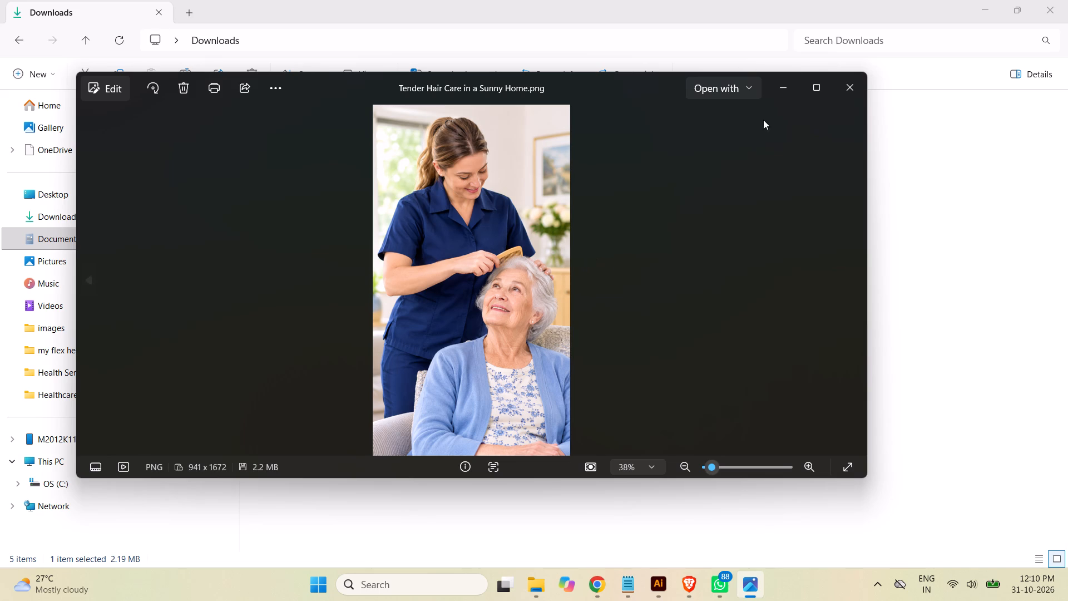
left_click(847, 88)
double_click(290, 149)
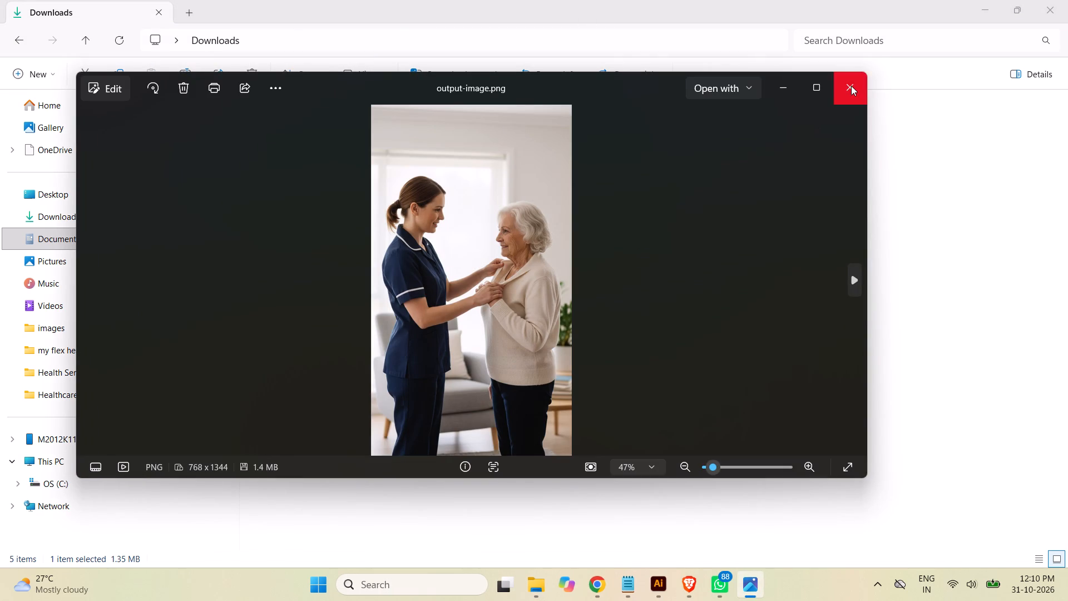
left_click(851, 86)
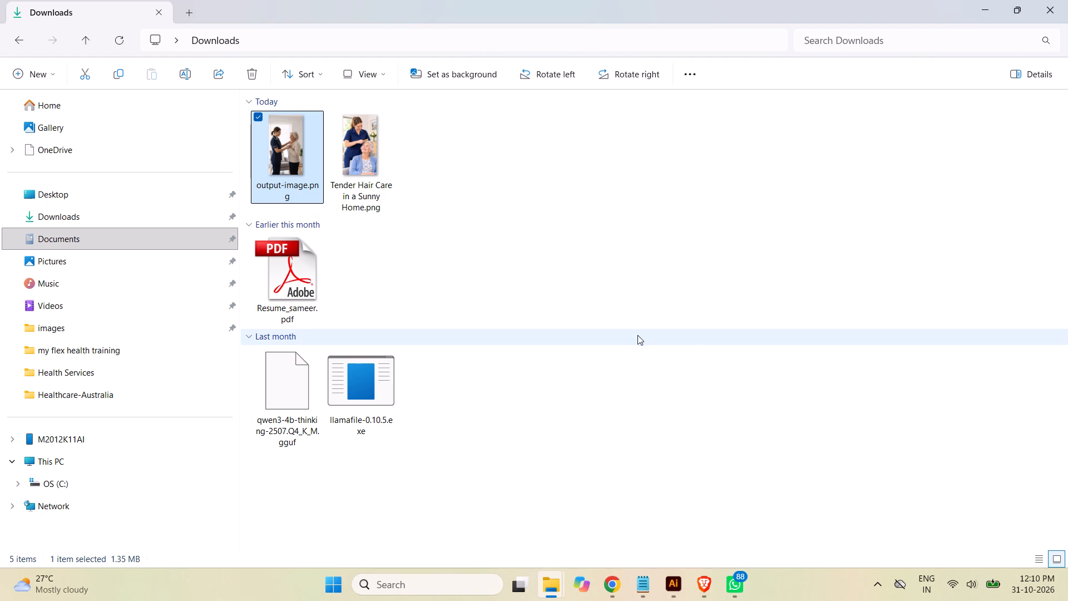
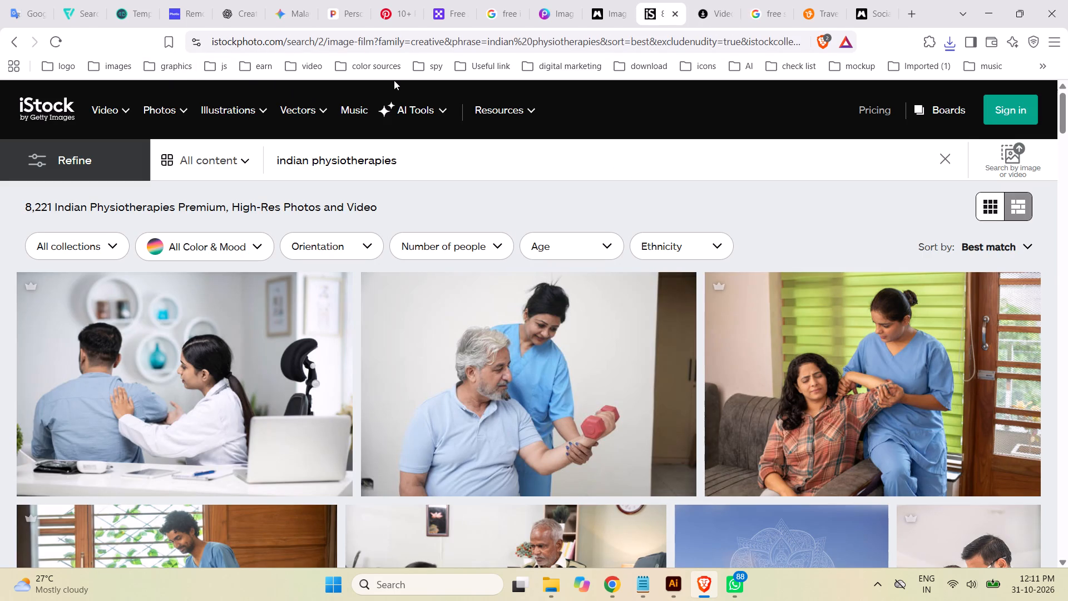
Browse the Useful link bookmarks and open the Lucidpic AI person generator and photo editor.
left_click(503, 65)
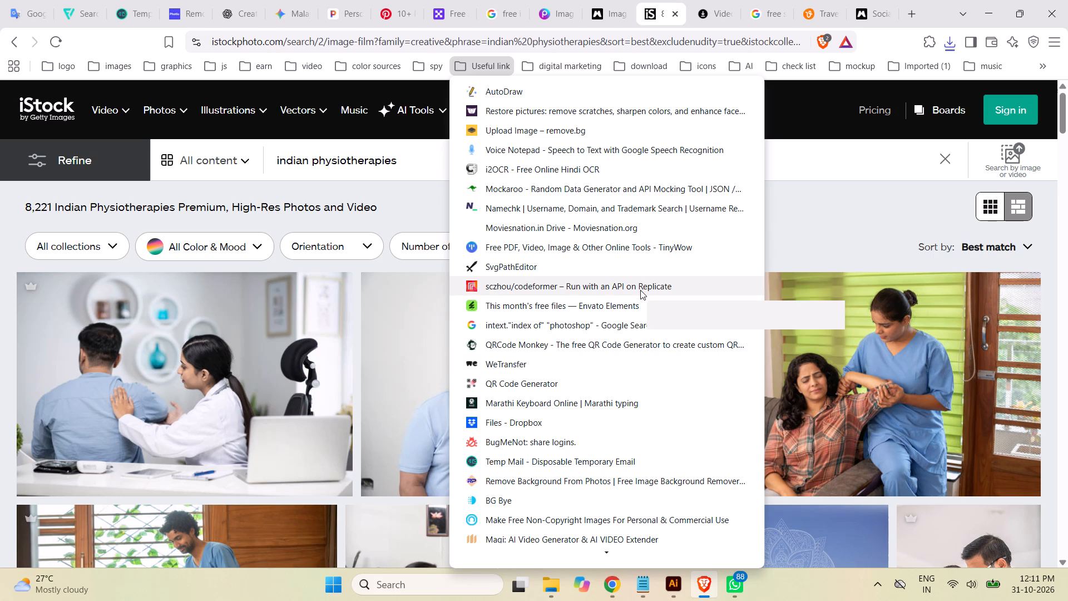
scroll(640, 290, "down", 3)
scroll(640, 290, "up", 1)
scroll(640, 290, "down", 1)
scroll(640, 290, "up", 1)
scroll(632, 363, "down", 1)
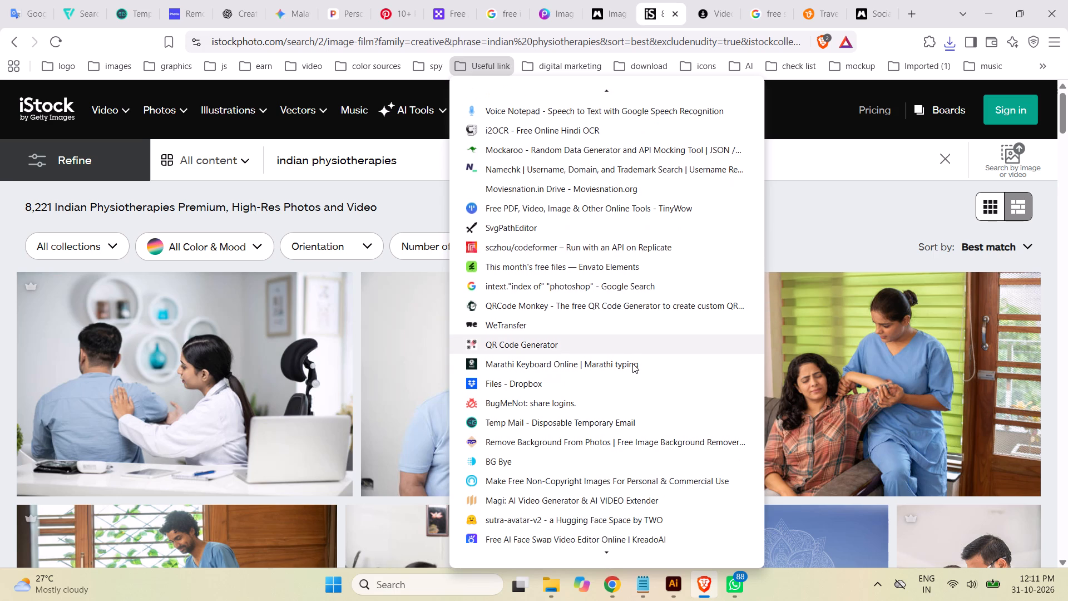
scroll(632, 363, "down", 3)
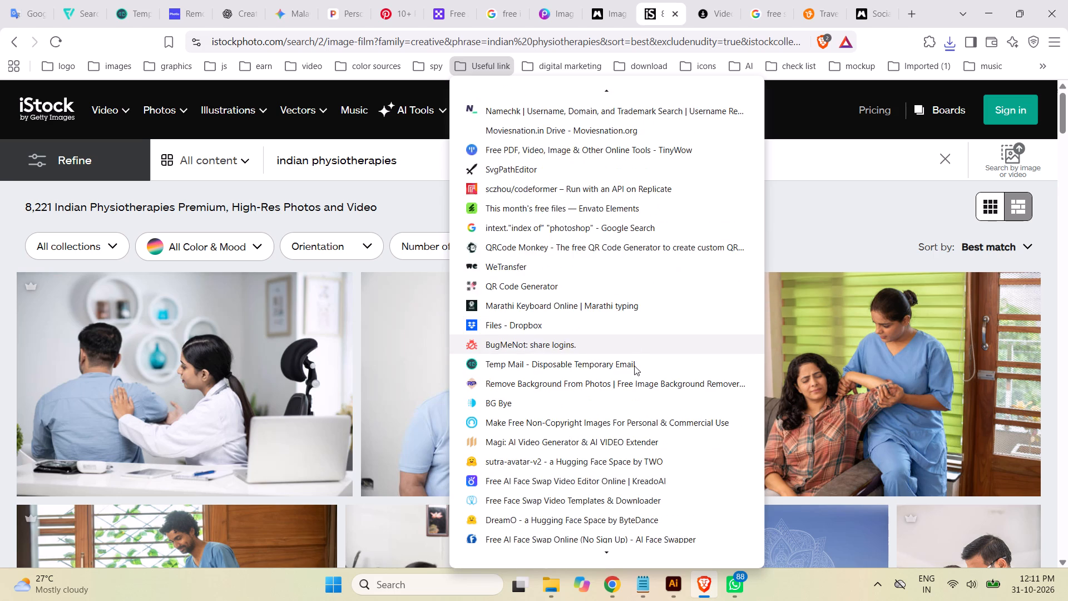
scroll(634, 366, "down", 1)
scroll(634, 366, "up", 1)
scroll(634, 366, "down", 2)
scroll(631, 365, "up", 1)
scroll(631, 365, "down", 3)
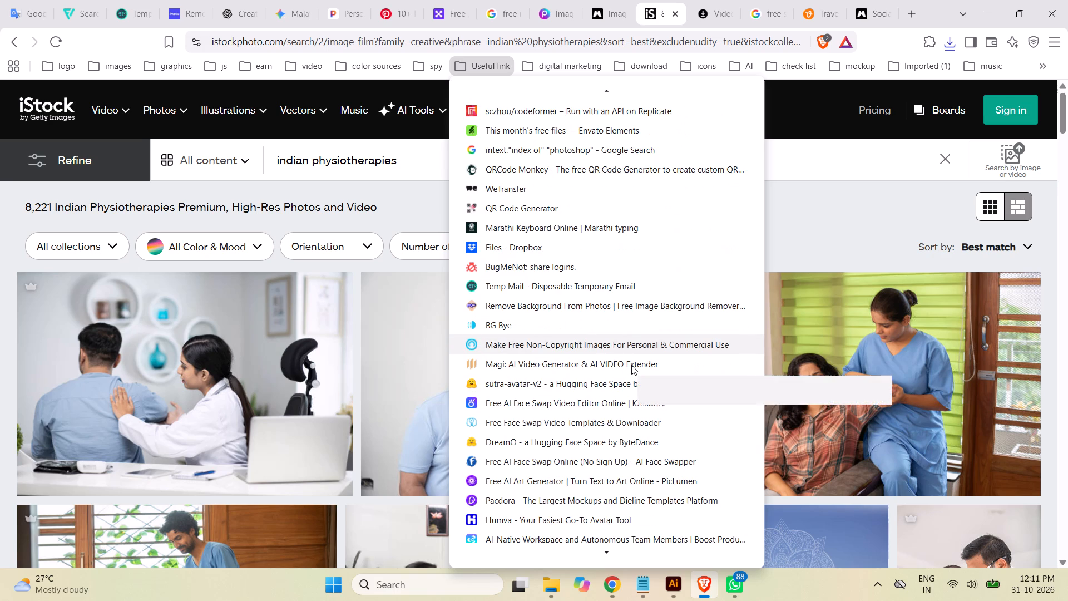
scroll(631, 365, "down", 4)
scroll(631, 365, "up", 2)
scroll(631, 365, "down", 3)
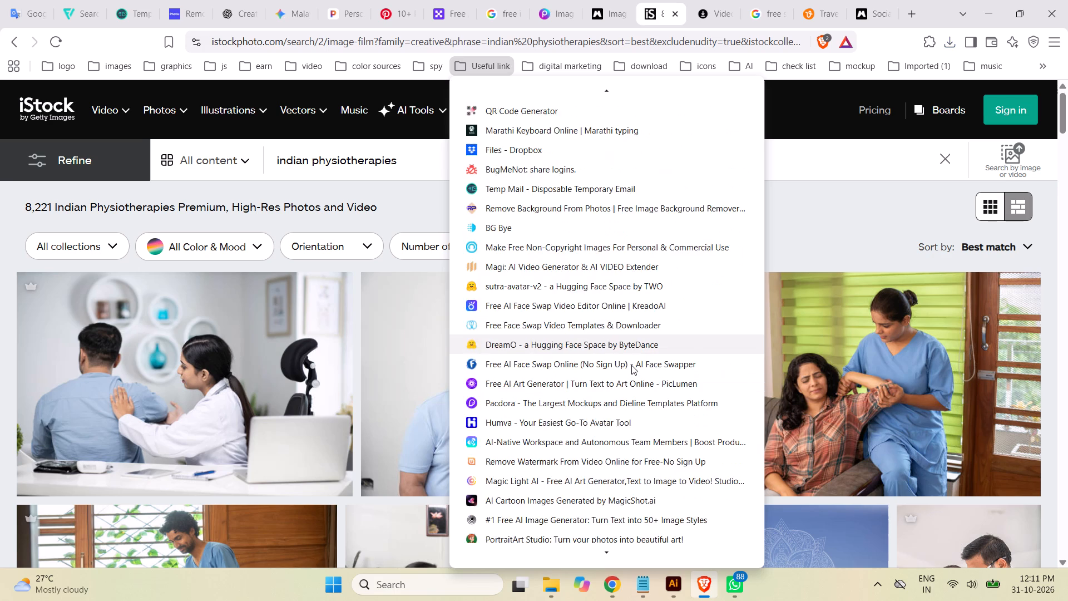
scroll(631, 365, "down", 3)
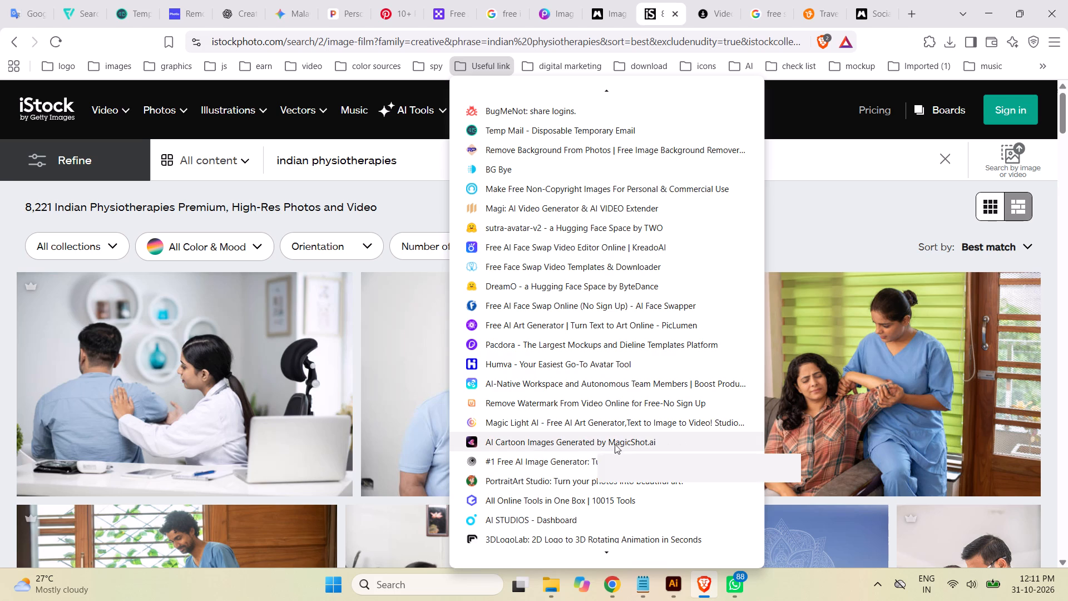
scroll(630, 444, "down", 5)
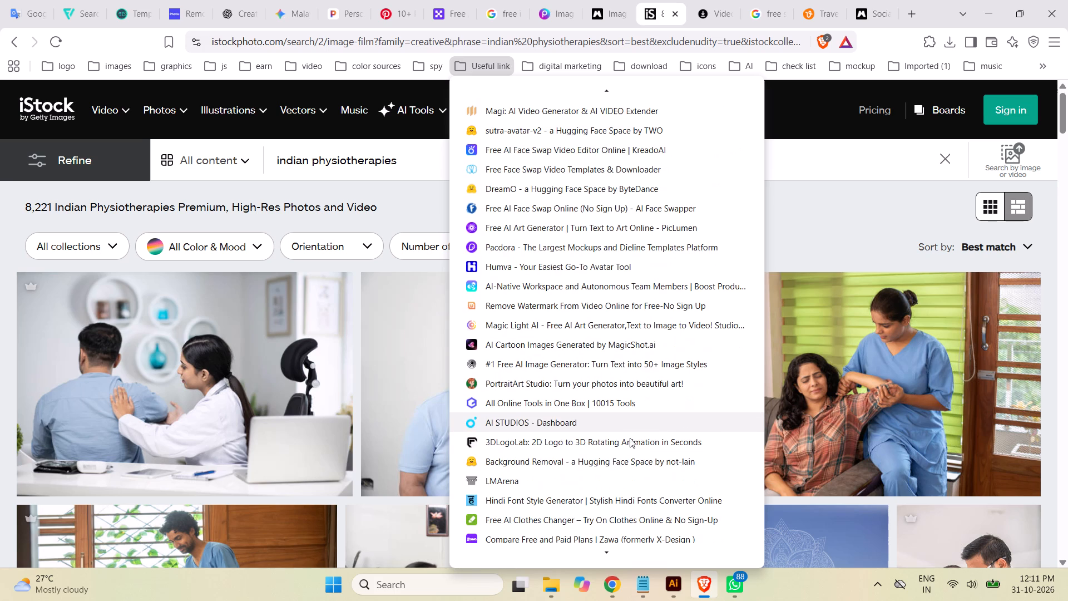
scroll(652, 436, "down", 1)
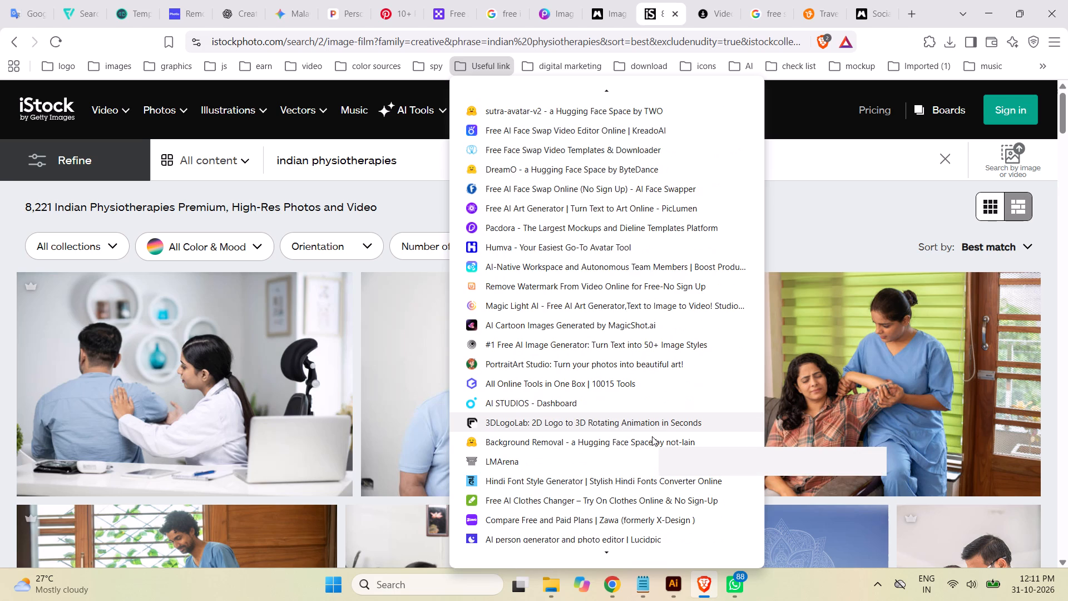
scroll(652, 436, "down", 2)
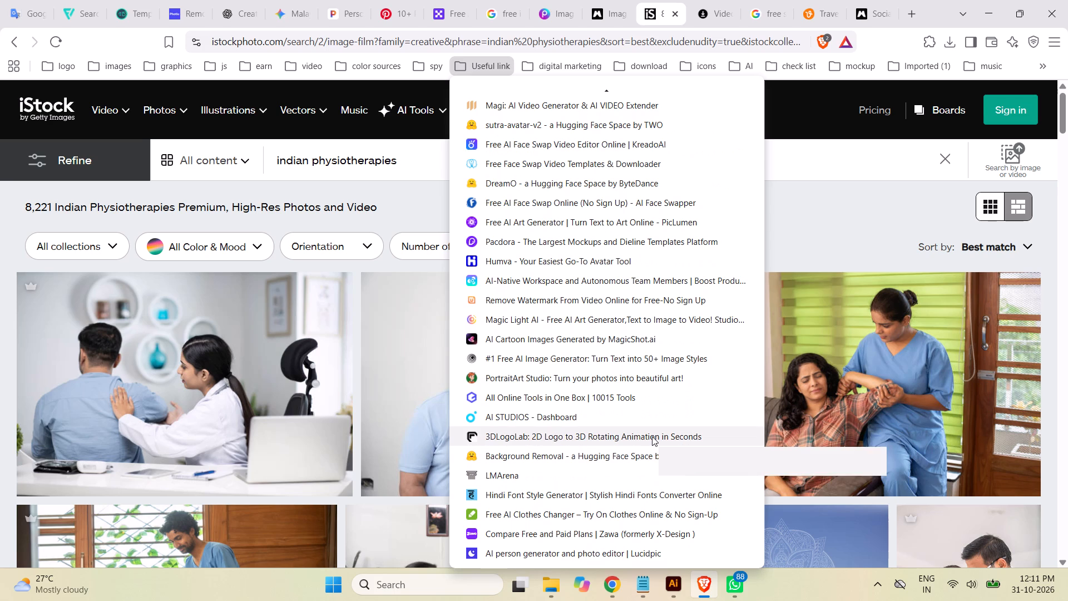
scroll(652, 436, "down", 4)
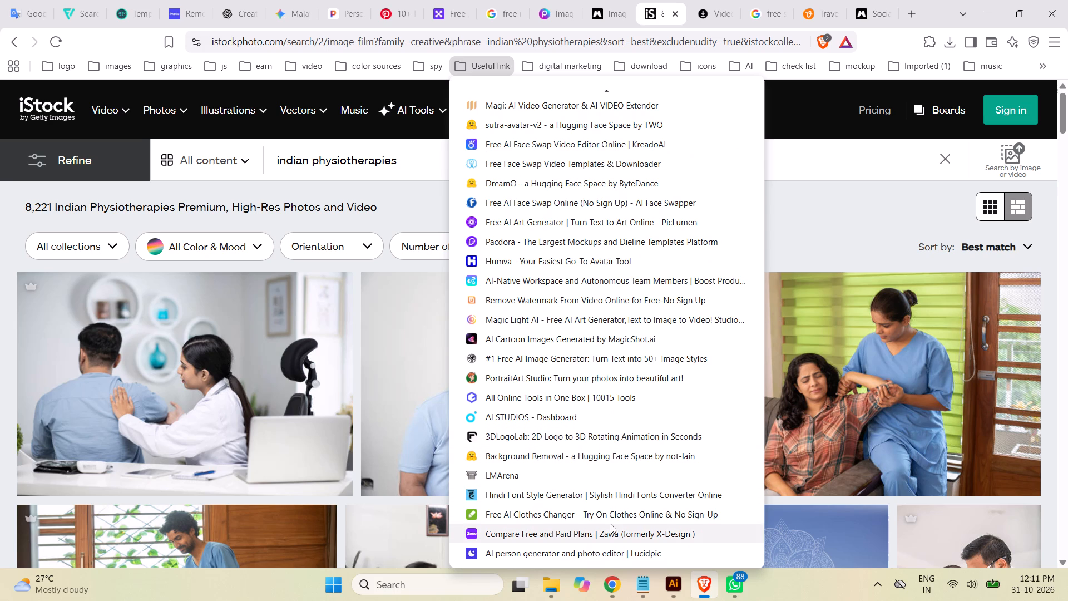
scroll(660, 463, "down", 3)
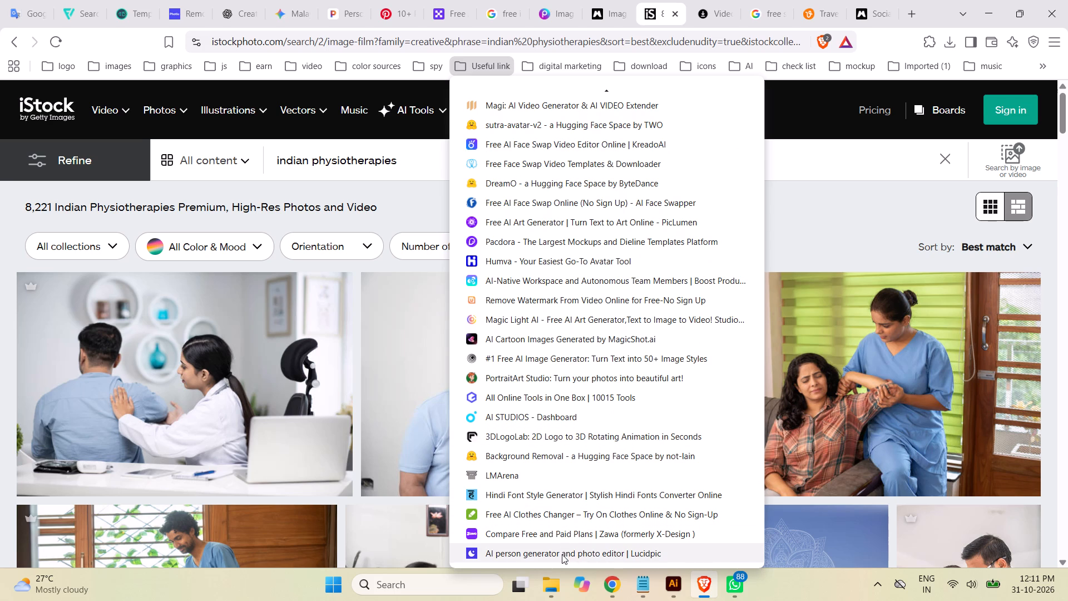
left_click(562, 554)
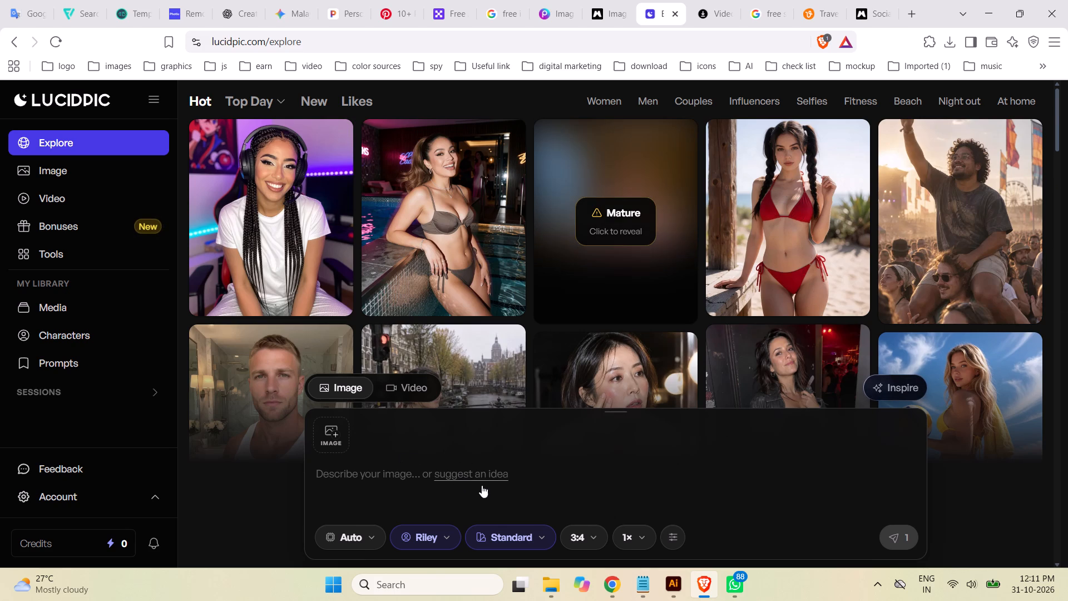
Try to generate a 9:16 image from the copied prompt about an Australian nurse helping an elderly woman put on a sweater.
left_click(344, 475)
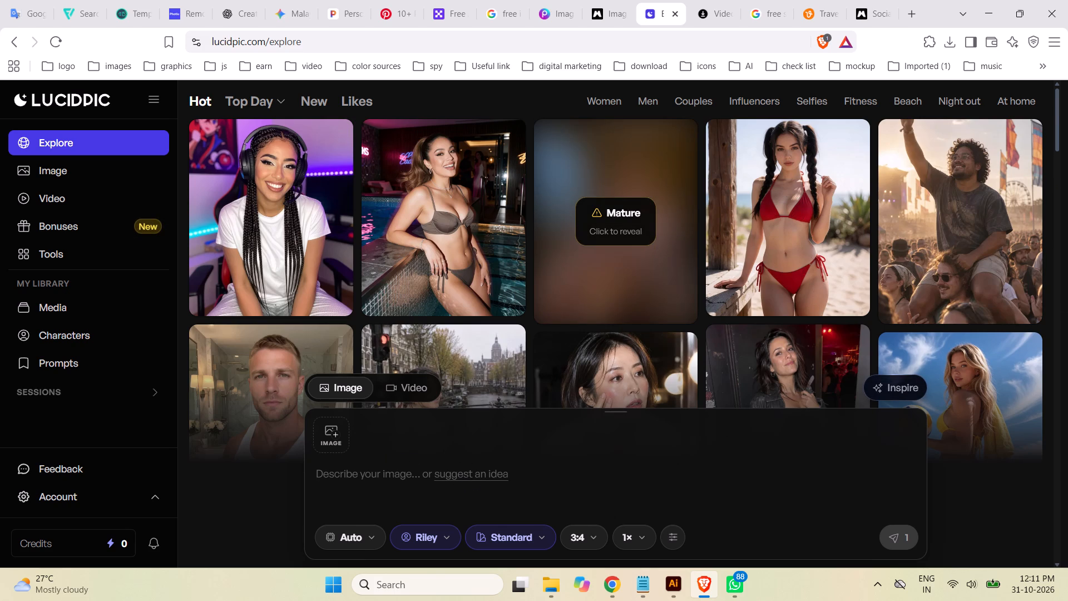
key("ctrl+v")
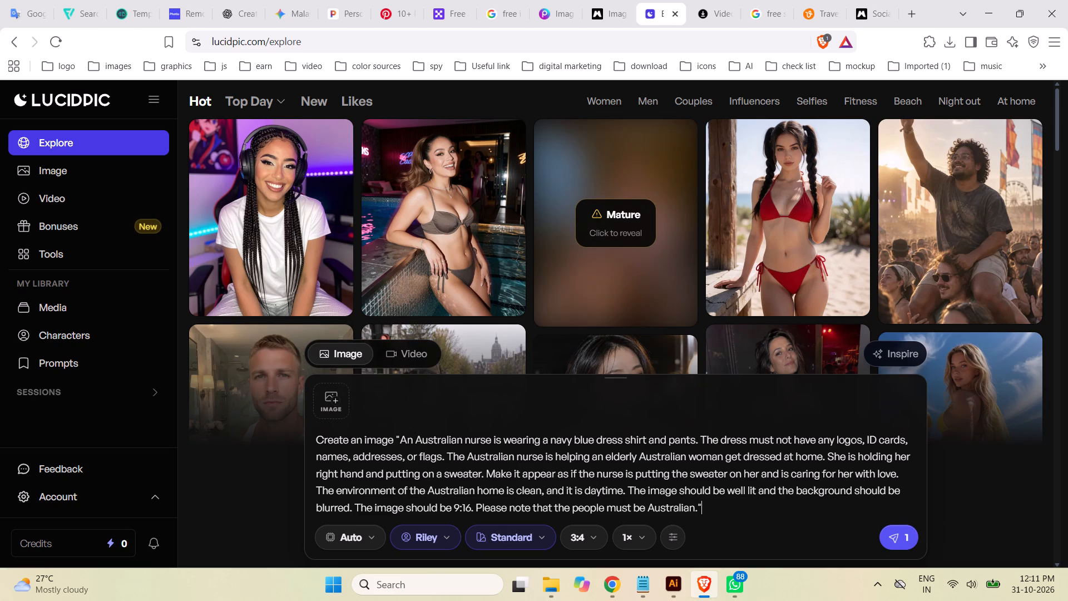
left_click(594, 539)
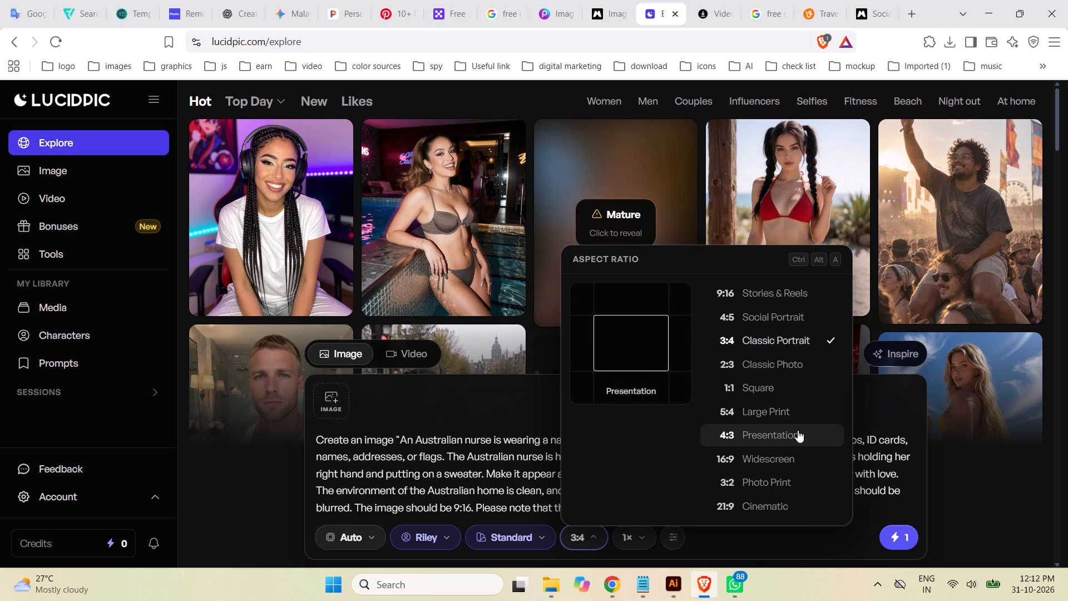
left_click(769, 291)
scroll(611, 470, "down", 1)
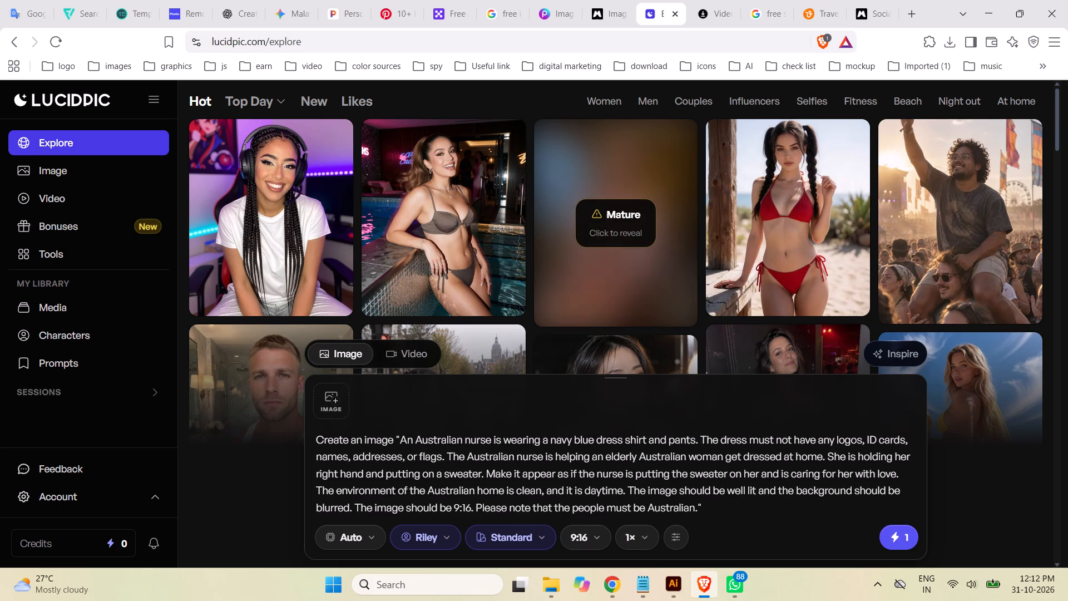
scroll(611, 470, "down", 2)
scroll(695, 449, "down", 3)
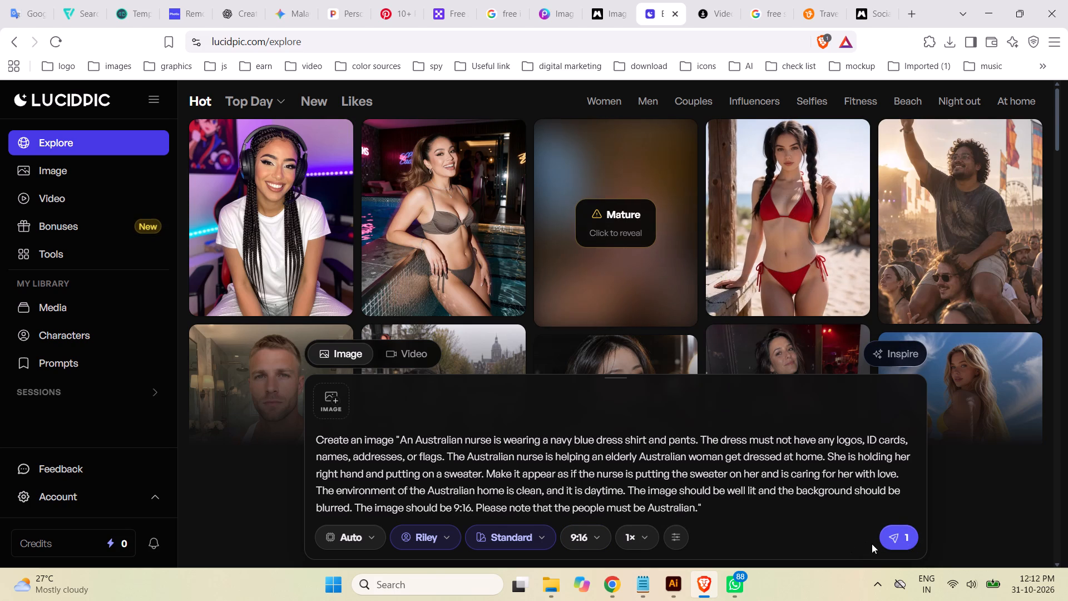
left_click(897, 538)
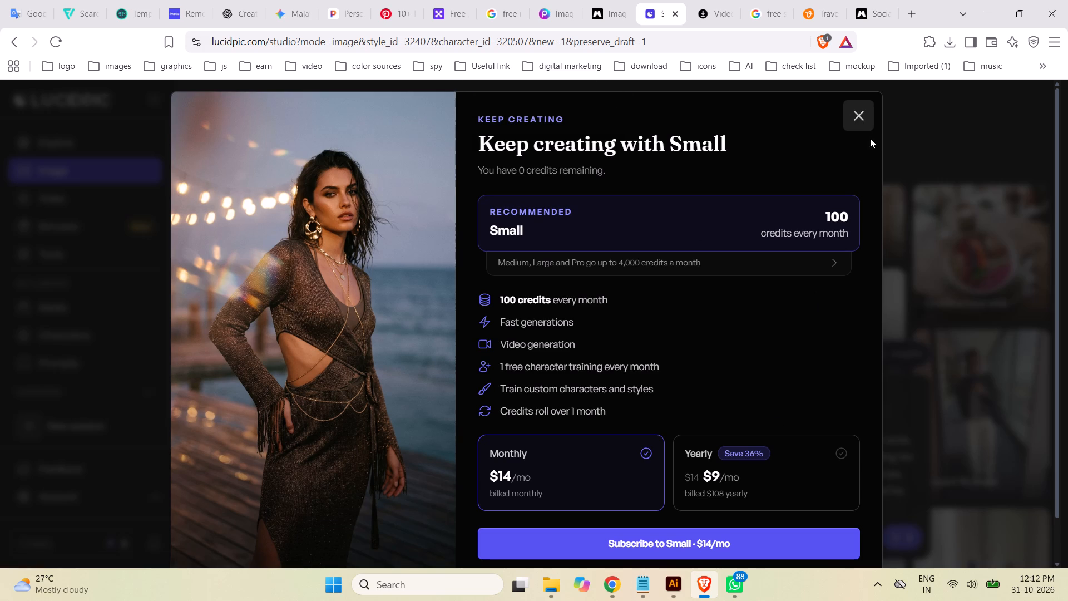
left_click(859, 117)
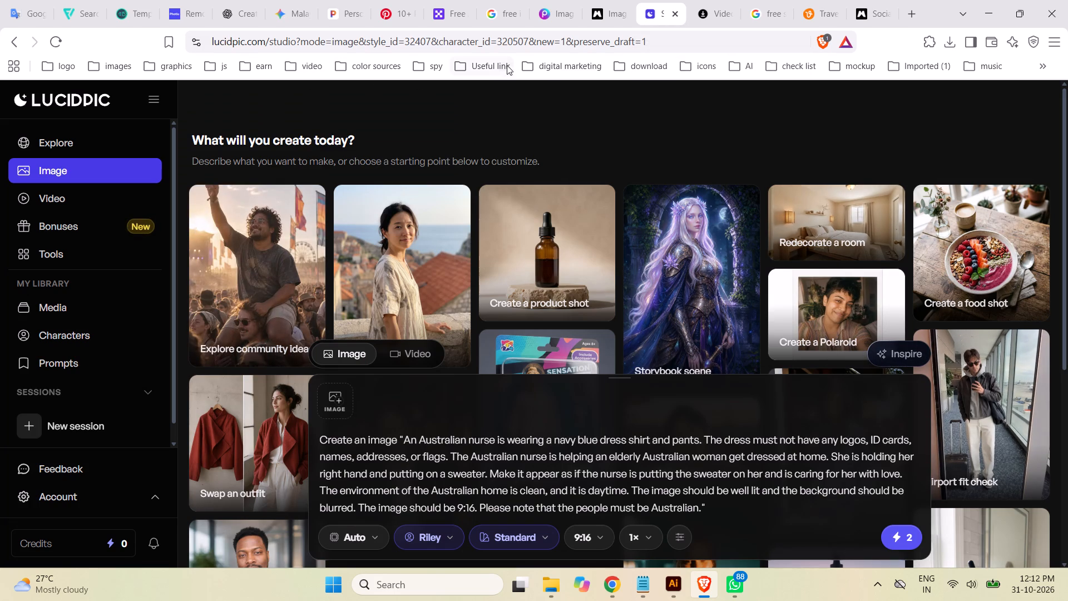
Delete the "AI person generator and photo editor | Lucidpic" bookmark from the Useful link folder.
left_click(483, 64)
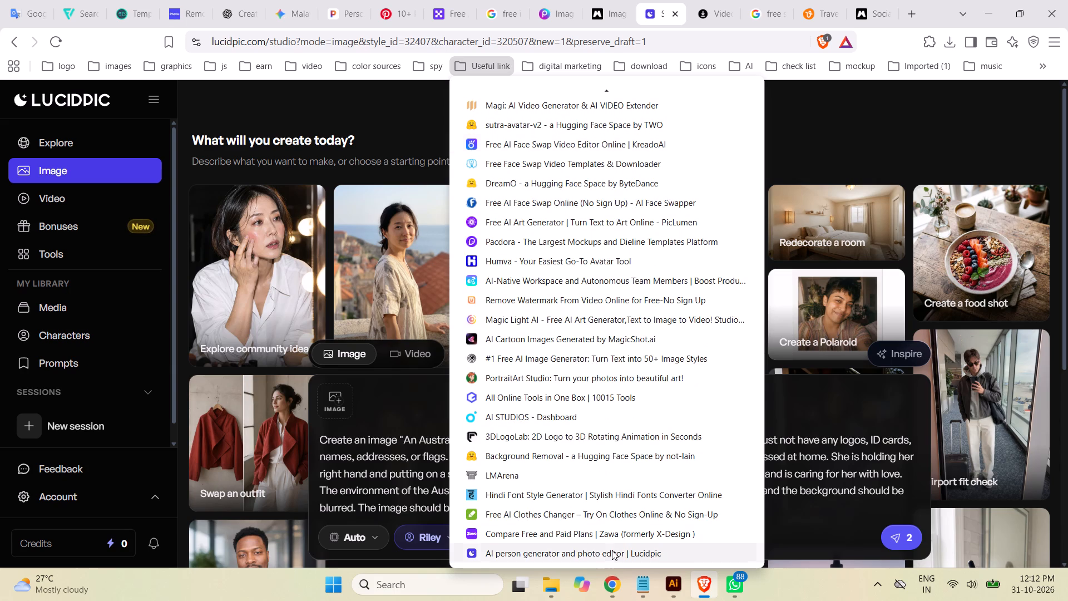
right_click(612, 552)
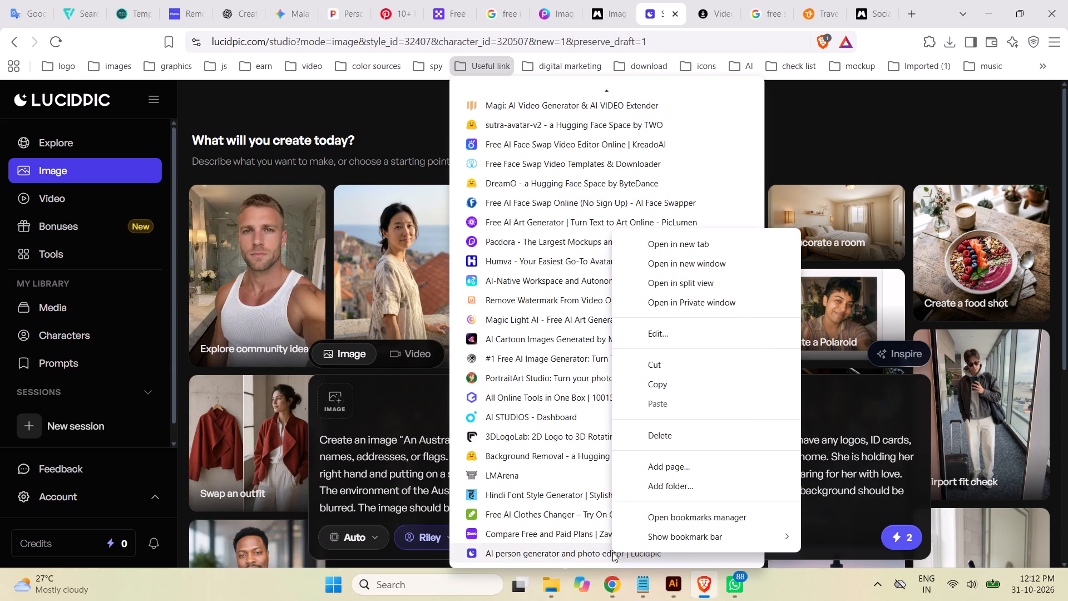
left_click(682, 440)
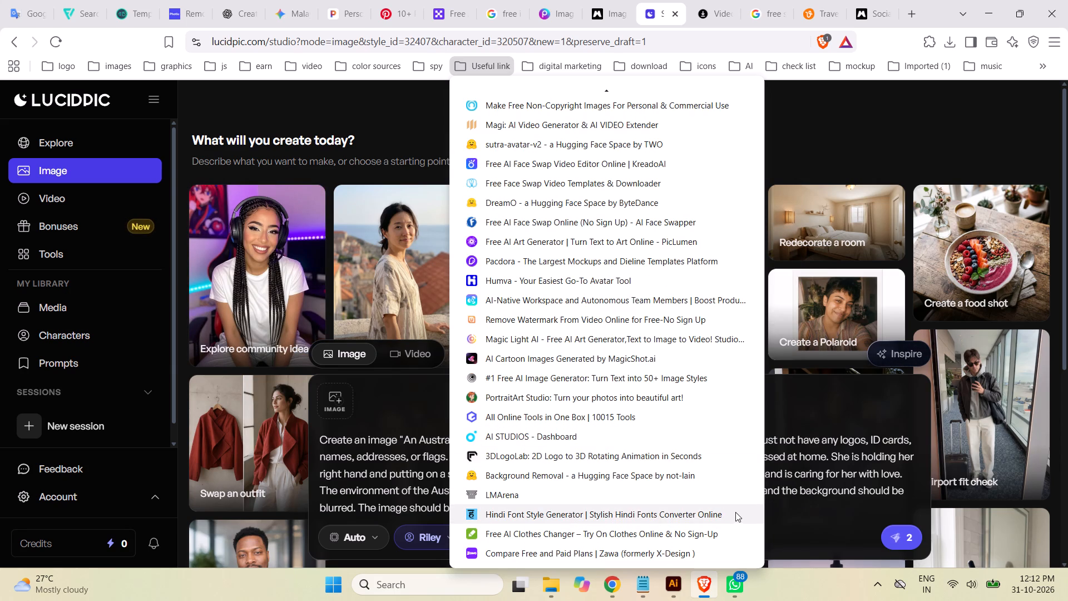
Open the bookmarked Zawa pricing page and examine the features and credits of its Free and paid plans.
left_click(572, 556)
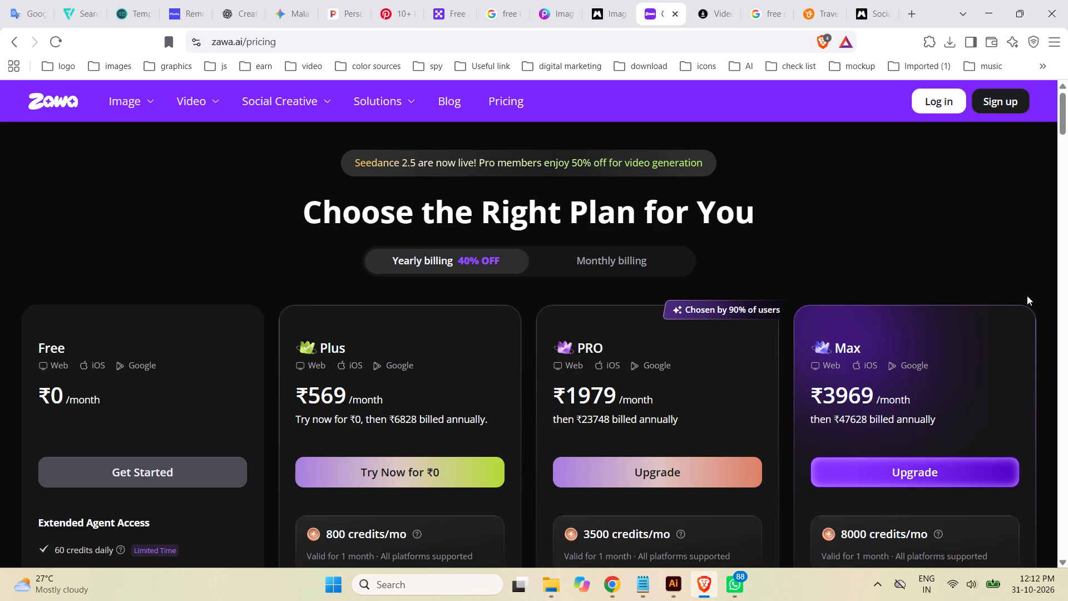
scroll(1027, 300, "down", 4)
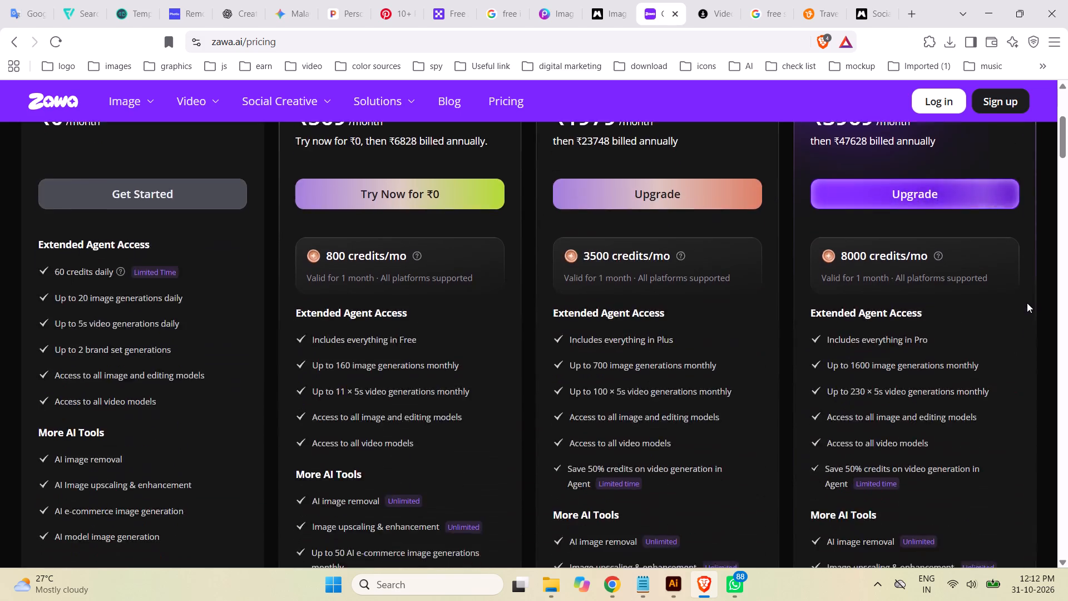
scroll(1027, 303, "down", 3)
scroll(1027, 304, "up", 7)
scroll(1027, 304, "down", 6)
scroll(1026, 307, "up", 1)
scroll(1026, 308, "down", 3)
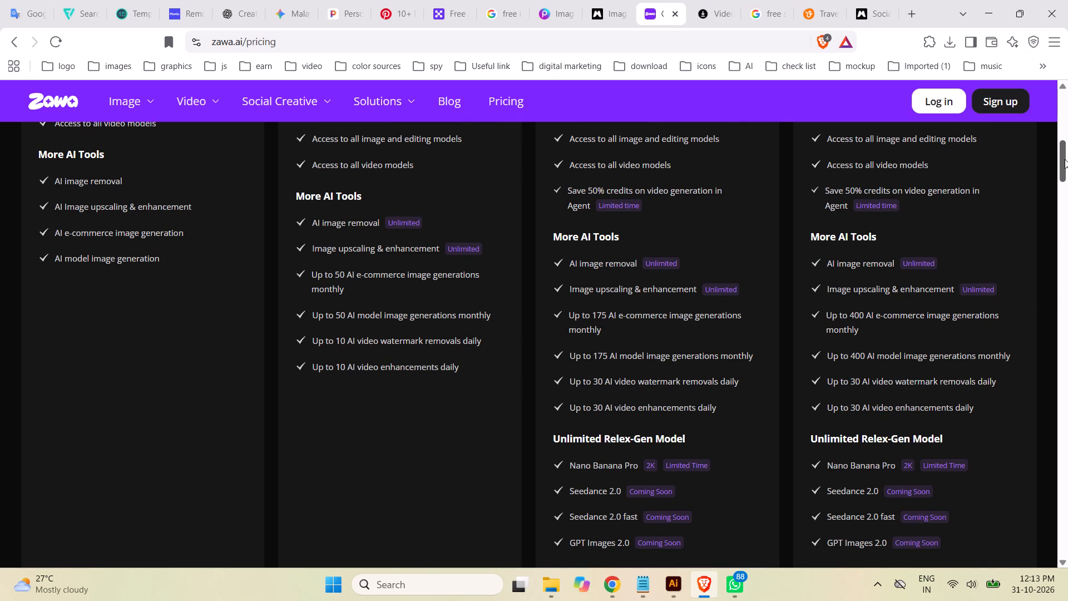
left_click_drag(1066, 166, 1066, 86)
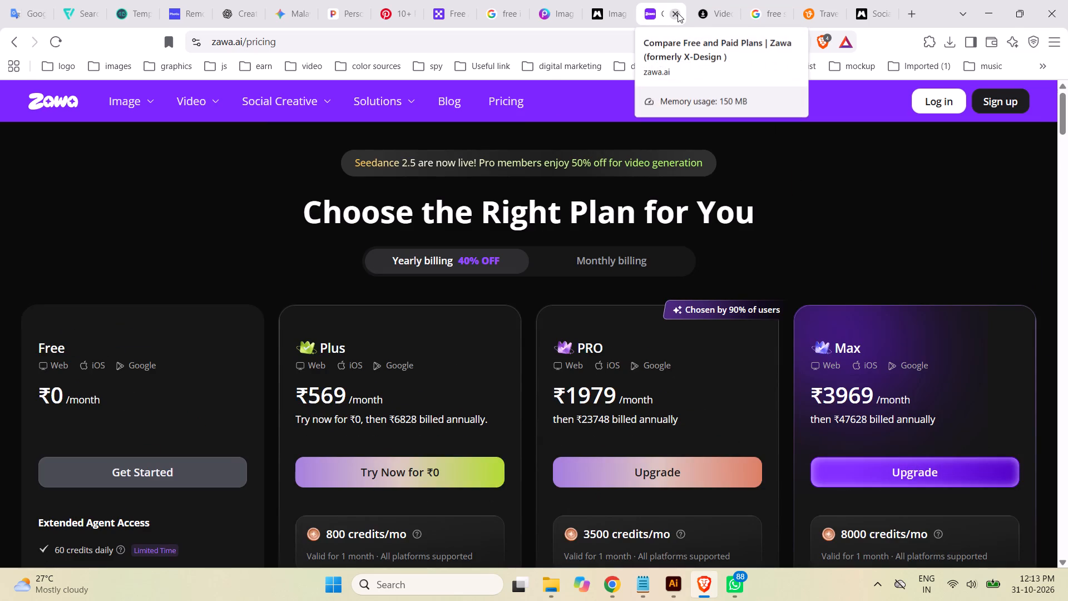
Browse the Useful link bookmarks again and open LMArena.
left_click(491, 67)
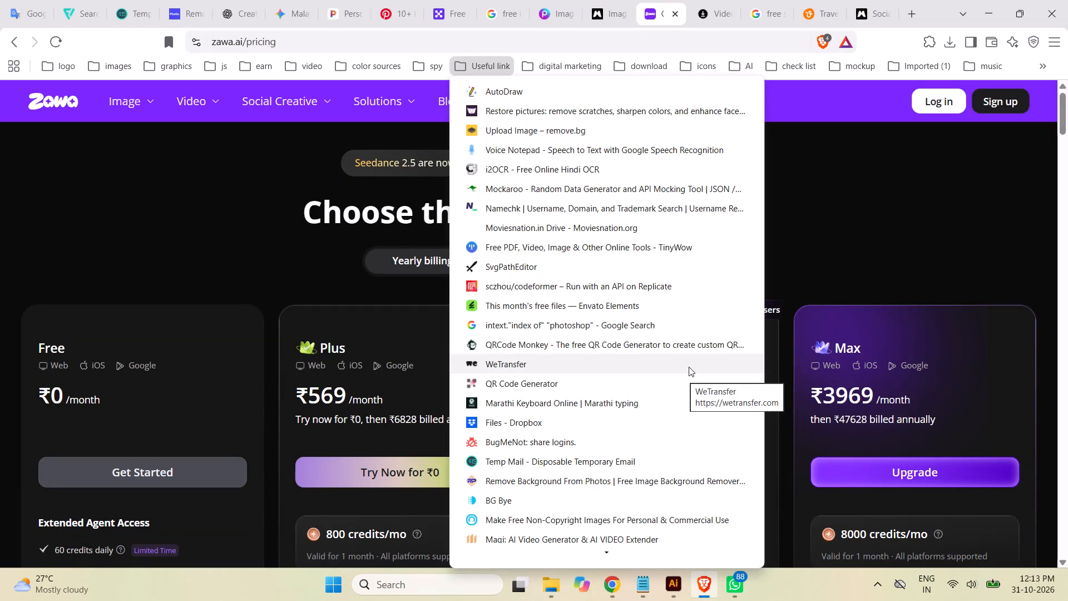
scroll(689, 367, "down", 5)
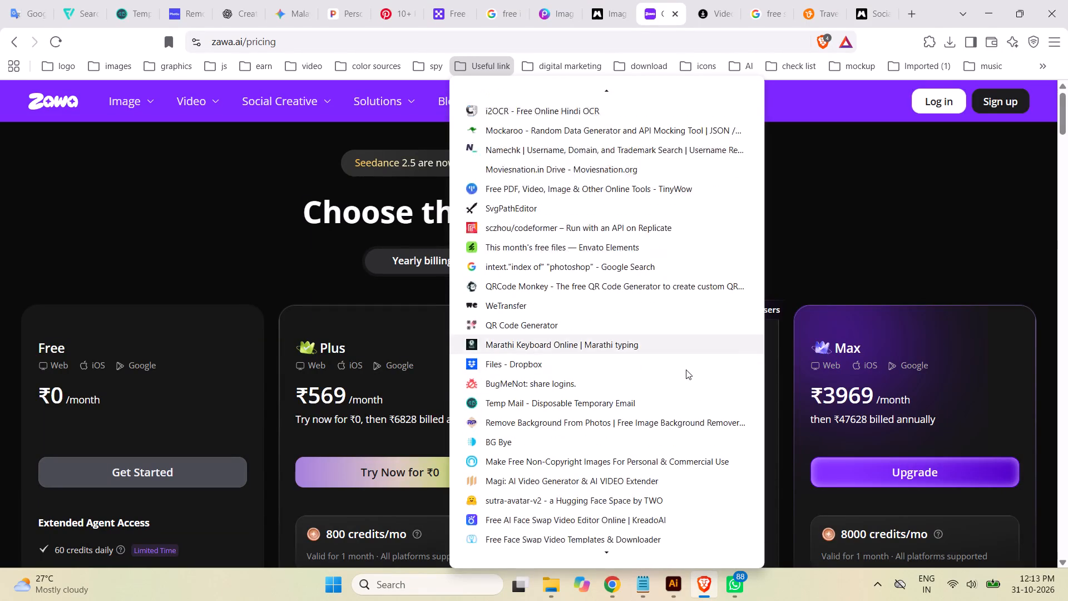
scroll(686, 370, "down", 5)
scroll(678, 373, "up", 1)
scroll(678, 373, "down", 2)
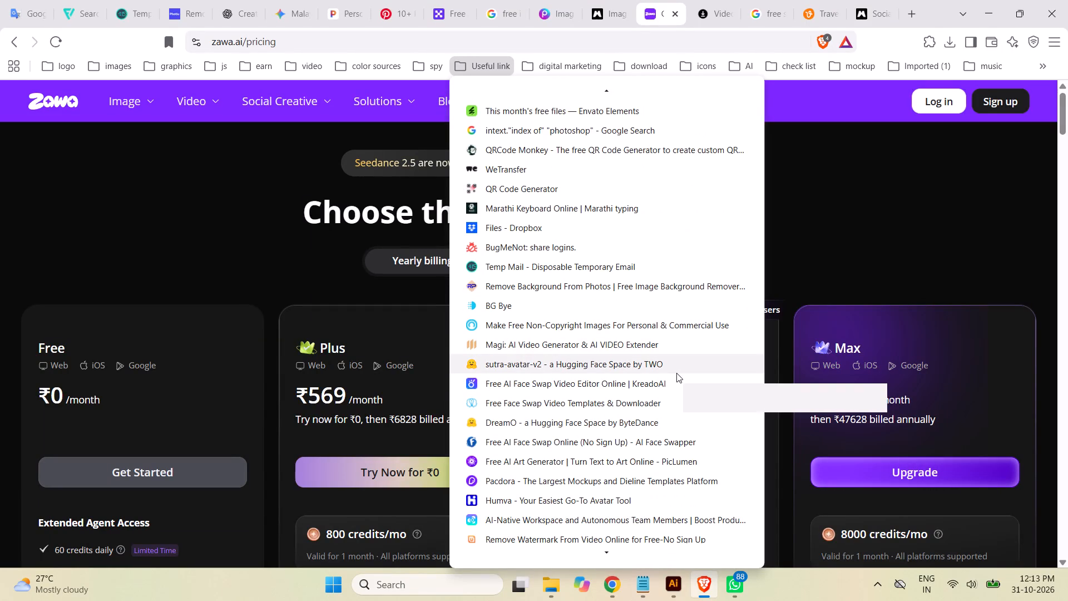
scroll(677, 376, "down", 3)
scroll(676, 379, "up", 4)
scroll(675, 379, "down", 4)
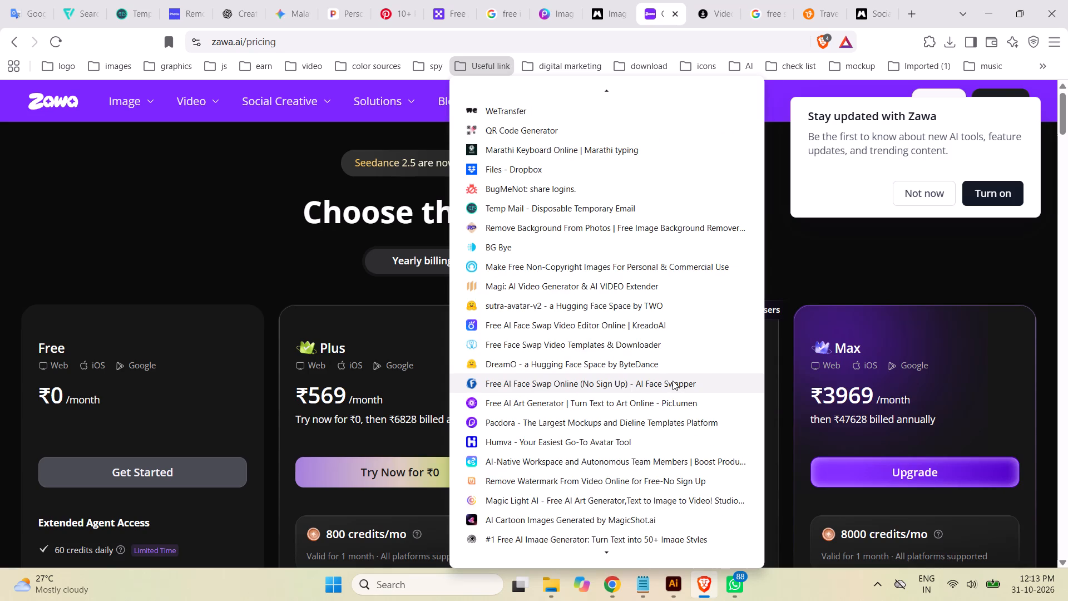
scroll(673, 381, "down", 1)
scroll(673, 381, "up", 1)
scroll(673, 381, "down", 10)
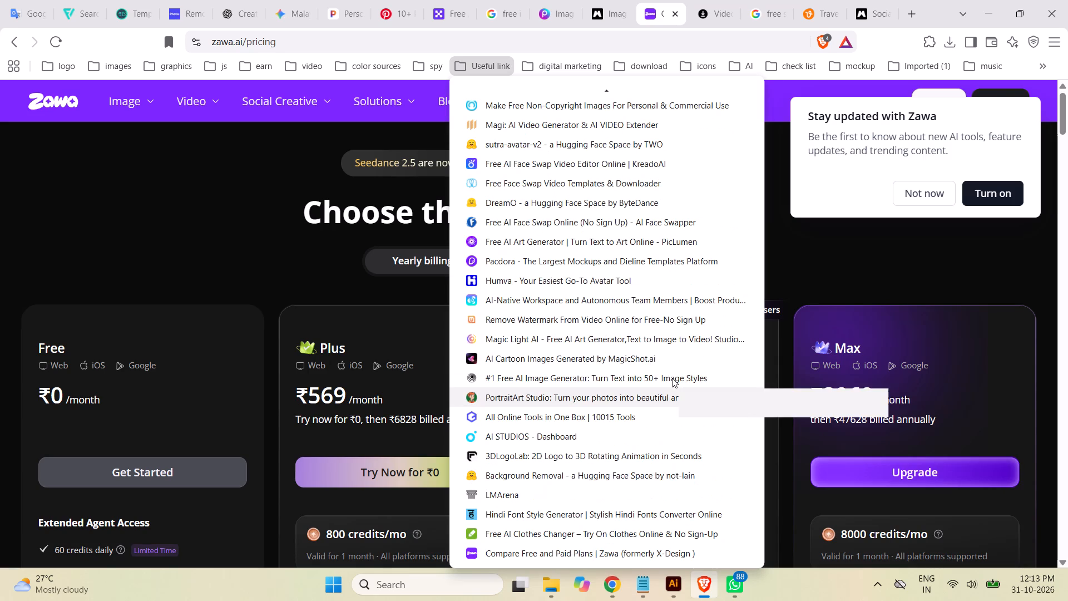
scroll(672, 378, "down", 6)
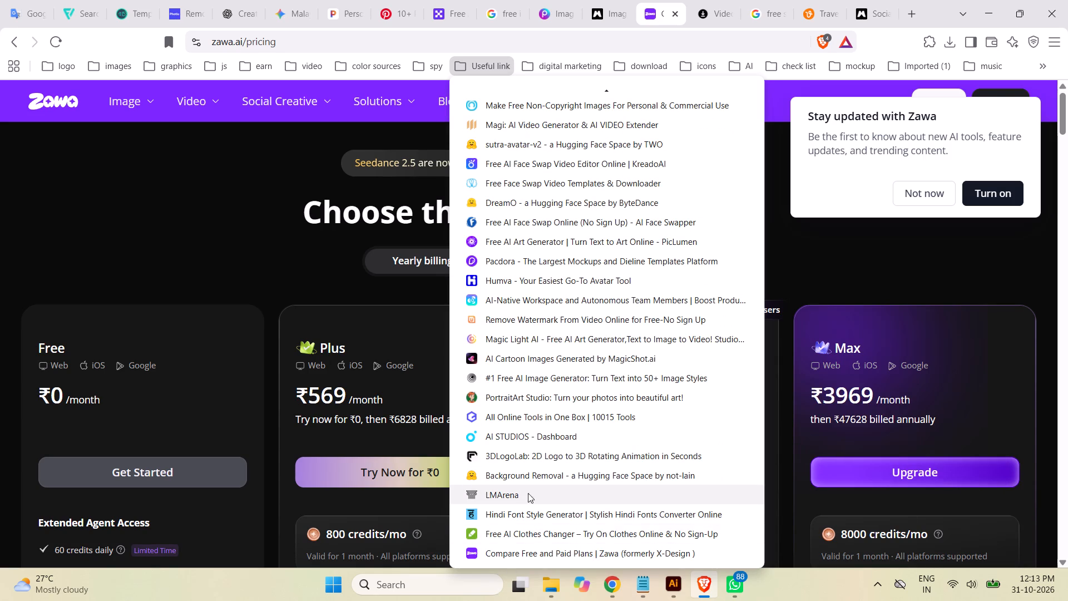
left_click(515, 497)
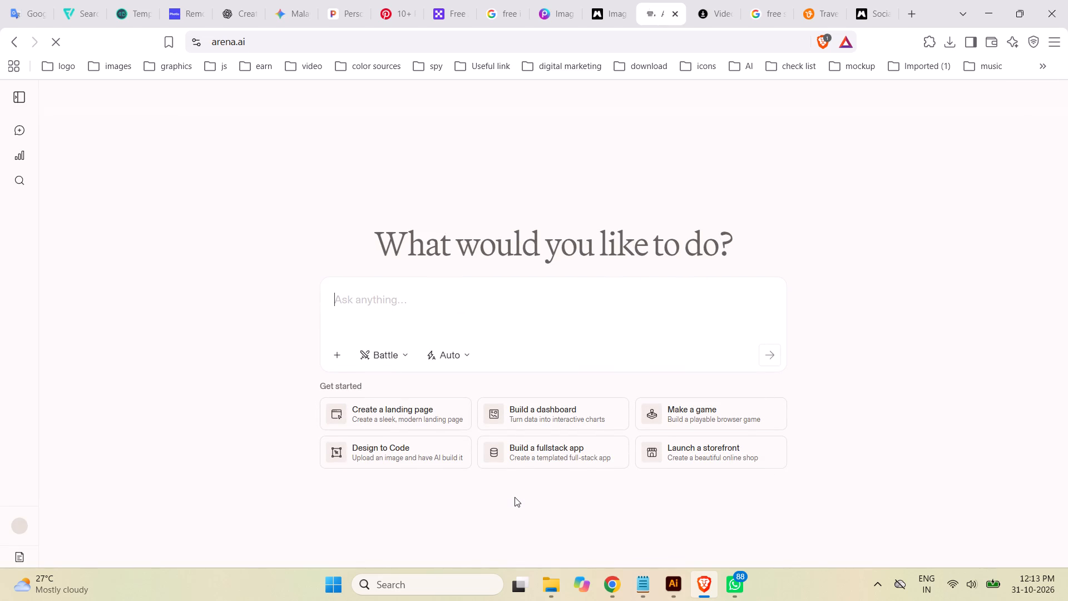
left_click(395, 318)
key("ctrl+v")
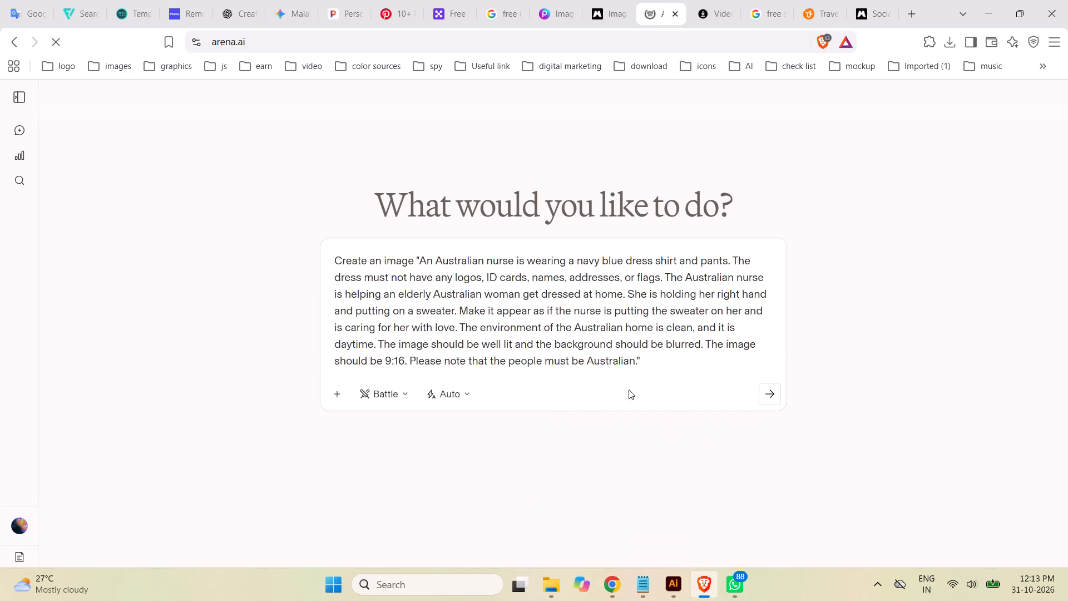